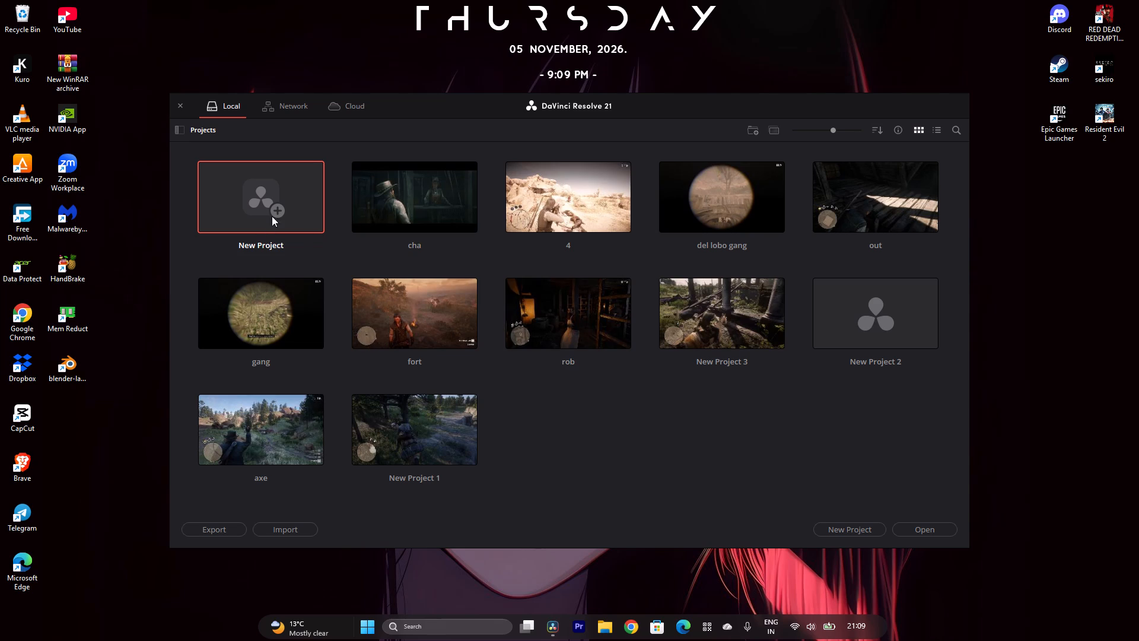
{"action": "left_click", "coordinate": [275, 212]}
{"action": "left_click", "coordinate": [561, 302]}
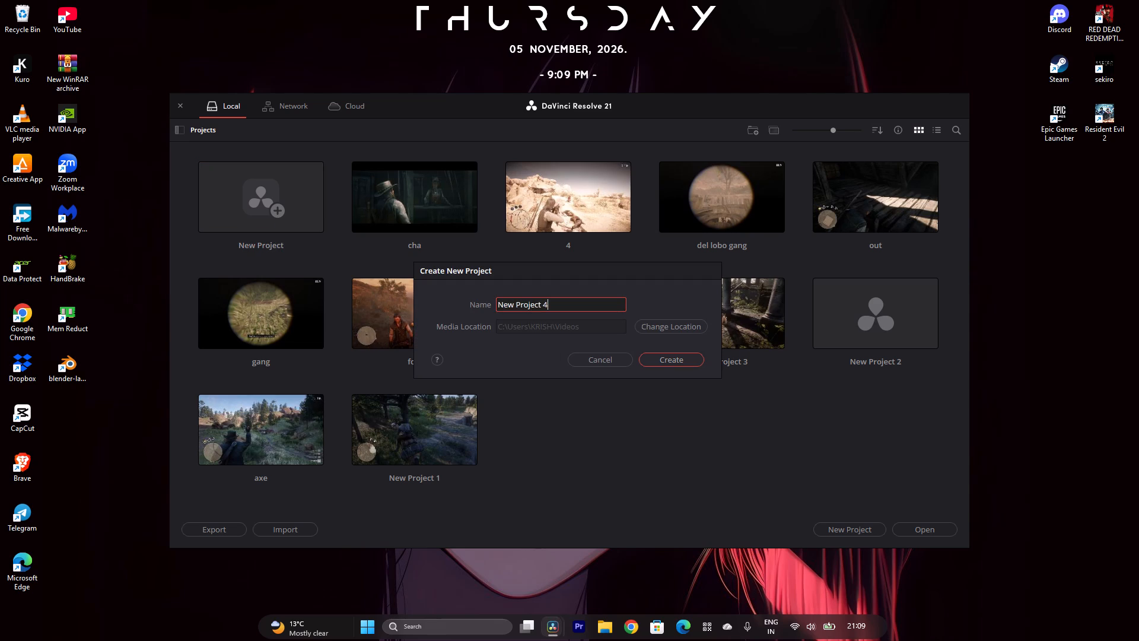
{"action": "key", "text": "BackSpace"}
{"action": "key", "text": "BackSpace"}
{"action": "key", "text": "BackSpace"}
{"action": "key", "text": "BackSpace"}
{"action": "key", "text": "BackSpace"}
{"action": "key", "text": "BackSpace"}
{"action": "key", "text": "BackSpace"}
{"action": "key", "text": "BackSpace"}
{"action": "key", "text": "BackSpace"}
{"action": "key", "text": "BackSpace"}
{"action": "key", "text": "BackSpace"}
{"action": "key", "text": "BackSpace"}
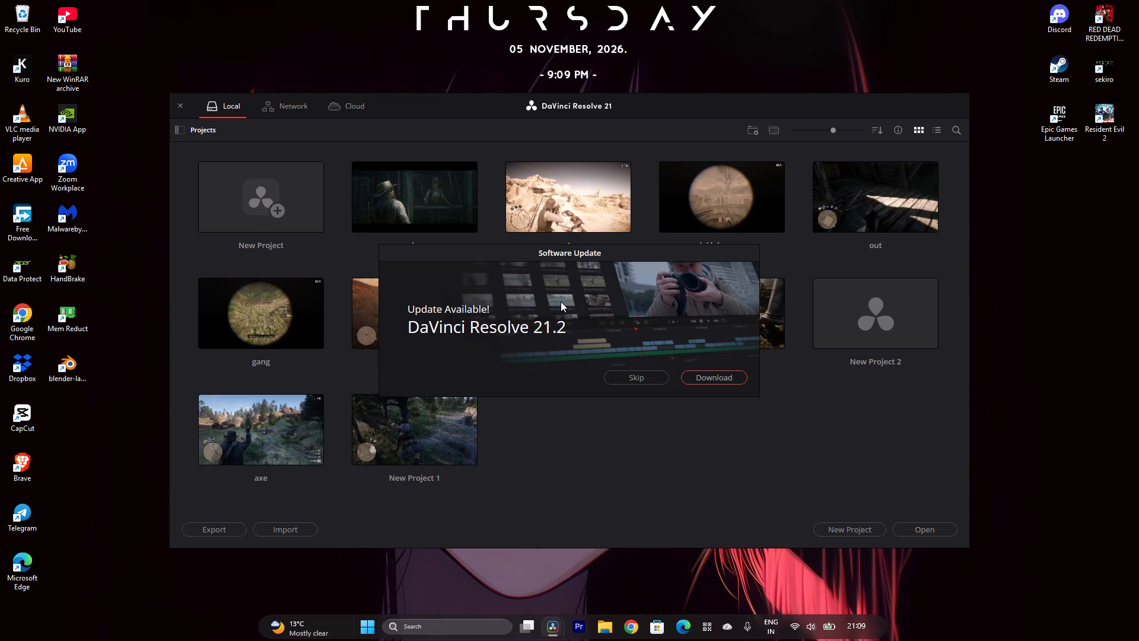
Start downloading the DaVinci Resolve 21.2 update and leave it running with the browser minimized.
{"action": "left_click", "coordinate": [722, 377]}
{"action": "left_click", "coordinate": [701, 378]}
{"action": "left_click", "coordinate": [638, 372]}
{"action": "left_click", "coordinate": [645, 376]}
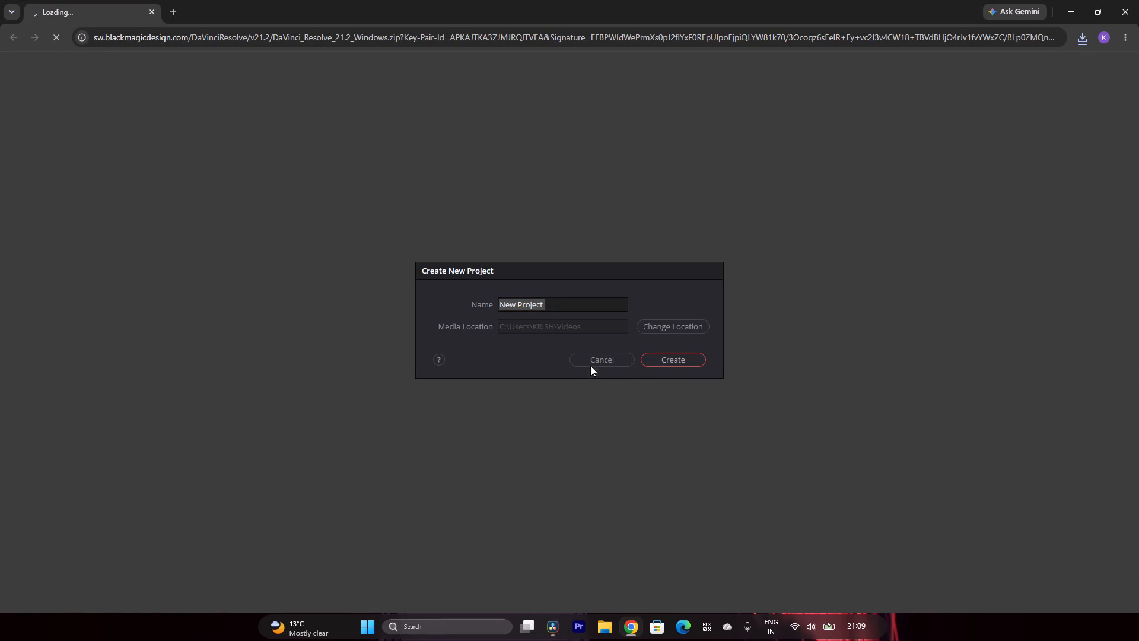
{"action": "left_click", "coordinate": [605, 360]}
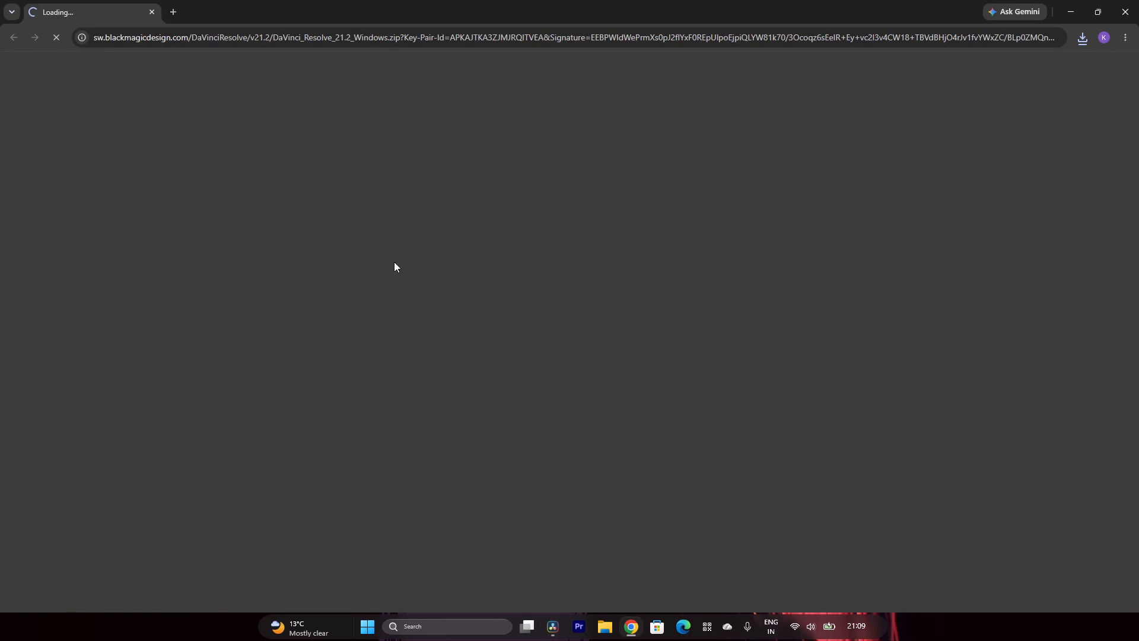
{"action": "left_click", "coordinate": [1116, 7]}
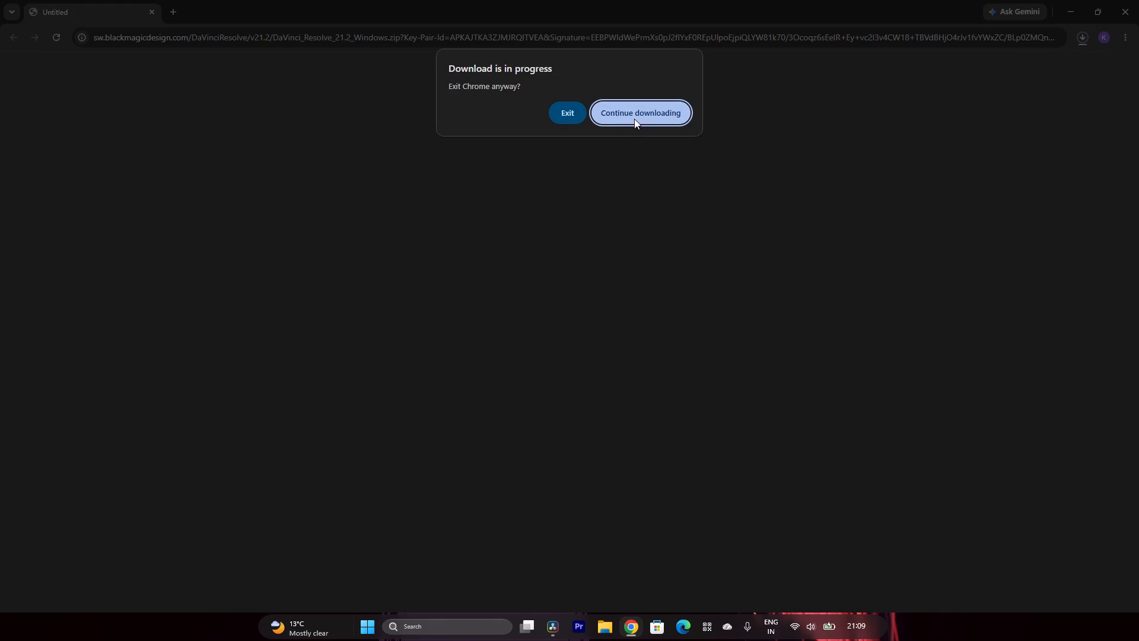
{"action": "left_click", "coordinate": [637, 111]}
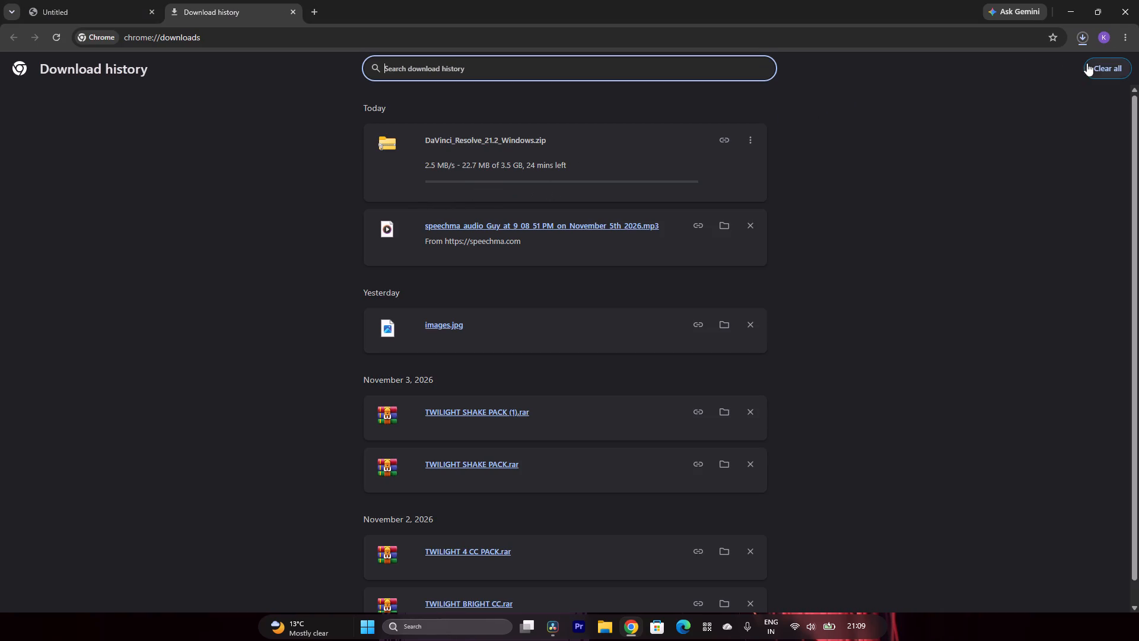
{"action": "left_click", "coordinate": [1077, 12]}
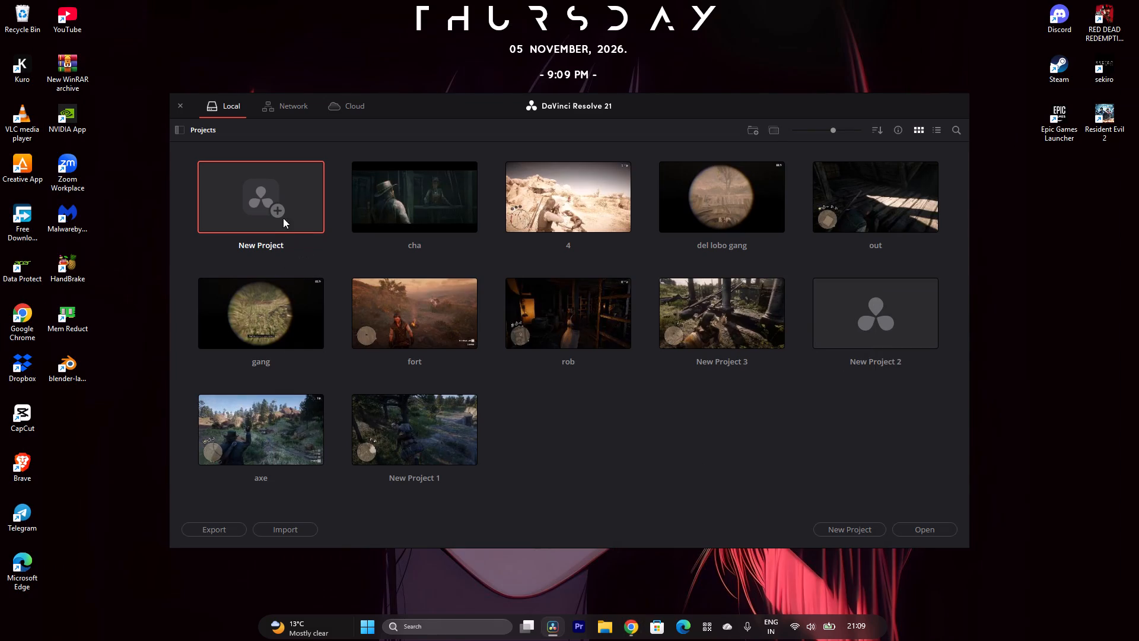
Create a new DaVinci Resolve project named "pump".
{"action": "left_click", "coordinate": [279, 208]}
{"action": "left_click", "coordinate": [613, 300]}
{"action": "key", "text": "BackSpace"}
{"action": "key", "text": "BackSpace"}
{"action": "key", "text": "BackSpace"}
{"action": "key", "text": "BackSpace"}
{"action": "key", "text": "BackSpace"}
{"action": "key", "text": "BackSpace"}
{"action": "key", "text": "BackSpace"}
{"action": "key", "text": "BackSpace"}
{"action": "key", "text": "BackSpace"}
{"action": "key", "text": "BackSpace"}
{"action": "key", "text": "BackSpace"}
{"action": "key", "text": "BackSpace"}
{"action": "key", "text": "BackSpace"}
{"action": "key", "text": "BackSpace"}
{"action": "key", "text": "BackSpace"}
{"action": "key", "text": "BackSpace"}
{"action": "key", "text": "BackSpace"}
{"action": "key", "text": "BackSpace"}
{"action": "key", "text": "BackSpace"}
{"action": "key", "text": "BackSpace"}
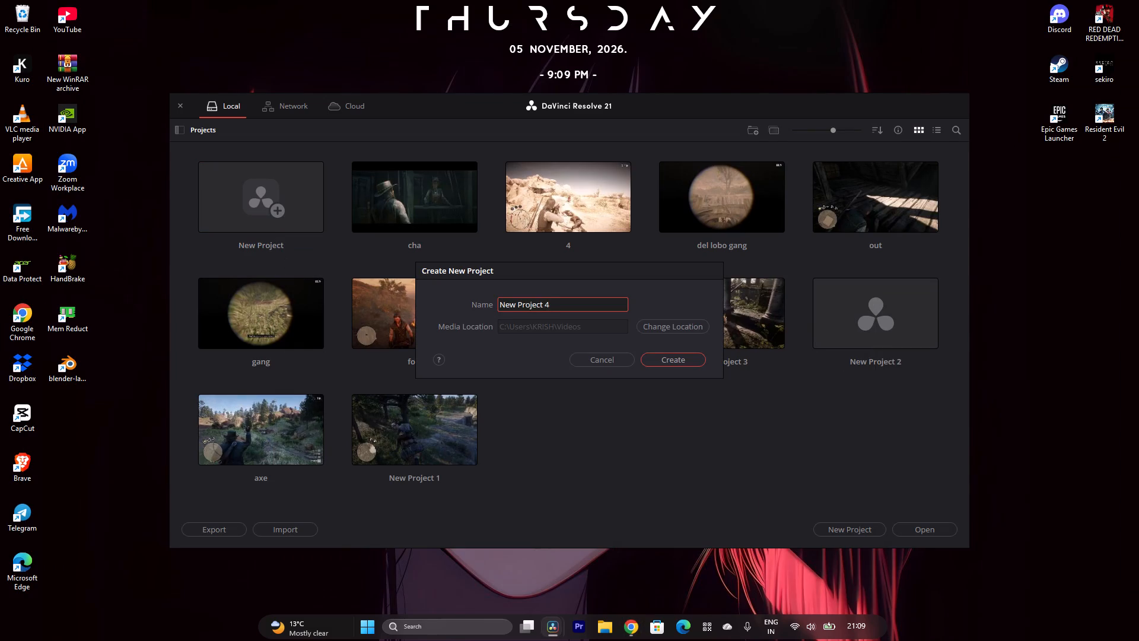
{"action": "type", "text": "pump"}
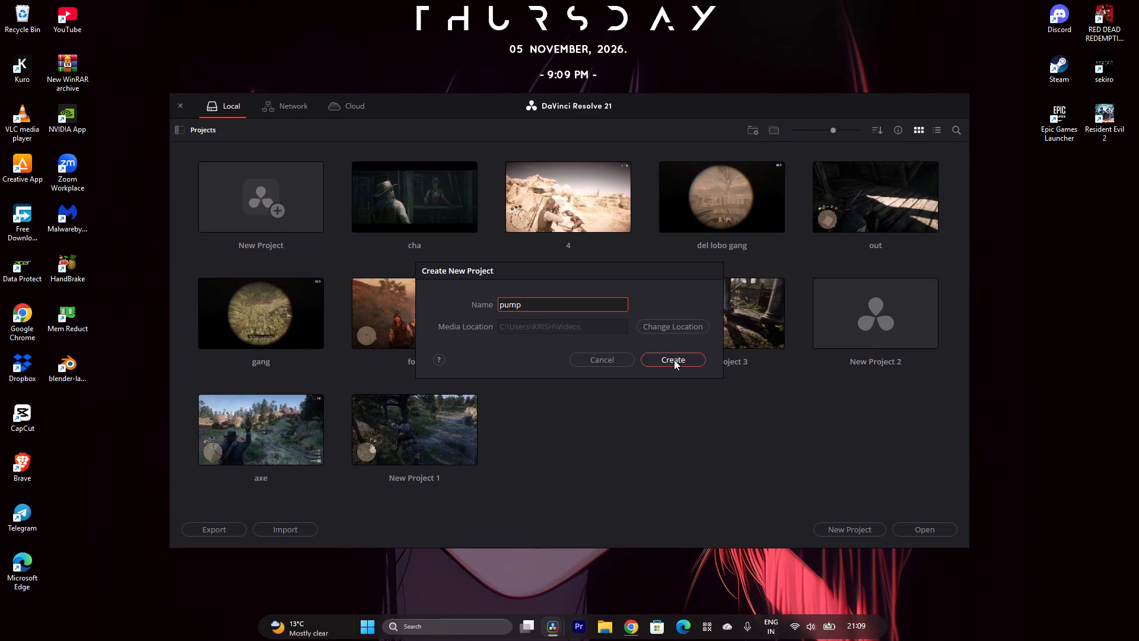
{"action": "left_click", "coordinate": [674, 360]}
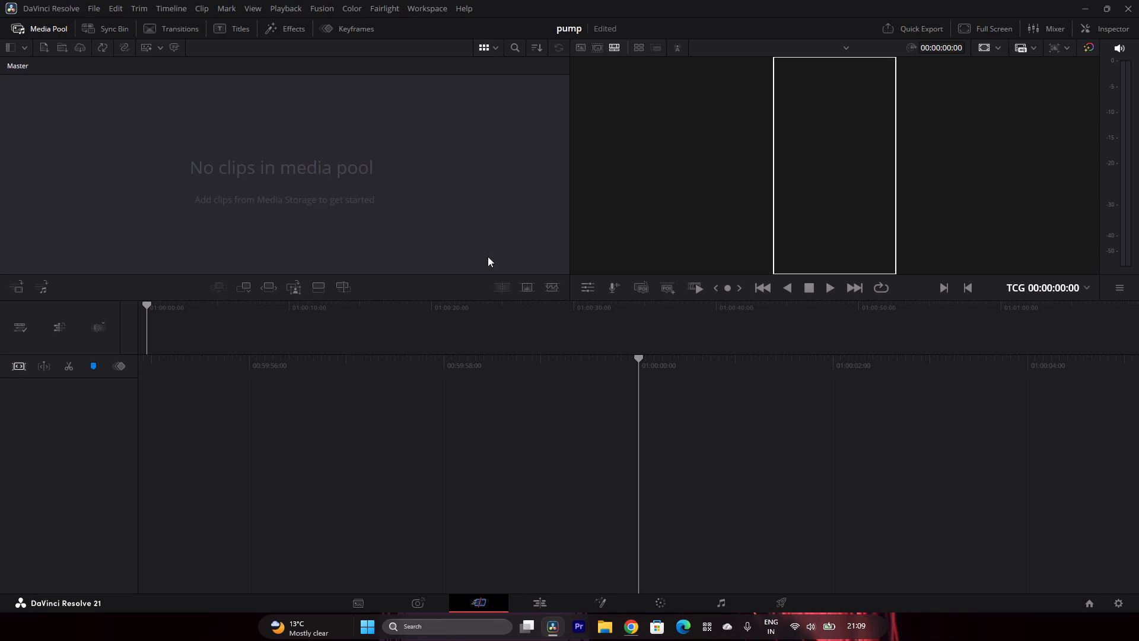
Set the project to use vertical resolution, 1080 x 1920 HD, and save the project settings.
{"action": "left_click", "coordinate": [1123, 606]}
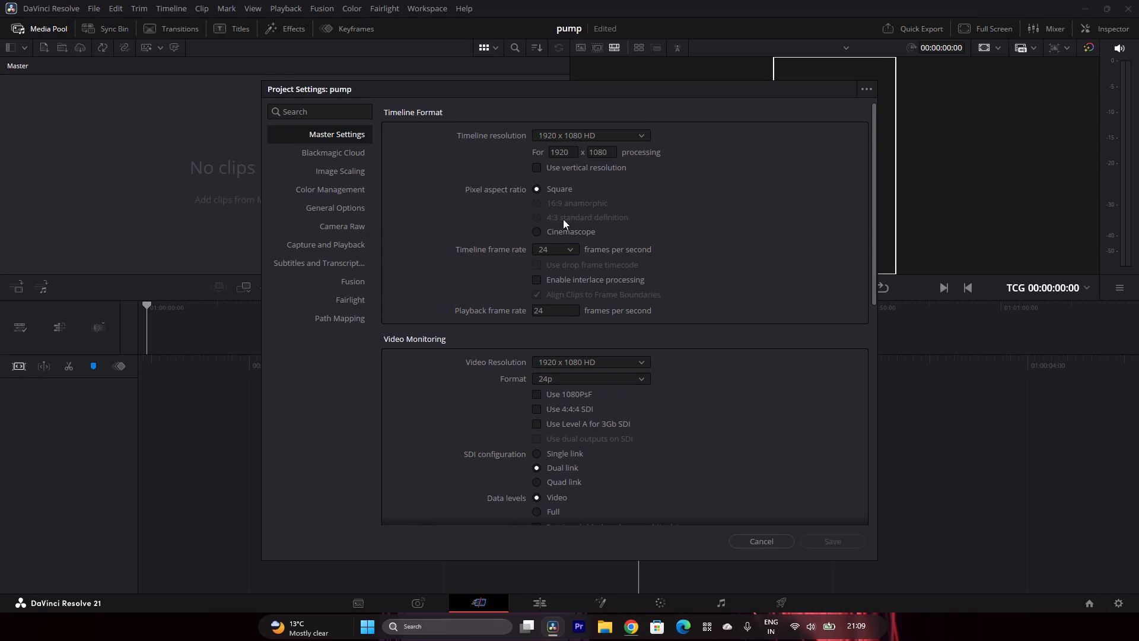
{"action": "left_click", "coordinate": [546, 166]}
{"action": "double_click", "coordinate": [825, 540]}
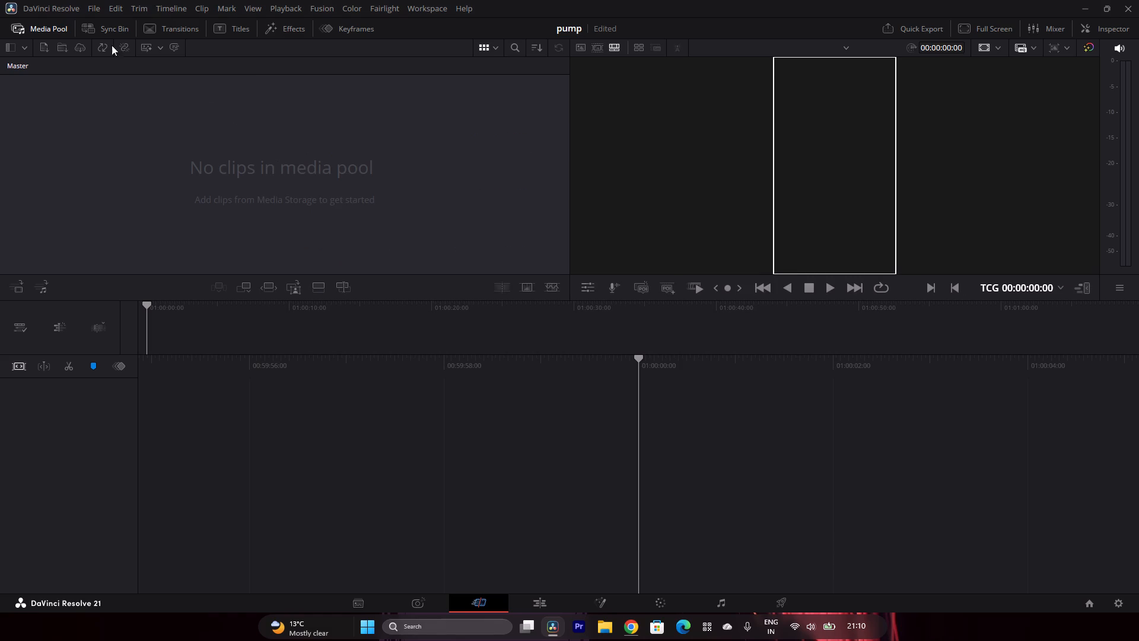
Add the Red Dead Redemption 2 gameplay recording and the downloaded Speechma voiceover to the media pool from File Explorer.
{"action": "left_click", "coordinate": [606, 628]}
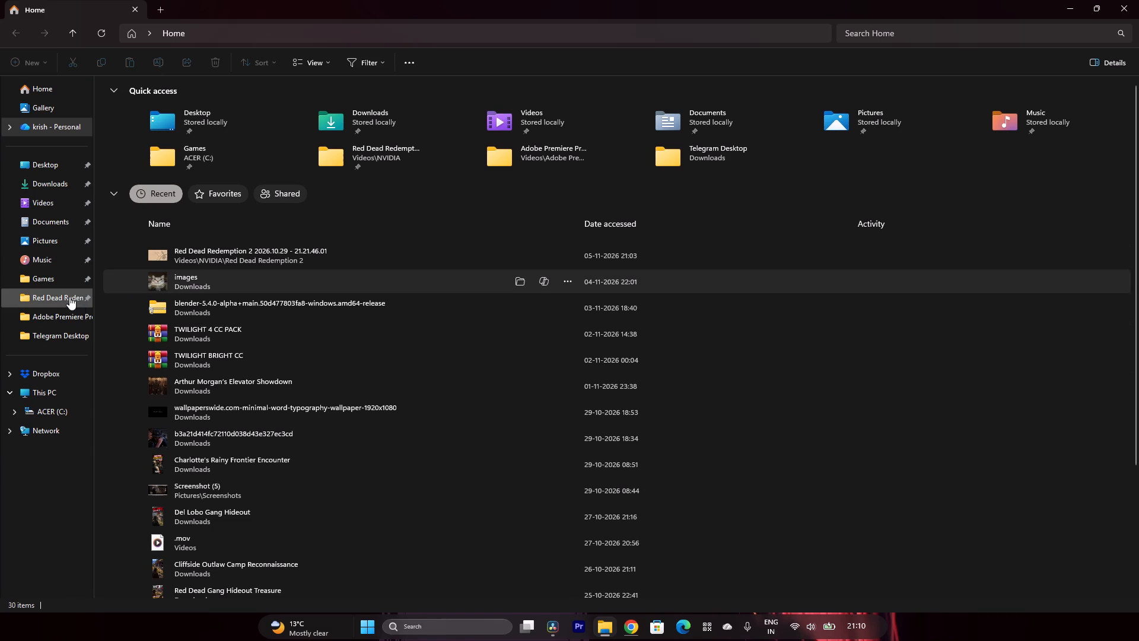
{"action": "left_click", "coordinate": [70, 295]}
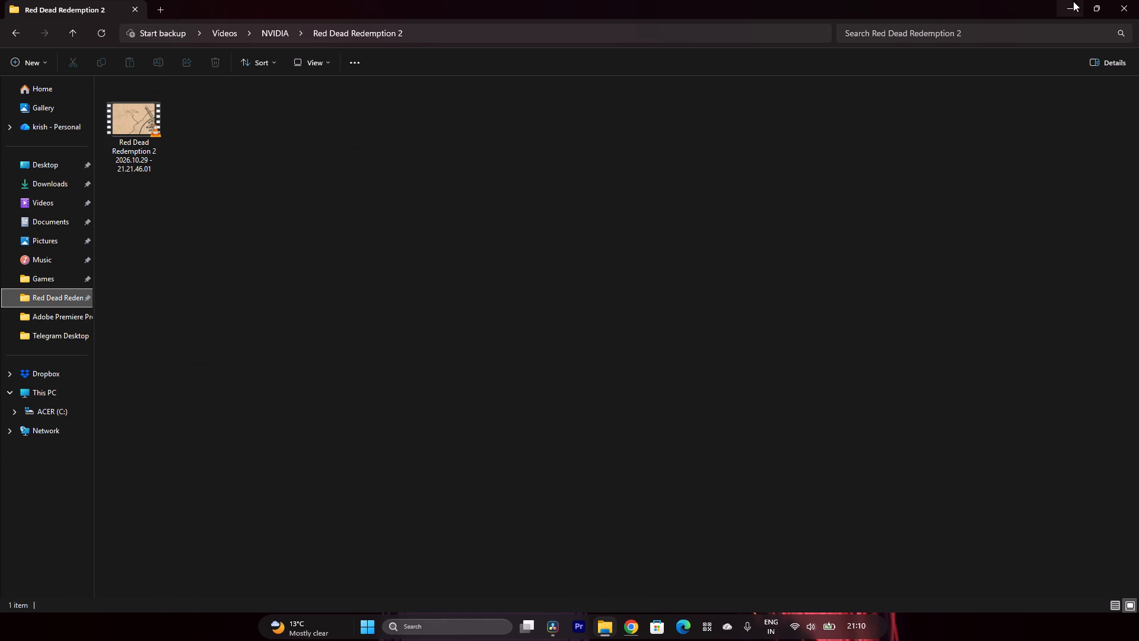
{"action": "left_click", "coordinate": [1088, 10]}
{"action": "left_click_drag", "start_coordinate": [119, 502], "coordinate": [183, 182]}
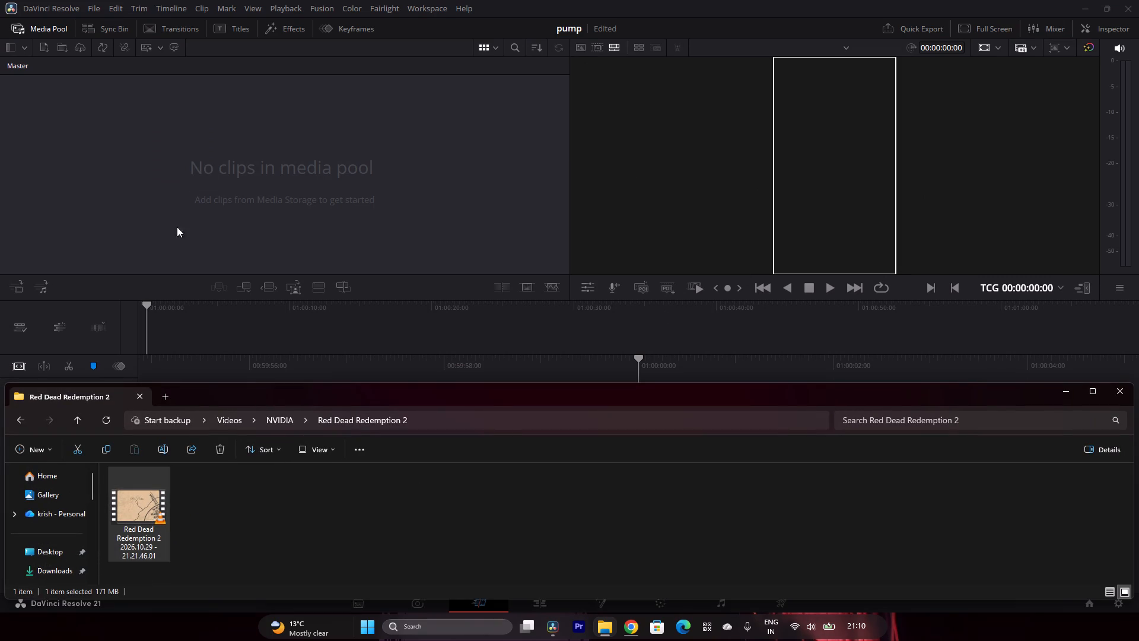
Finish importing the gameplay recording, and add the Speechma voiceover from the Downloads folder to the media pool.
{"action": "left_click", "coordinate": [610, 360]}
{"action": "left_click", "coordinate": [611, 369]}
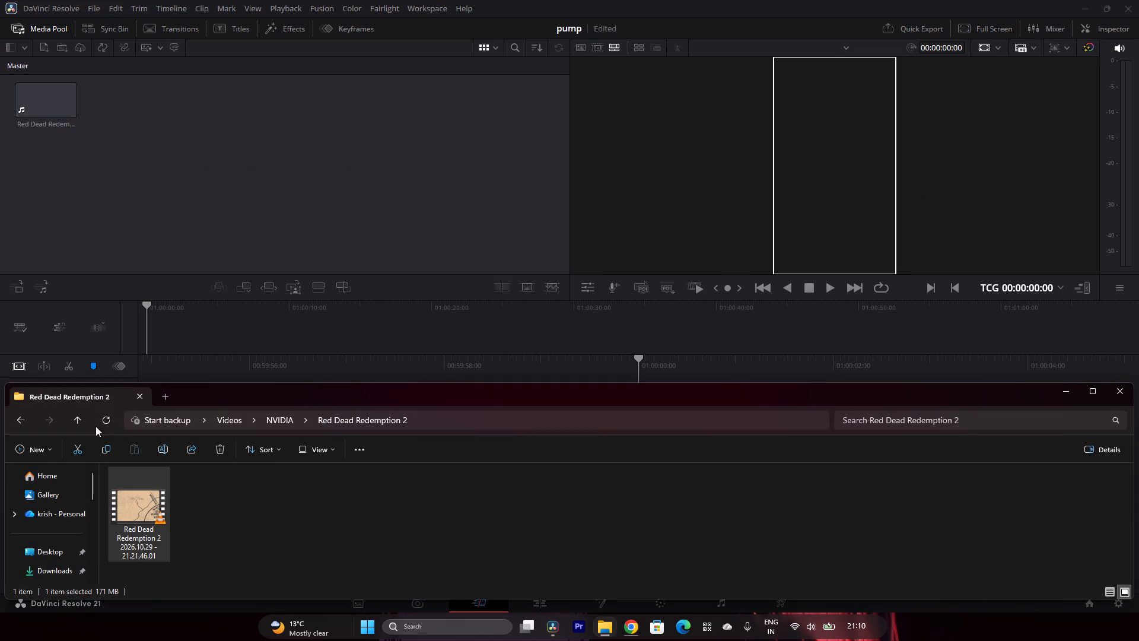
{"action": "left_click", "coordinate": [47, 563]}
{"action": "left_click_drag", "start_coordinate": [139, 515], "coordinate": [205, 214]}
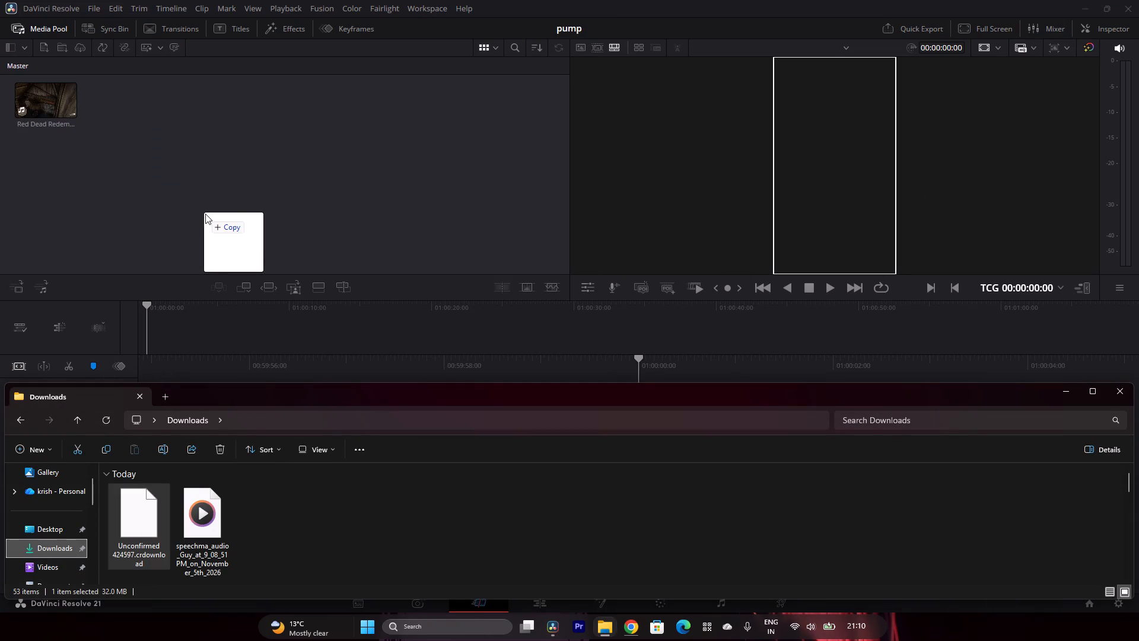
{"action": "left_click_drag", "start_coordinate": [205, 214], "coordinate": [151, 513]}
{"action": "left_click_drag", "start_coordinate": [194, 529], "coordinate": [214, 388]}
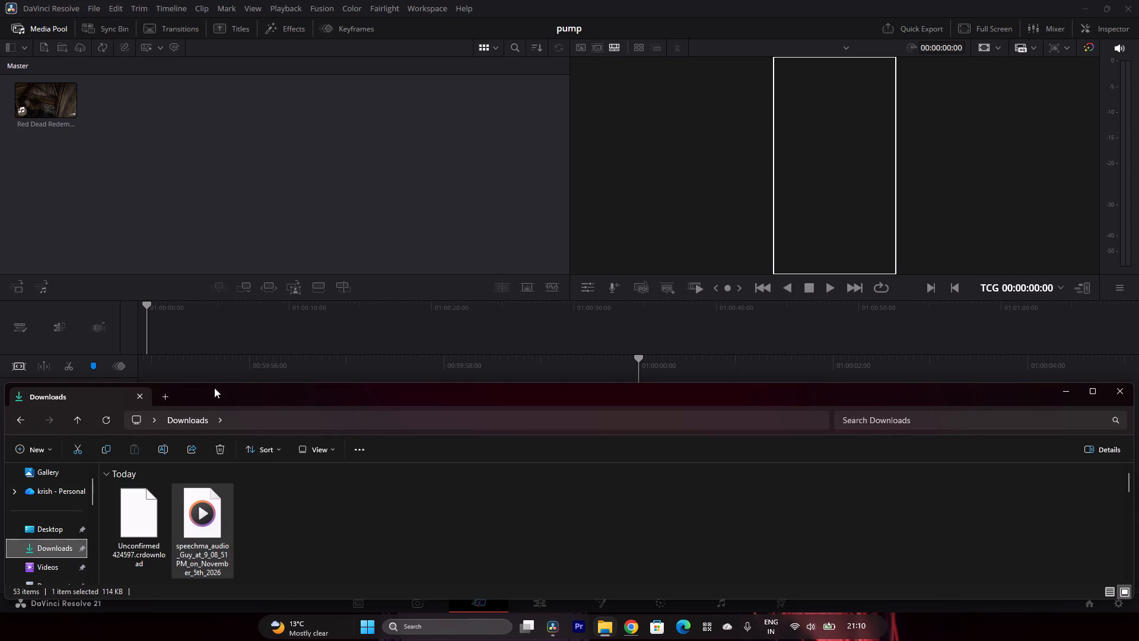
{"action": "left_click_drag", "start_coordinate": [214, 388], "coordinate": [250, 214]}
Look through the Games, Telegram Desktop, Documents, Videos, edits, Music and Pictures folders for more media to import.
{"action": "scroll", "coordinate": [44, 573], "scroll_direction": "down", "scroll_amount": 1}
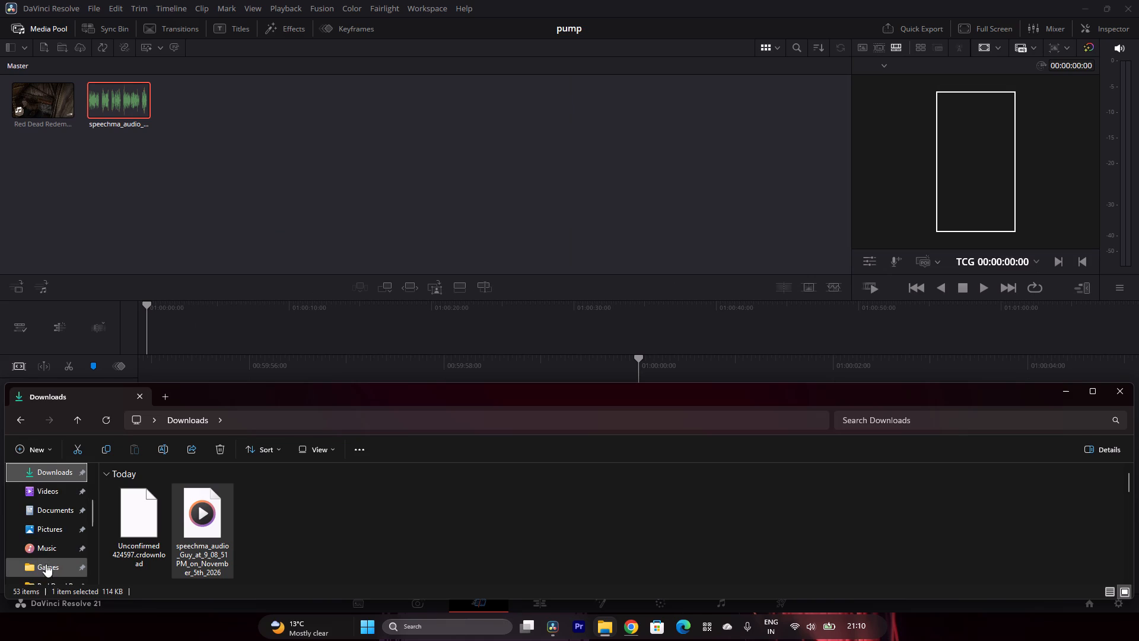
{"action": "left_click", "coordinate": [48, 566]}
{"action": "scroll", "coordinate": [62, 563], "scroll_direction": "down", "scroll_amount": 1}
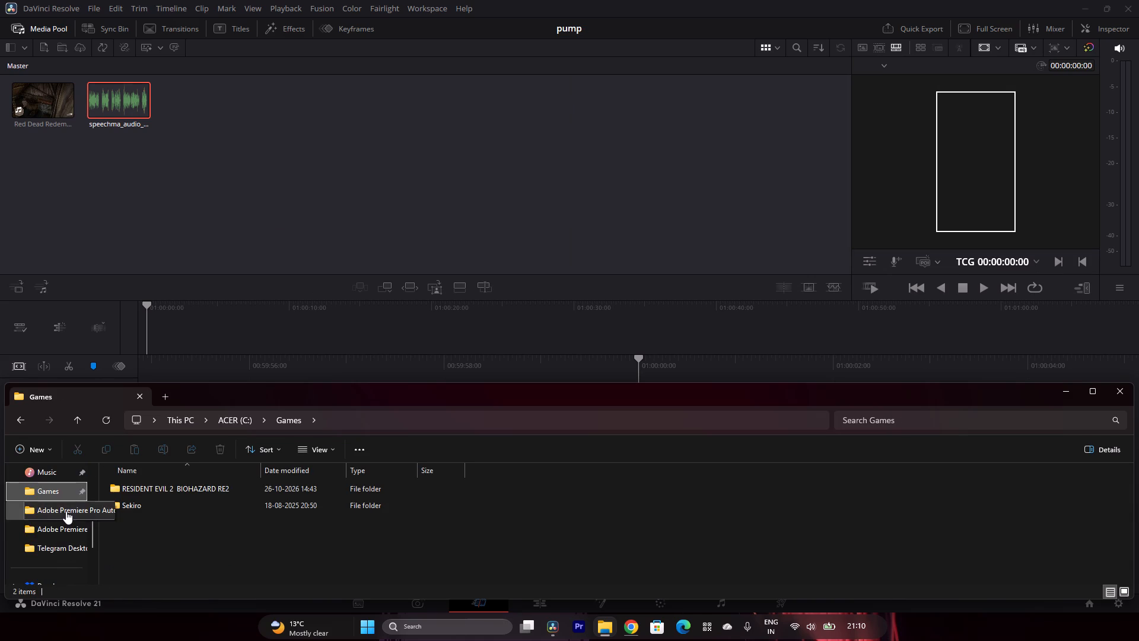
{"action": "left_click", "coordinate": [66, 511]}
{"action": "left_click", "coordinate": [56, 533]}
{"action": "left_click", "coordinate": [61, 547]}
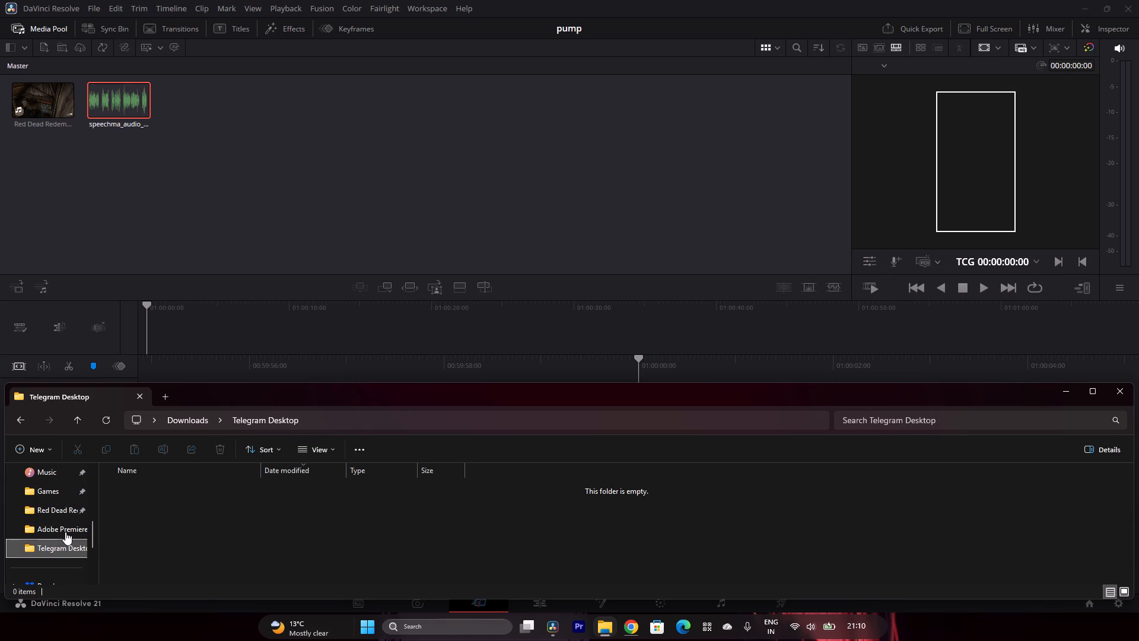
{"action": "scroll", "coordinate": [65, 532], "scroll_direction": "up", "scroll_amount": 1}
{"action": "left_click", "coordinate": [63, 512]}
{"action": "left_click", "coordinate": [60, 494]}
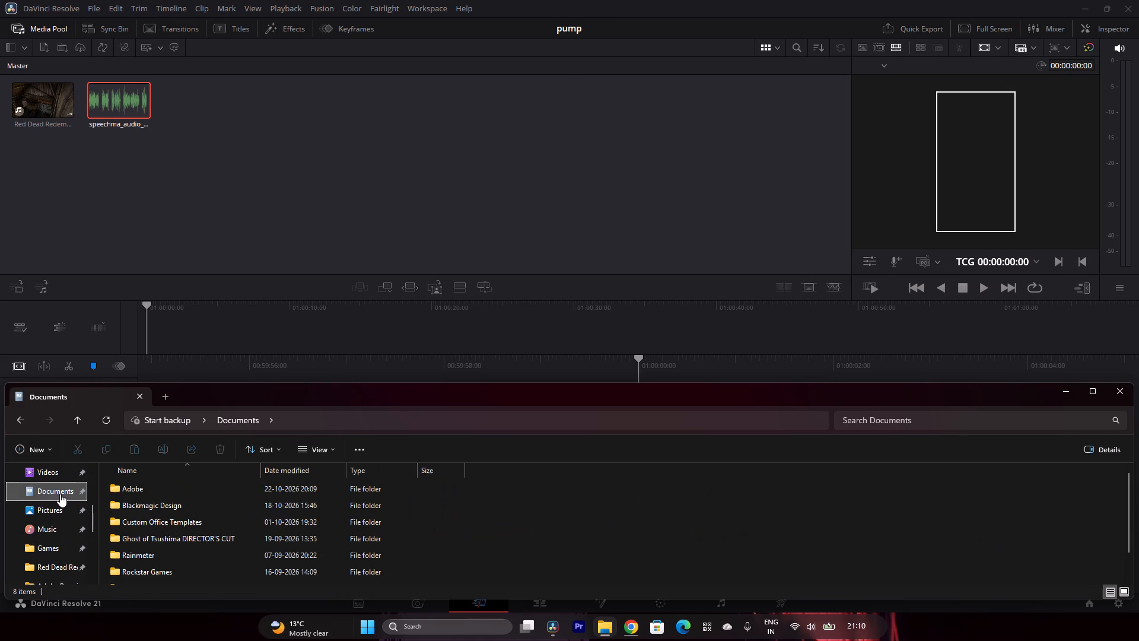
{"action": "scroll", "coordinate": [60, 494], "scroll_direction": "up", "scroll_amount": 1}
{"action": "left_click", "coordinate": [53, 529]}
{"action": "left_click", "coordinate": [62, 512]}
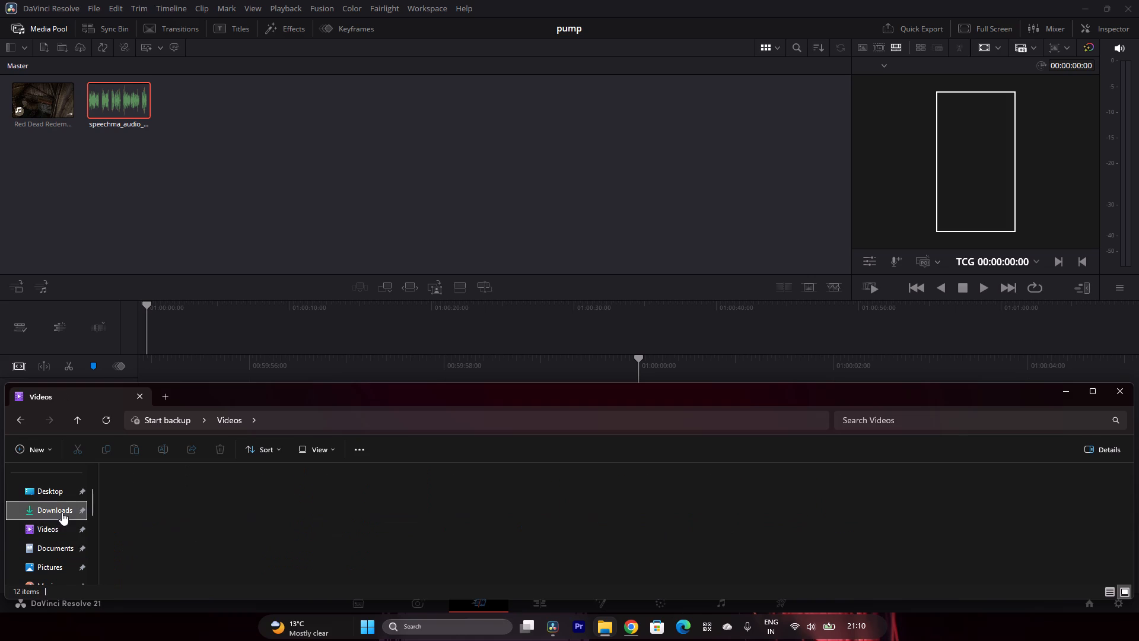
{"action": "left_click", "coordinate": [57, 534]}
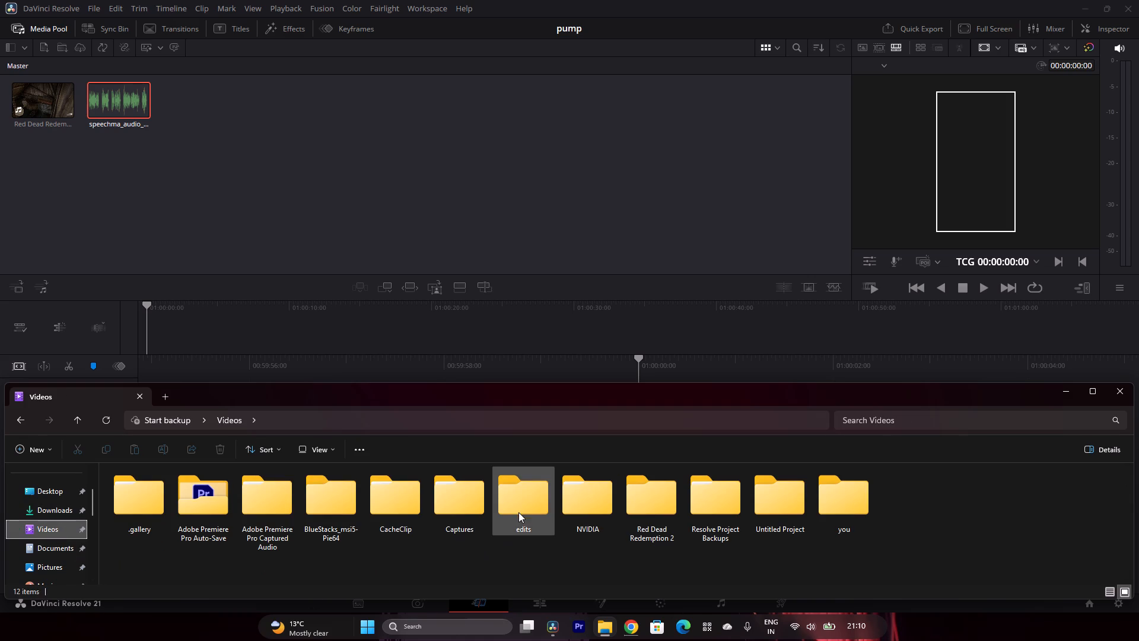
{"action": "double_click", "coordinate": [519, 509]}
{"action": "left_click", "coordinate": [16, 421]}
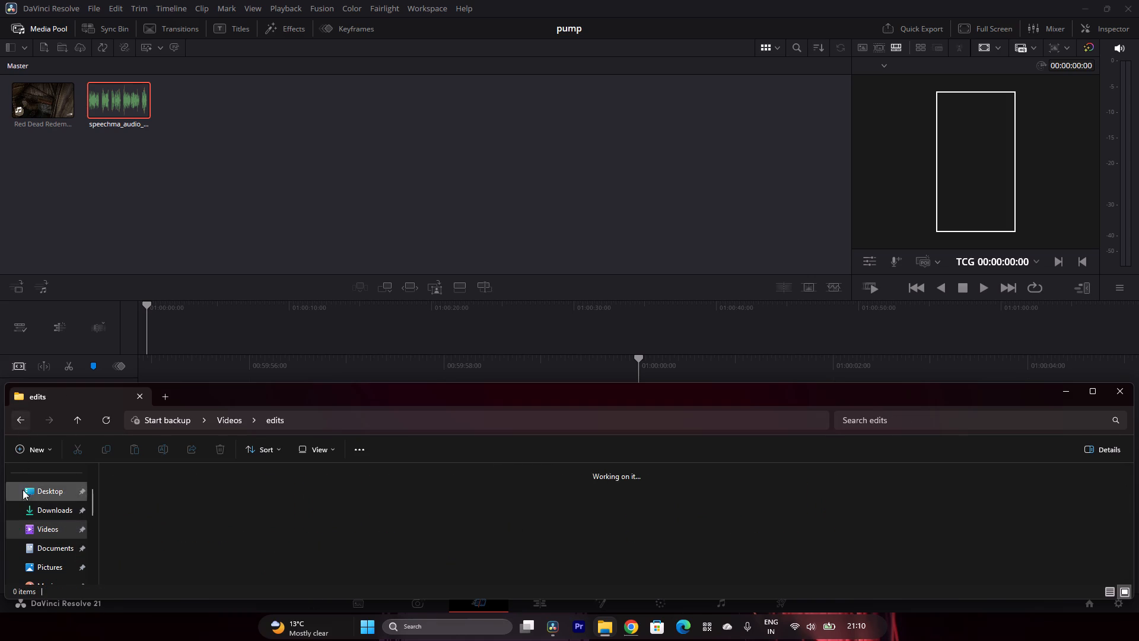
{"action": "scroll", "coordinate": [49, 529], "scroll_direction": "up", "scroll_amount": 2}
{"action": "scroll", "coordinate": [49, 529], "scroll_direction": "down", "scroll_amount": 3}
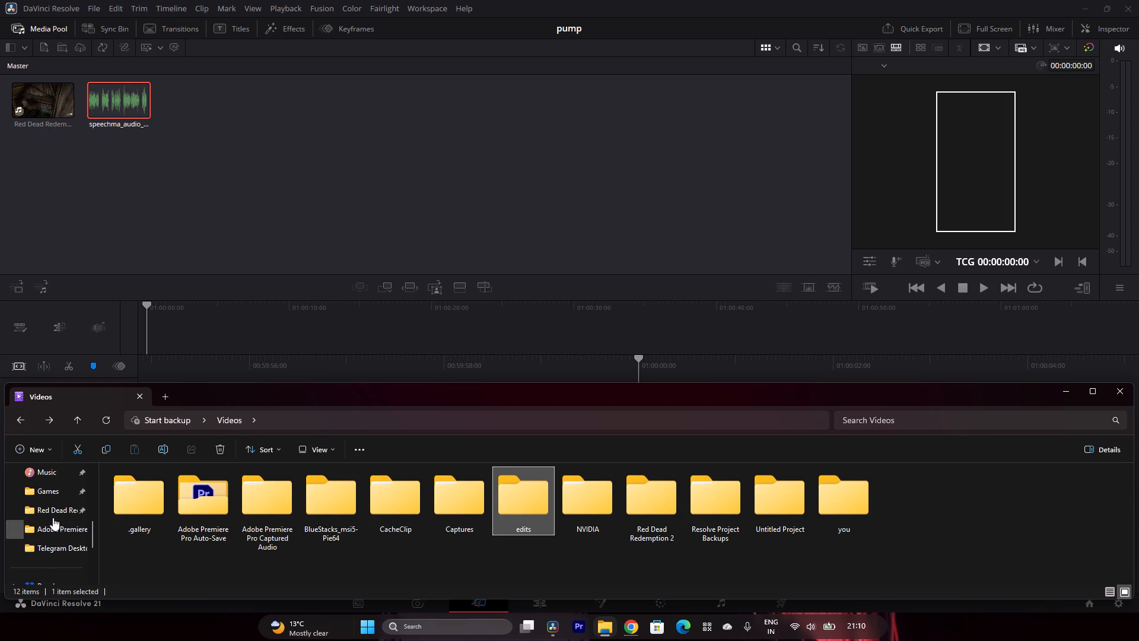
{"action": "left_click", "coordinate": [56, 480]}
{"action": "scroll", "coordinate": [57, 485], "scroll_direction": "up", "scroll_amount": 1}
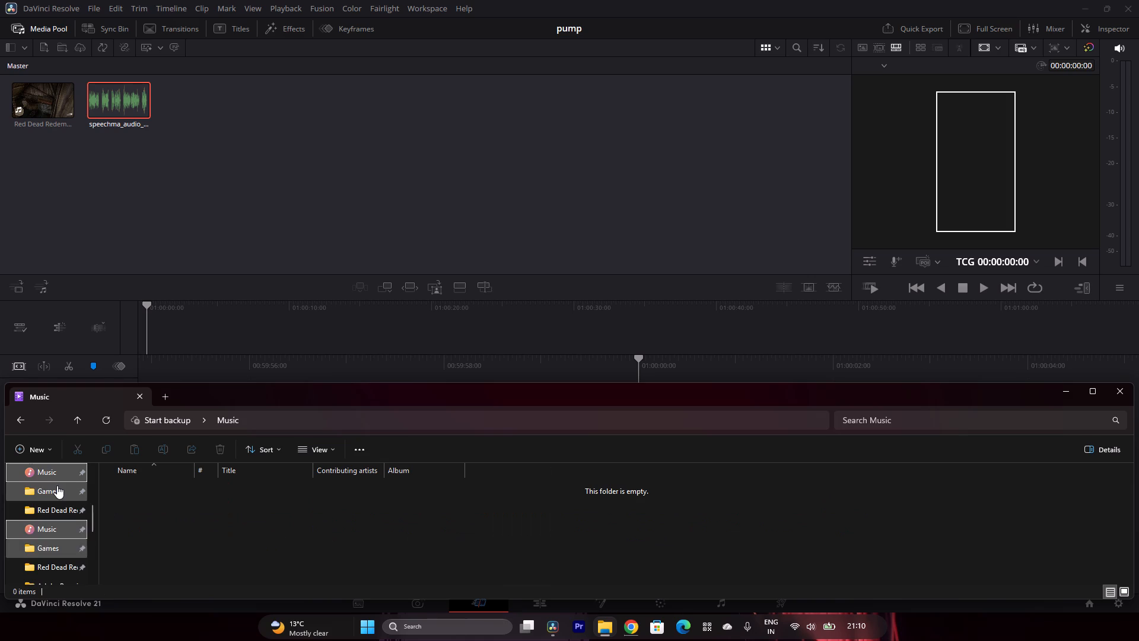
{"action": "left_click", "coordinate": [55, 507]}
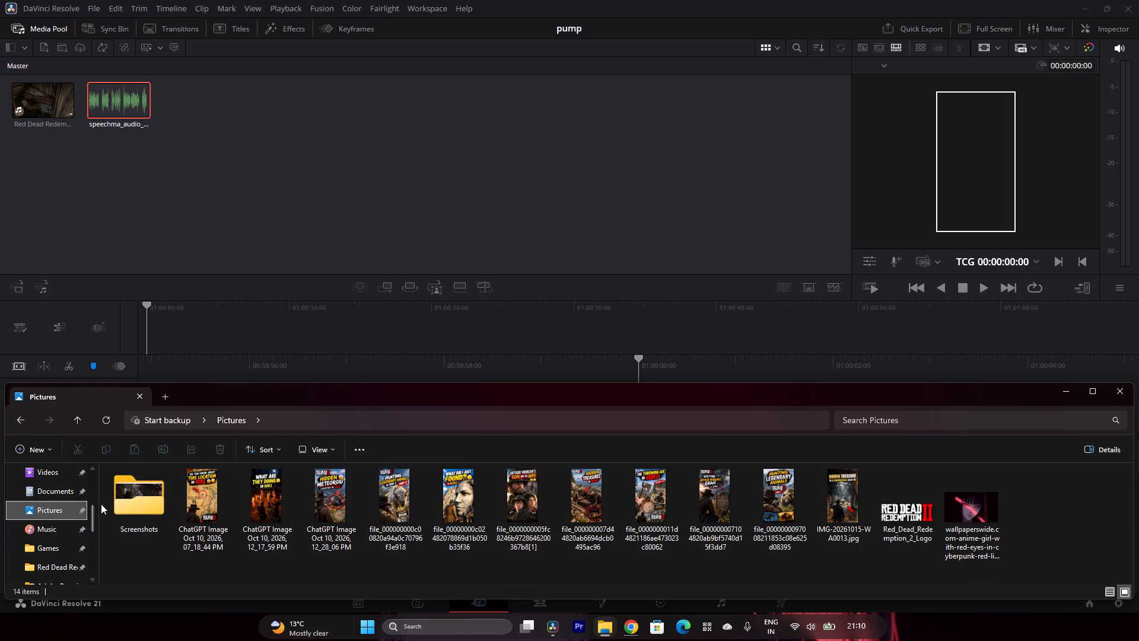
{"action": "left_click", "coordinate": [52, 494]}
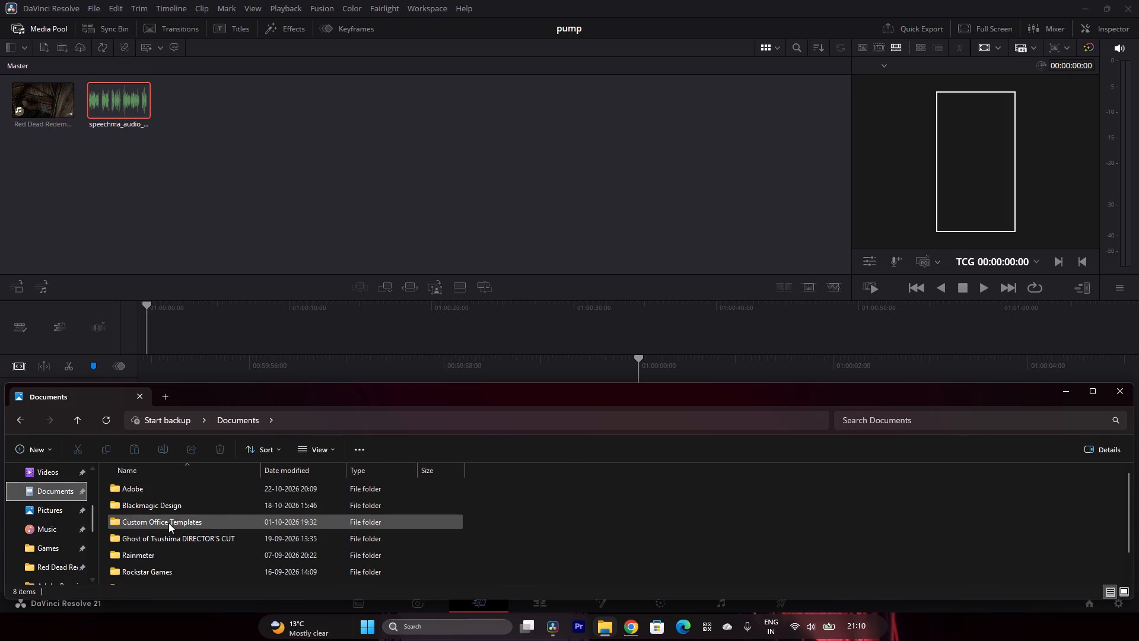
{"action": "scroll", "coordinate": [169, 523], "scroll_direction": "down", "scroll_amount": 4}
{"action": "left_click", "coordinate": [65, 479]}
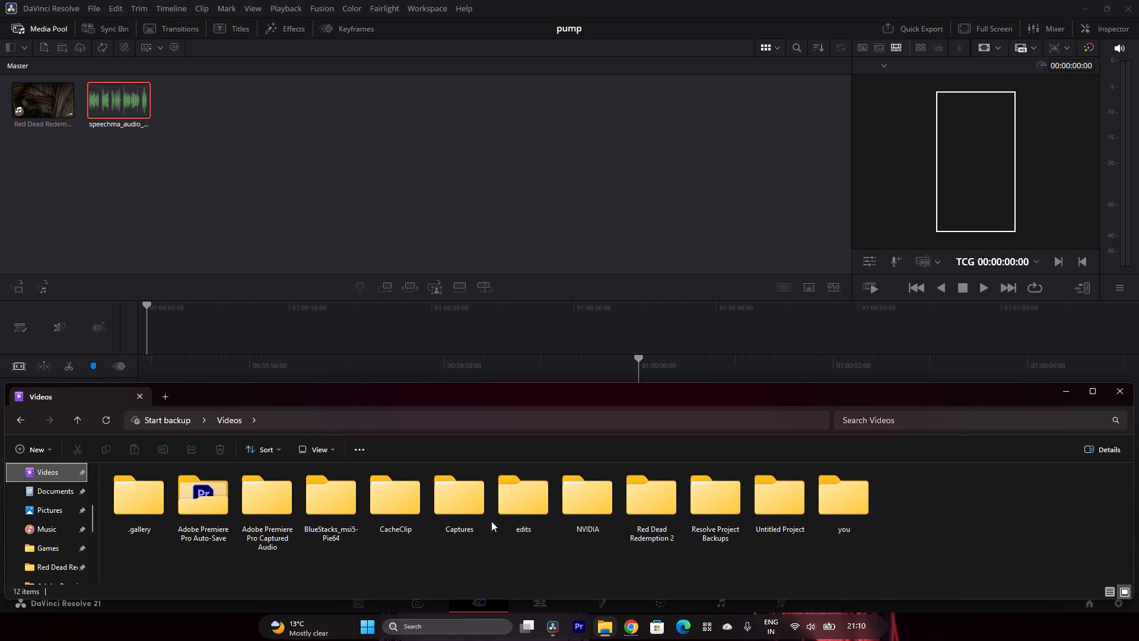
Look through the files in the Downloads folder in File Explorer for additional media for the video.
{"action": "scroll", "coordinate": [46, 518], "scroll_direction": "up", "scroll_amount": 1}
{"action": "left_click", "coordinate": [46, 509]}
{"action": "scroll", "coordinate": [253, 547], "scroll_direction": "down", "scroll_amount": 5}
{"action": "scroll", "coordinate": [323, 542], "scroll_direction": "down", "scroll_amount": 2}
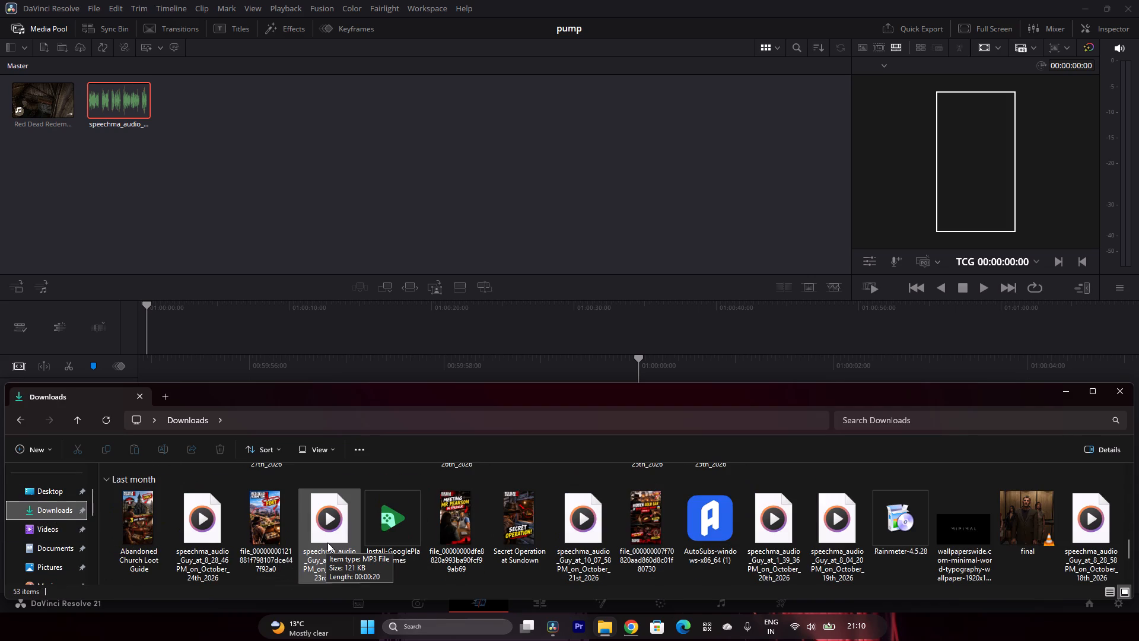
{"action": "scroll", "coordinate": [540, 551], "scroll_direction": "down", "scroll_amount": 3}
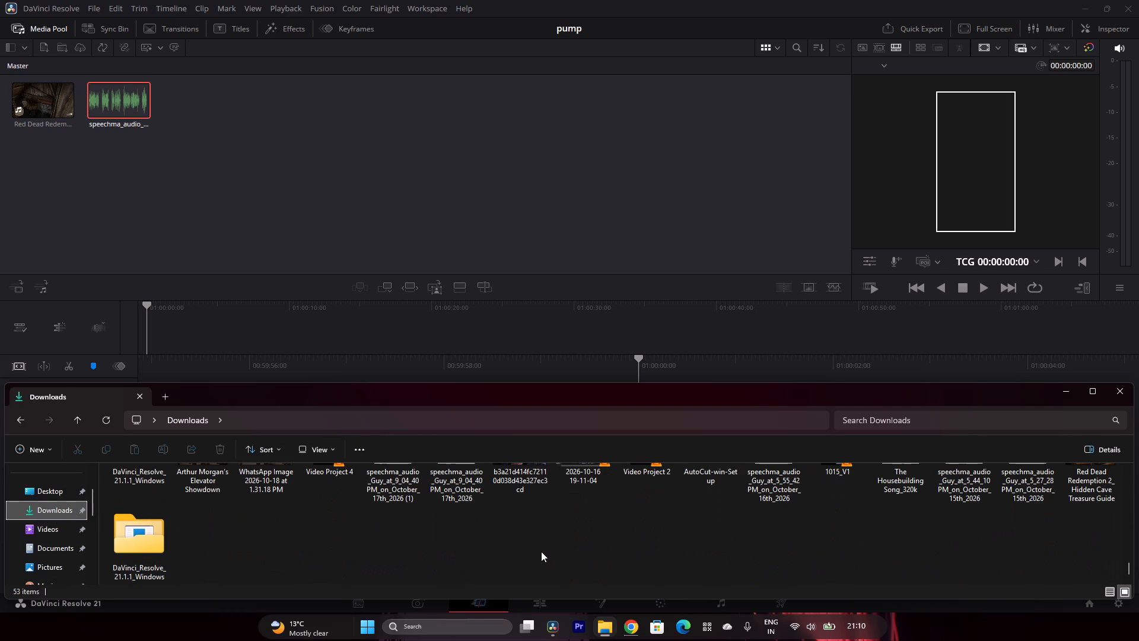
{"action": "scroll", "coordinate": [541, 551], "scroll_direction": "up", "scroll_amount": 1}
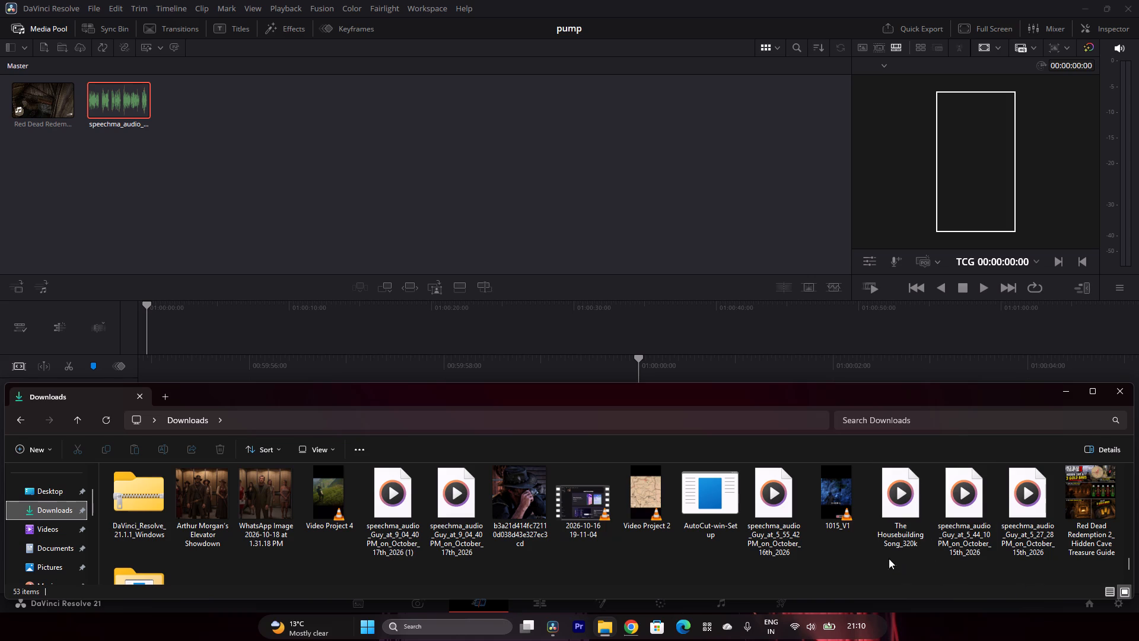
{"action": "scroll", "coordinate": [431, 584], "scroll_direction": "down", "scroll_amount": 1}
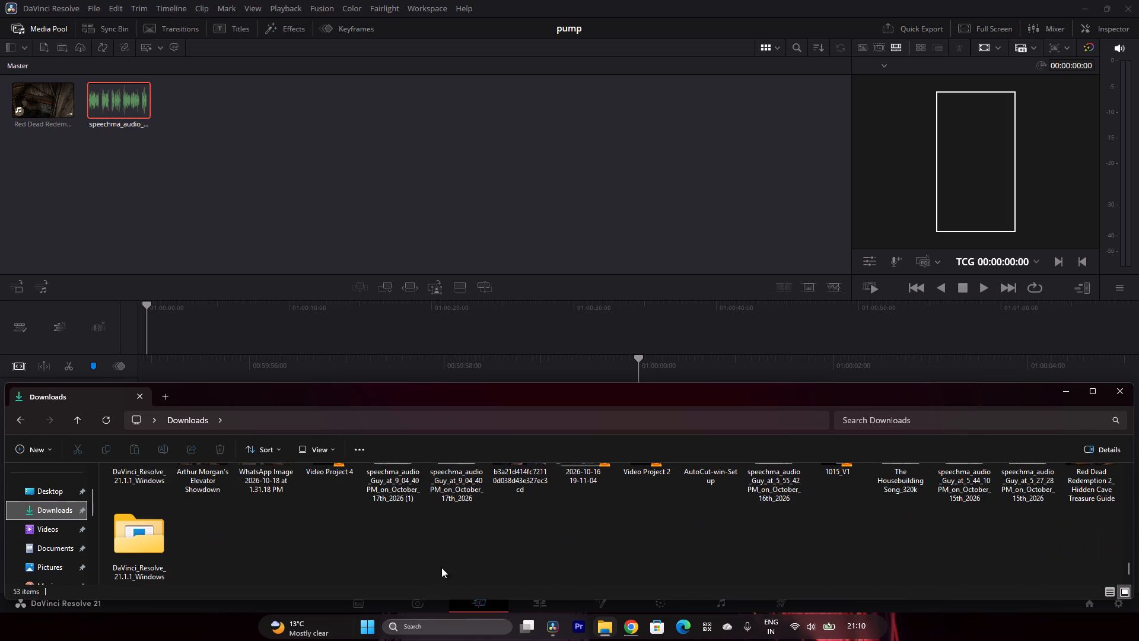
{"action": "scroll", "coordinate": [454, 559], "scroll_direction": "up", "scroll_amount": 2}
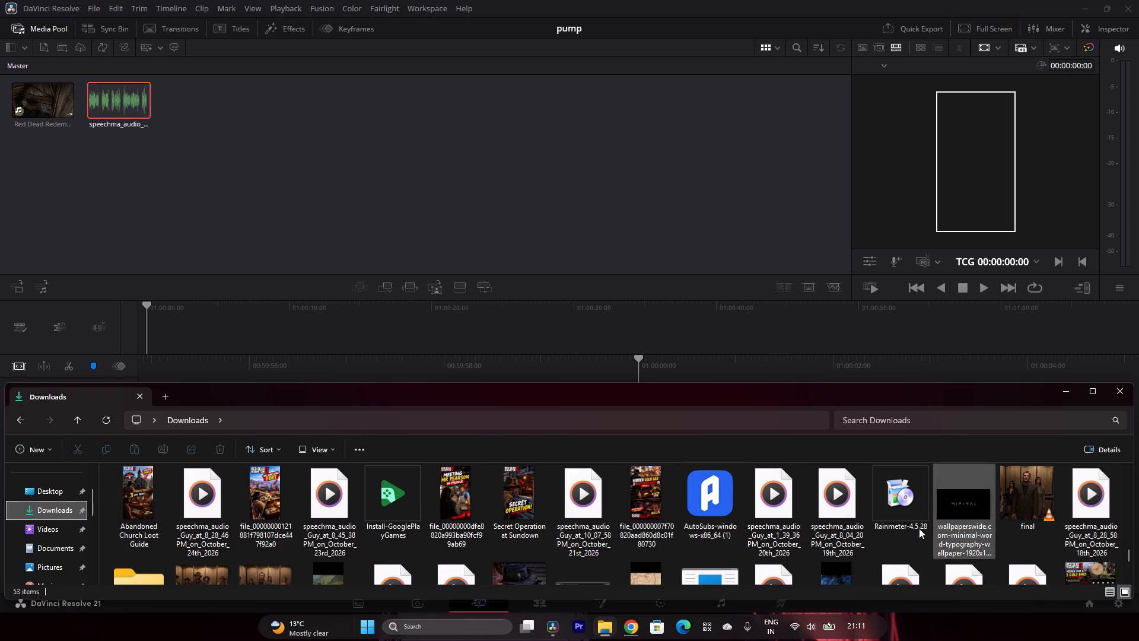
{"action": "scroll", "coordinate": [839, 529], "scroll_direction": "up", "scroll_amount": 2}
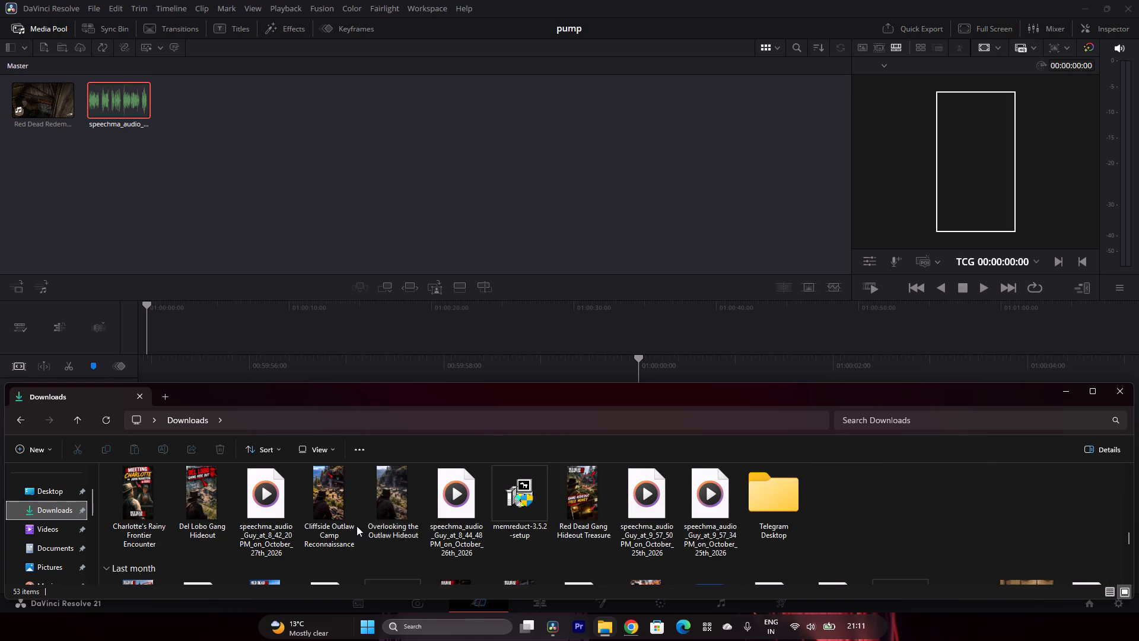
{"action": "scroll", "coordinate": [357, 526], "scroll_direction": "up", "scroll_amount": 4}
{"action": "scroll", "coordinate": [324, 532], "scroll_direction": "down", "scroll_amount": 2}
{"action": "scroll", "coordinate": [324, 532], "scroll_direction": "up", "scroll_amount": 4}
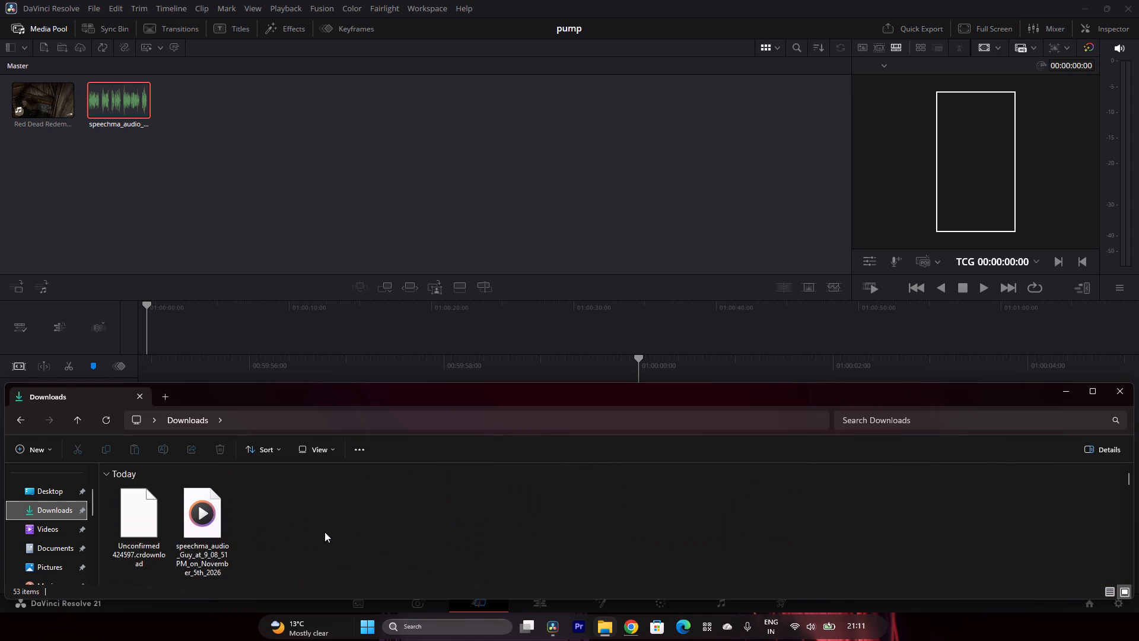
{"action": "scroll", "coordinate": [59, 531], "scroll_direction": "down", "scroll_amount": 2}
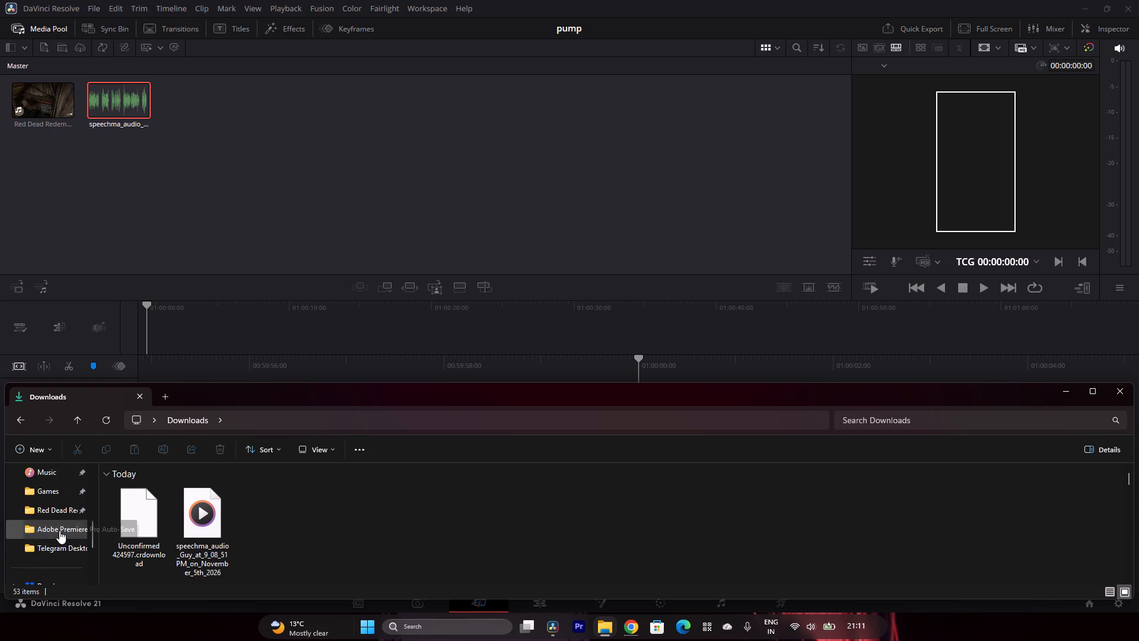
Look through the Music, Games, Red Dead Redemption, Adobe Premiere Pro Auto-Save and "ai video" folders for additional media.
{"action": "scroll", "coordinate": [59, 531], "scroll_direction": "down", "scroll_amount": 2}
{"action": "left_click", "coordinate": [1099, 391]}
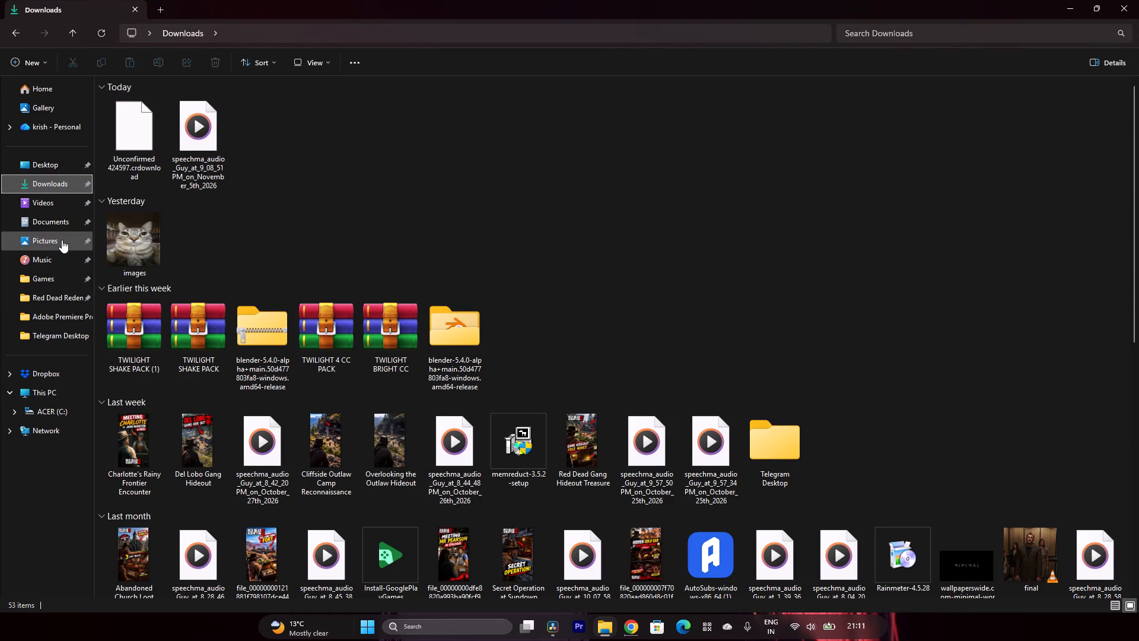
{"action": "left_click", "coordinate": [58, 255]}
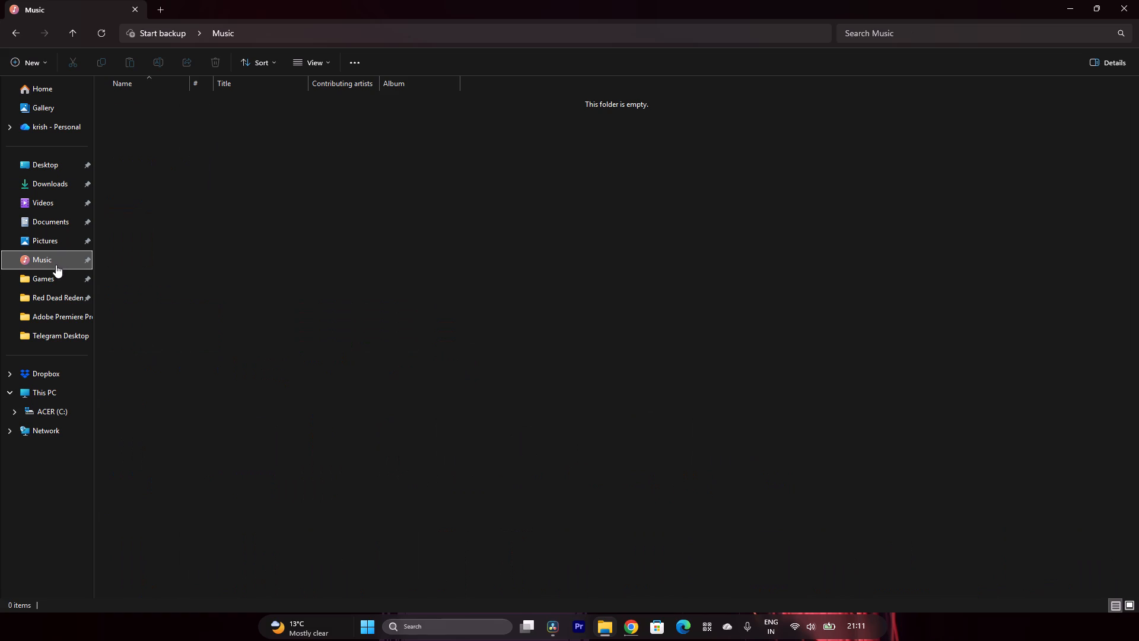
{"action": "left_click", "coordinate": [58, 276]}
{"action": "left_click", "coordinate": [63, 287]}
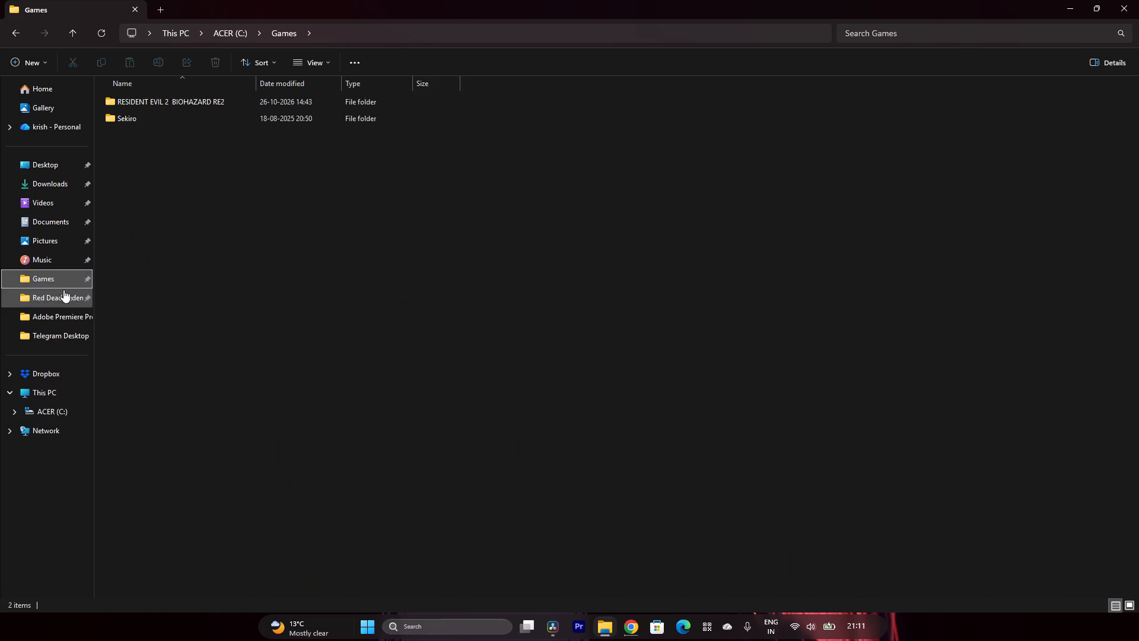
{"action": "left_click", "coordinate": [65, 294]}
{"action": "left_click", "coordinate": [72, 317]}
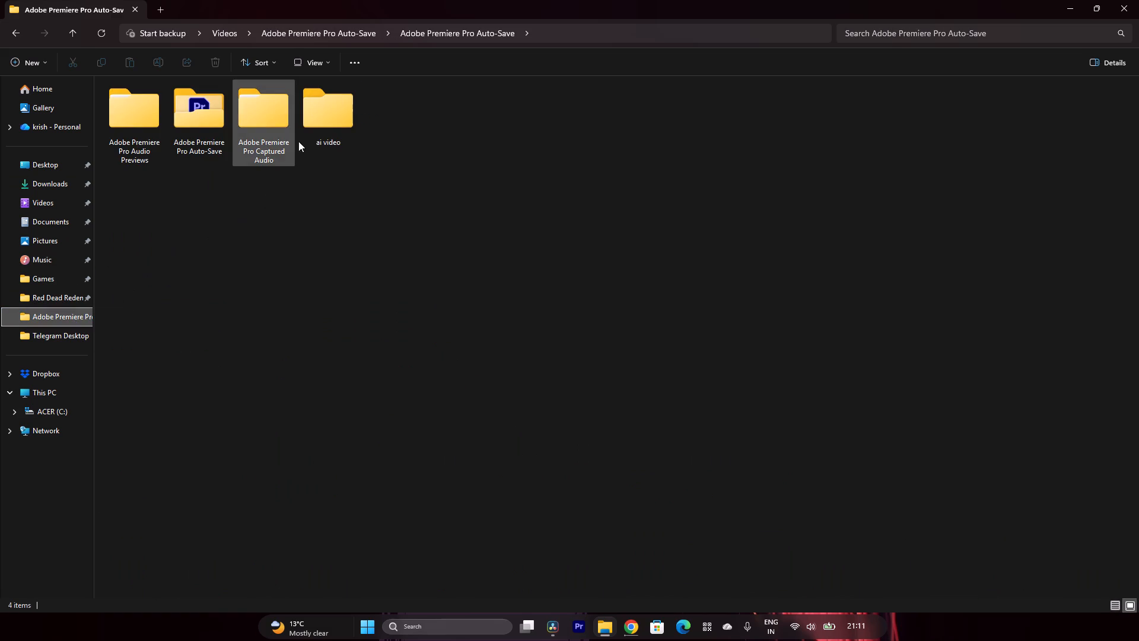
{"action": "double_click", "coordinate": [317, 97]}
{"action": "left_click", "coordinate": [15, 31]}
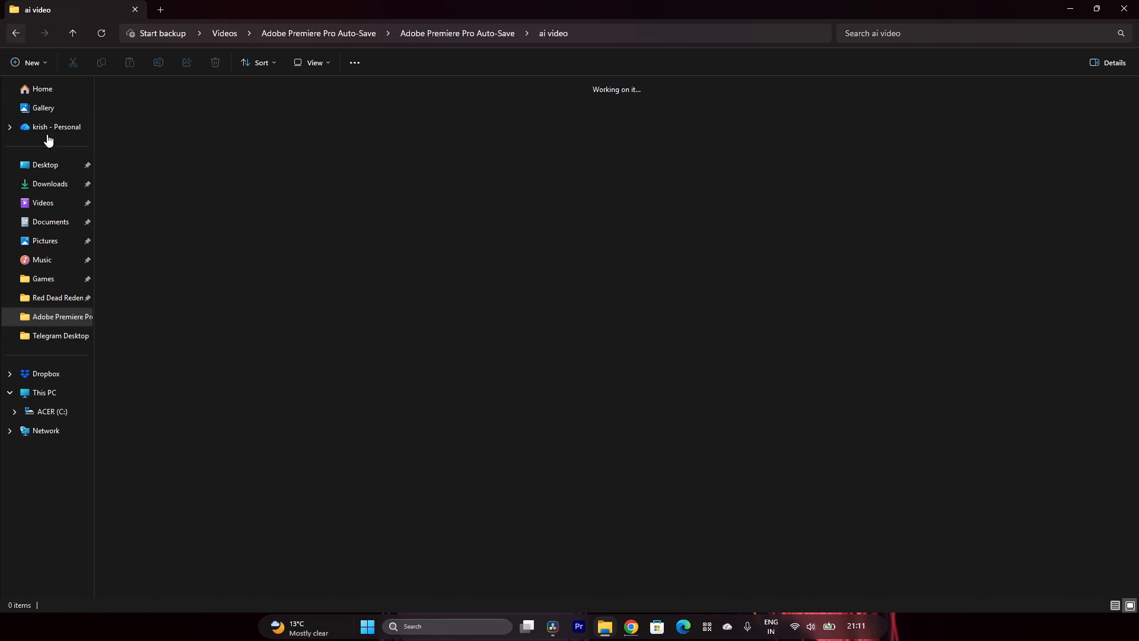
{"action": "left_click", "coordinate": [56, 335]}
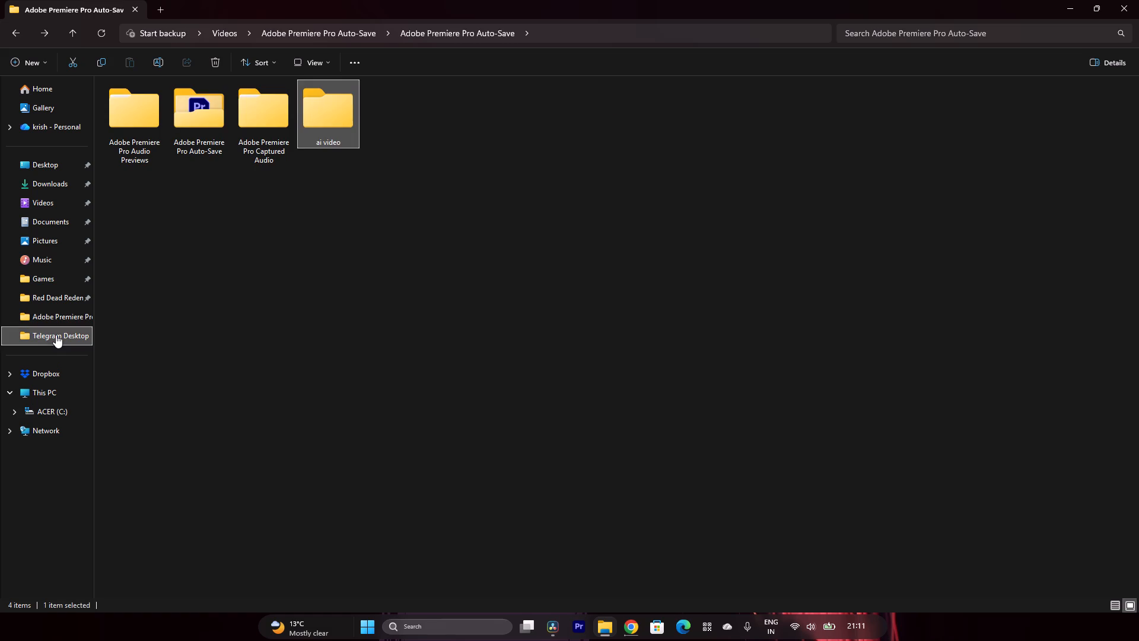
{"action": "left_click", "coordinate": [64, 324]}
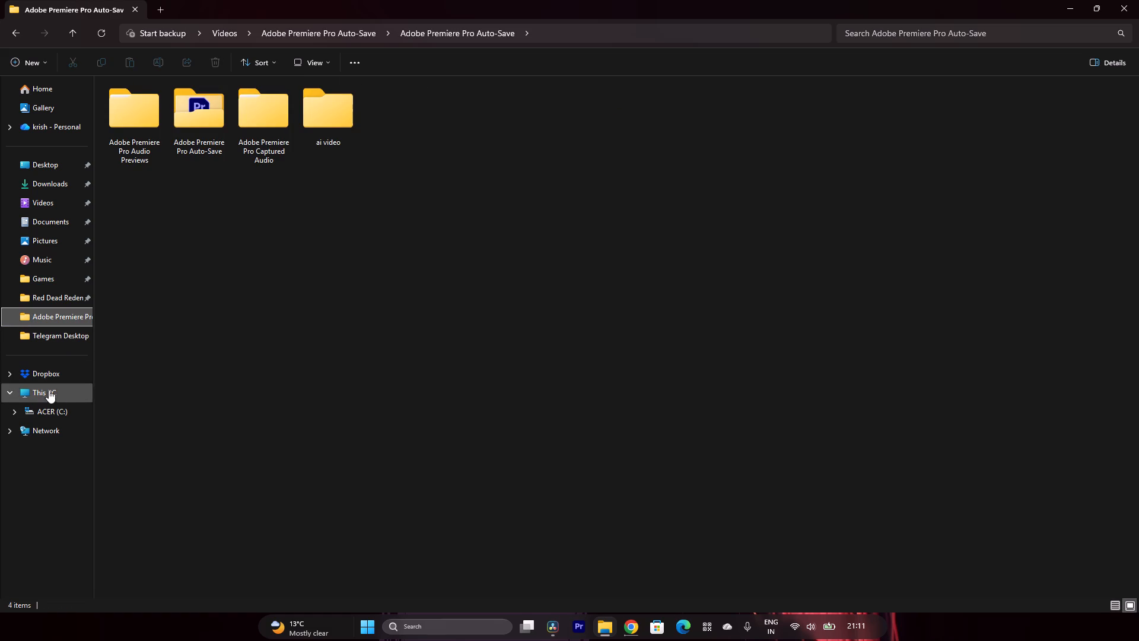
Move the "AUDIO EDIT BY TWI..." file from the edits folder in Videos > Captures into the Music folder.
{"action": "left_click", "coordinate": [57, 216]}
{"action": "left_click", "coordinate": [55, 203]}
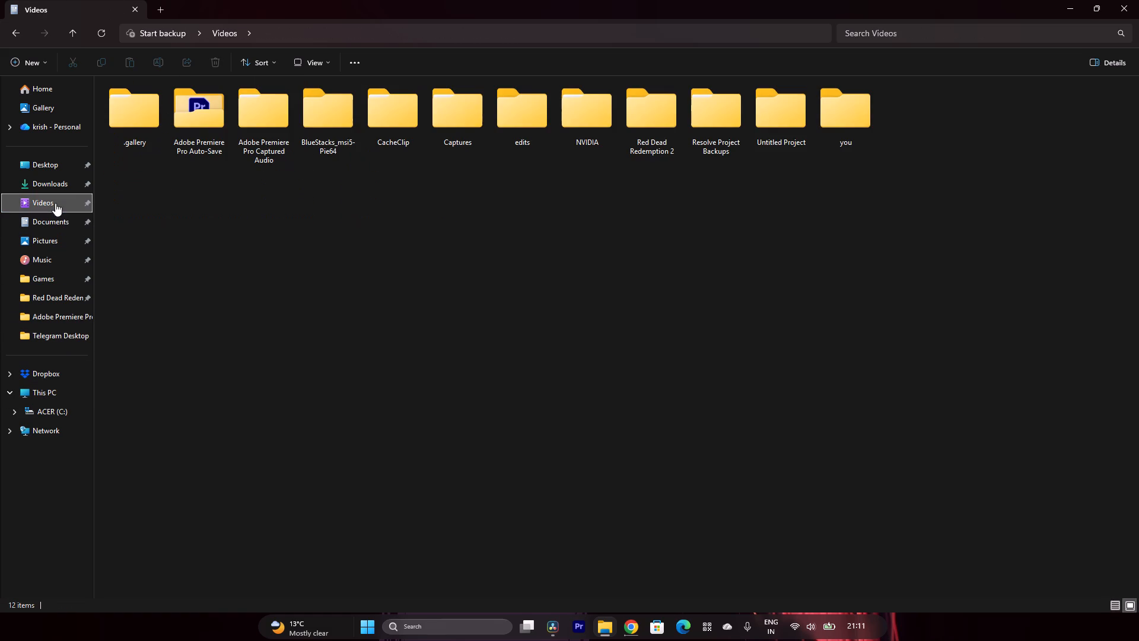
{"action": "double_click", "coordinate": [446, 118]}
{"action": "double_click", "coordinate": [124, 108]}
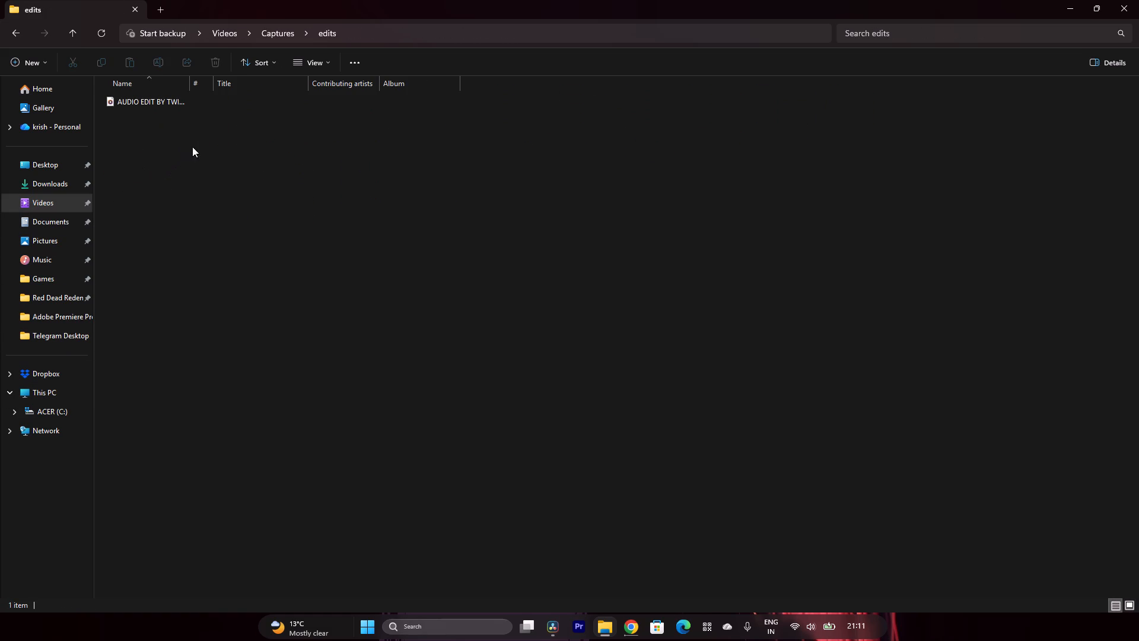
{"action": "left_click_drag", "start_coordinate": [187, 102], "coordinate": [105, 214]}
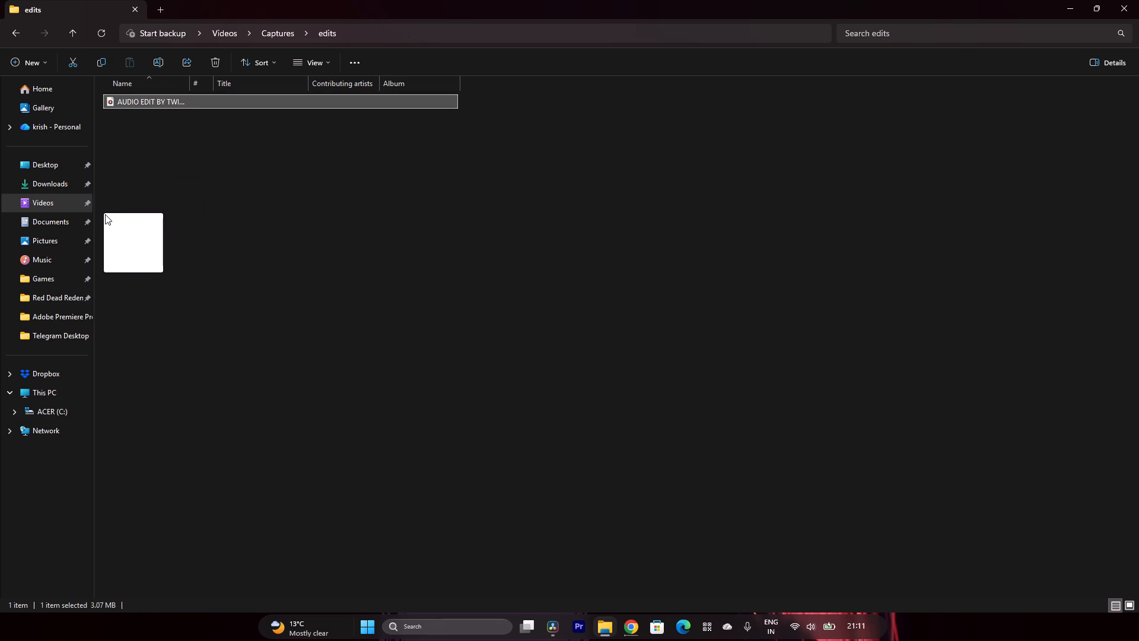
{"action": "left_click_drag", "start_coordinate": [105, 214], "coordinate": [28, 236]}
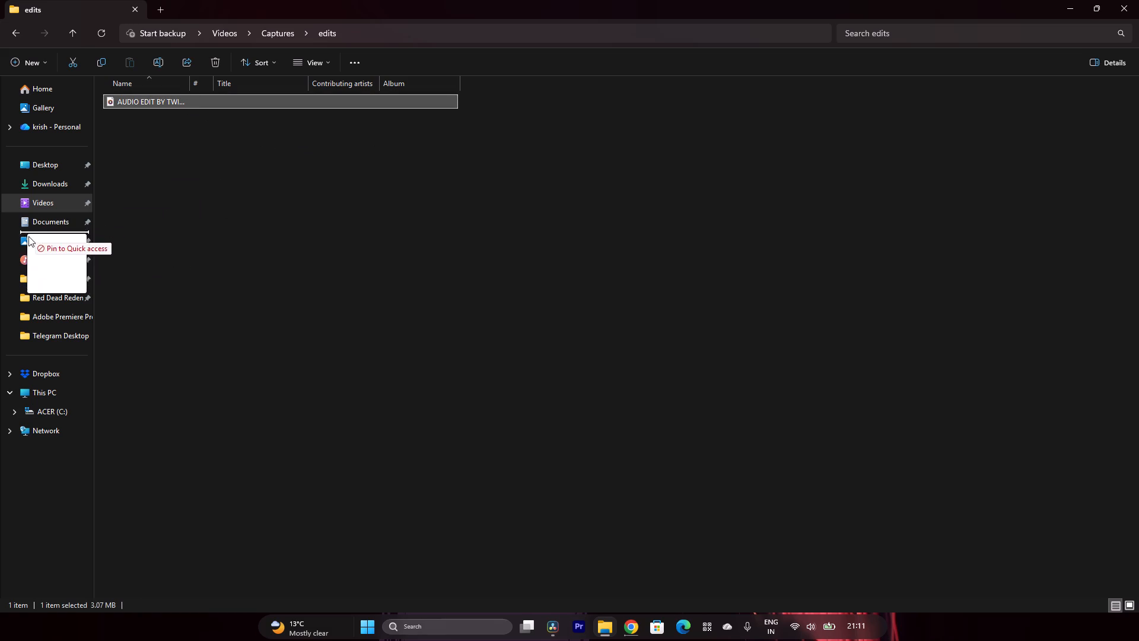
{"action": "left_click_drag", "start_coordinate": [28, 236], "coordinate": [32, 256]}
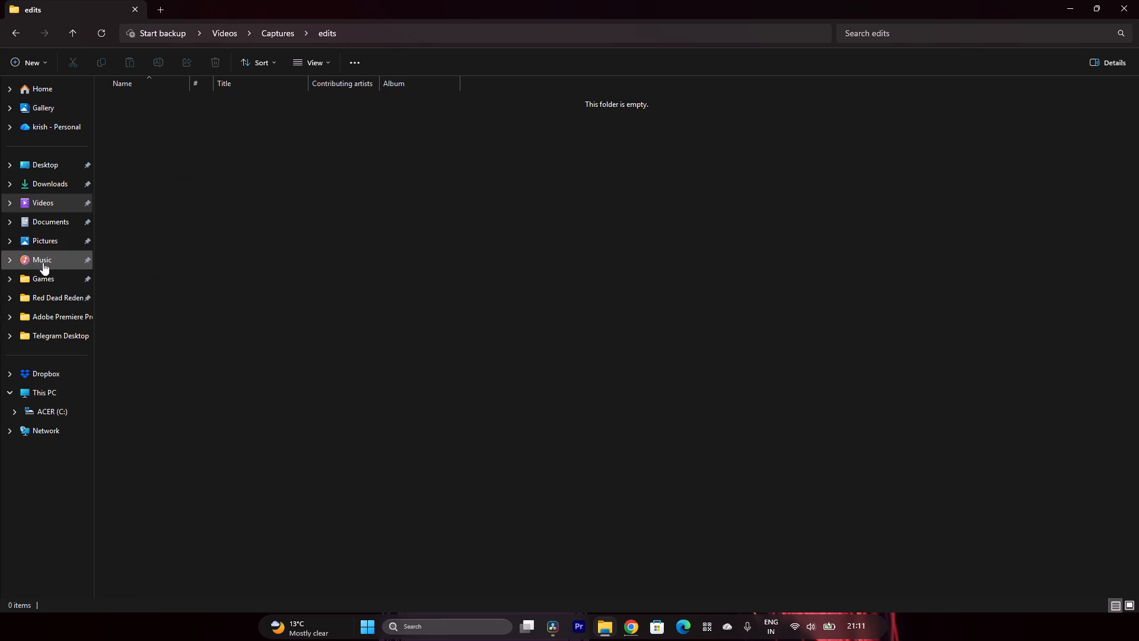
Add the "AUDIO EDIT BY TWI..." track from the Music folder to the media pool and close File Explorer.
{"action": "left_click", "coordinate": [40, 253]}
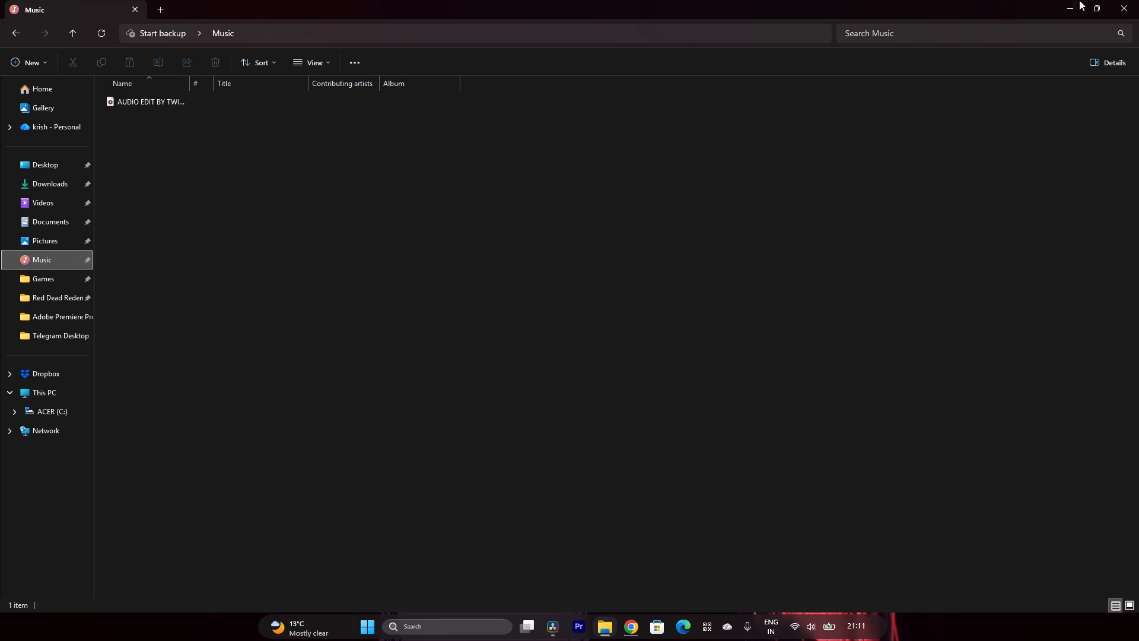
{"action": "left_click", "coordinate": [1092, 12]}
{"action": "left_click_drag", "start_coordinate": [185, 492], "coordinate": [198, 198]}
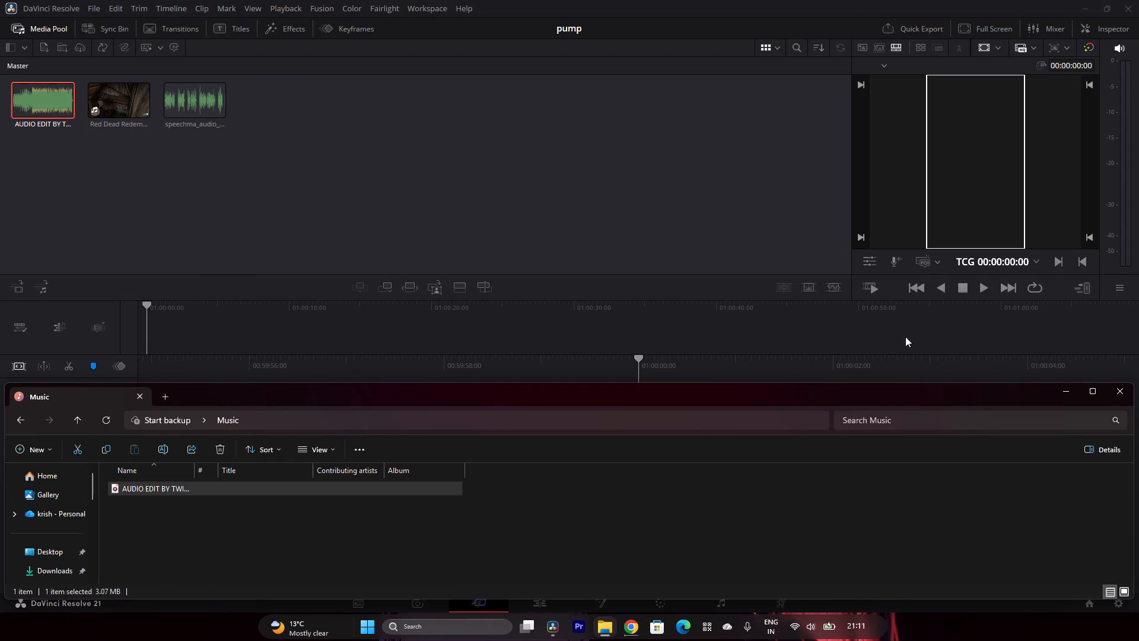
{"action": "left_click", "coordinate": [1115, 393]}
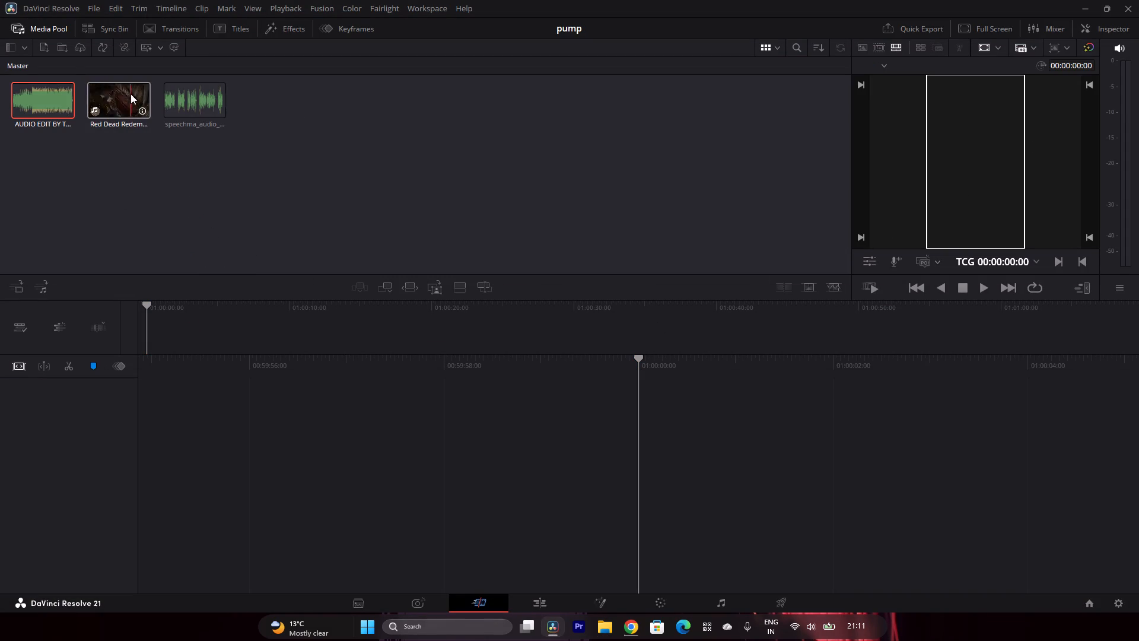
Place the Red Dead Redemption 2 gameplay recording on a new timeline, with the Speechma voiceover beneath it from the start.
{"action": "left_click_drag", "start_coordinate": [126, 95], "coordinate": [195, 309]}
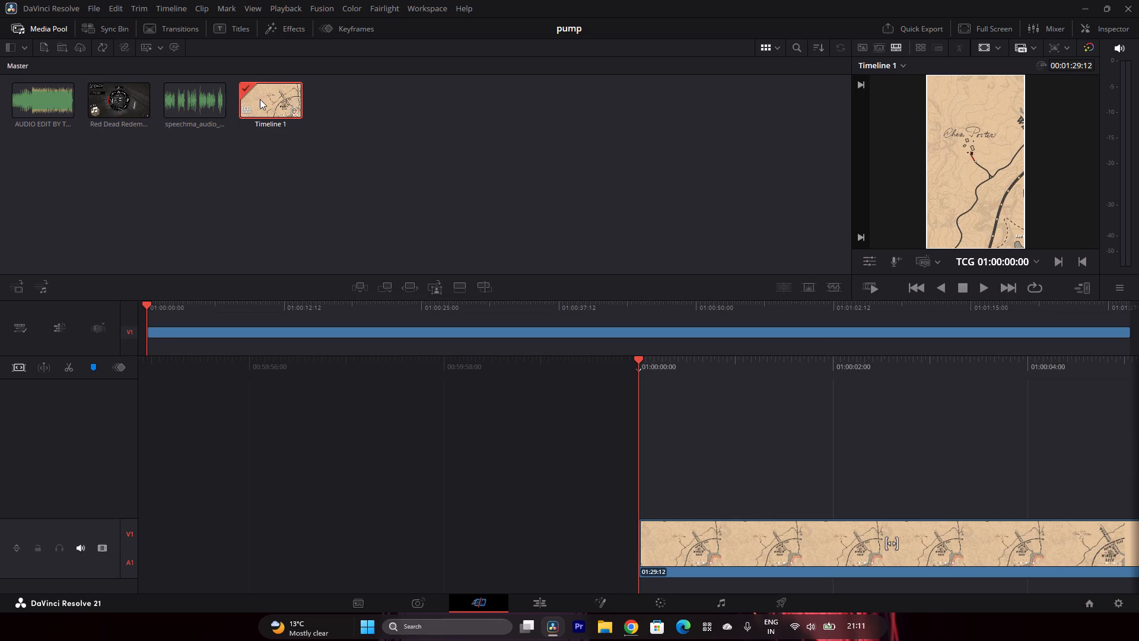
{"action": "left_click_drag", "start_coordinate": [193, 99], "coordinate": [136, 340]}
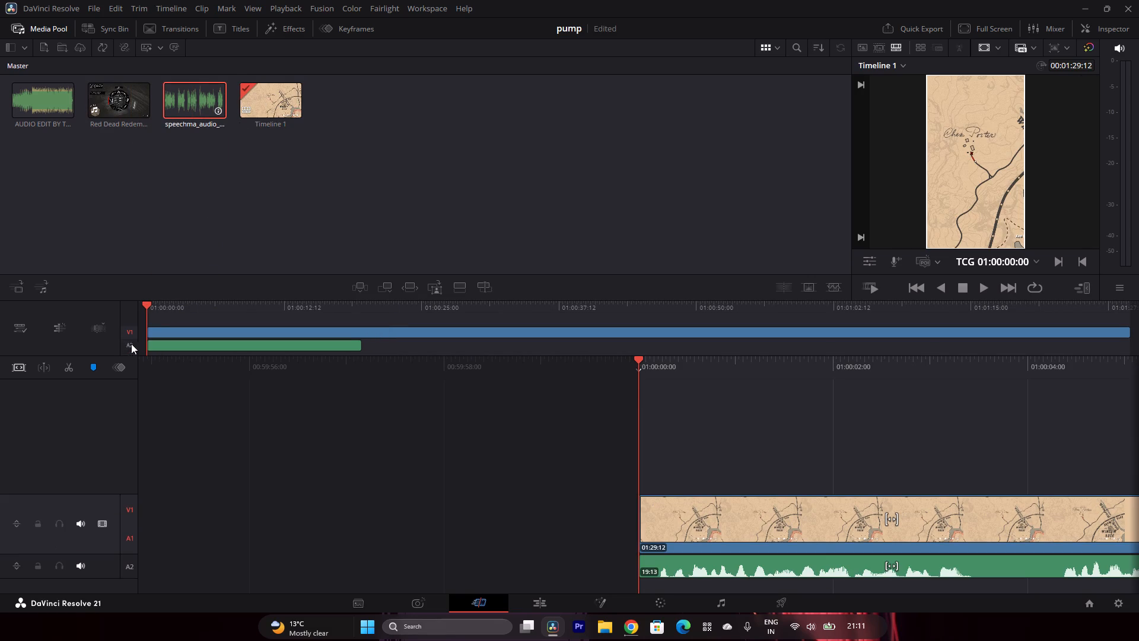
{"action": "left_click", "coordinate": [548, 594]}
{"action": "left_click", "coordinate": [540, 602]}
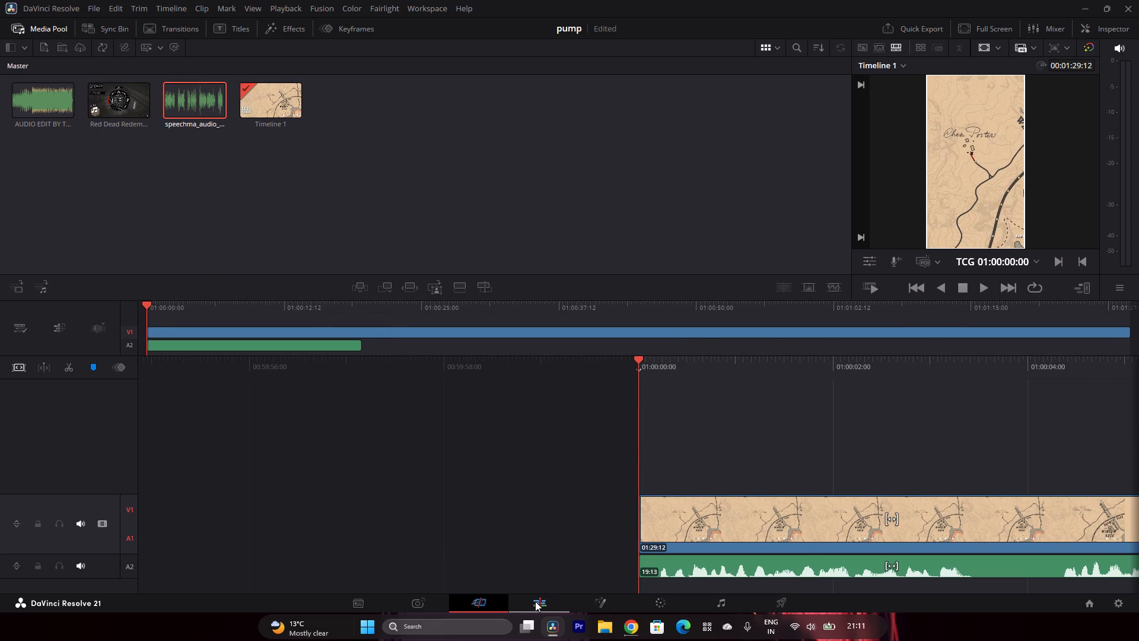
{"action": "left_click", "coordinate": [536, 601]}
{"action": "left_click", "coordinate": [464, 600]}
Mute the voiceover track A2 and the gameplay recording's own audio track A1.
{"action": "left_click", "coordinate": [75, 565]}
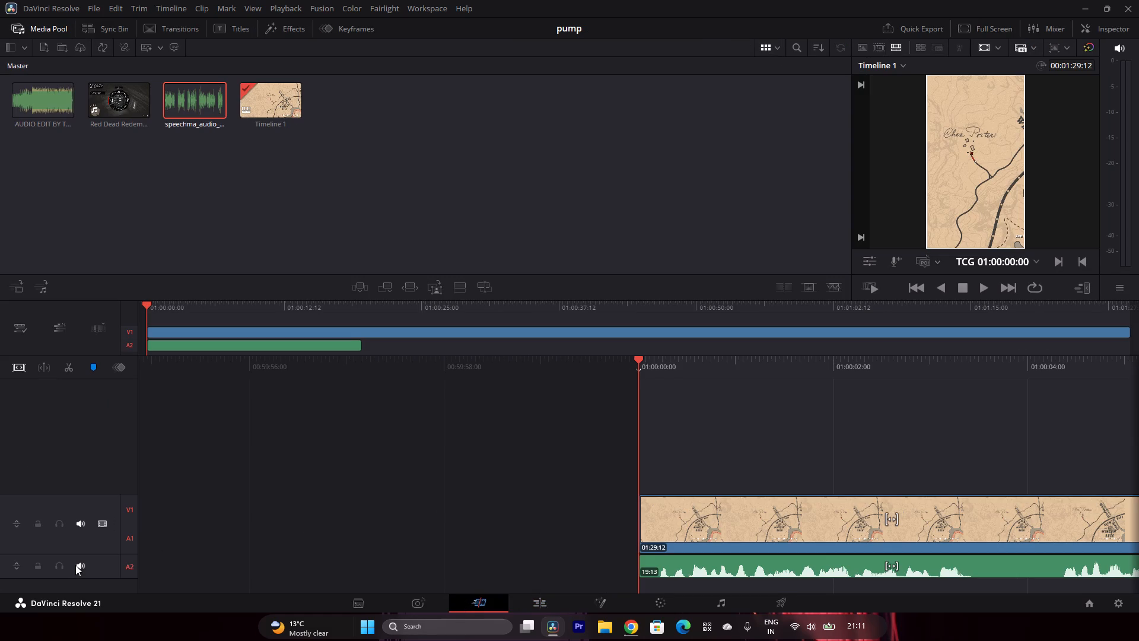
{"action": "left_click", "coordinate": [78, 564]}
{"action": "left_click", "coordinate": [81, 529]}
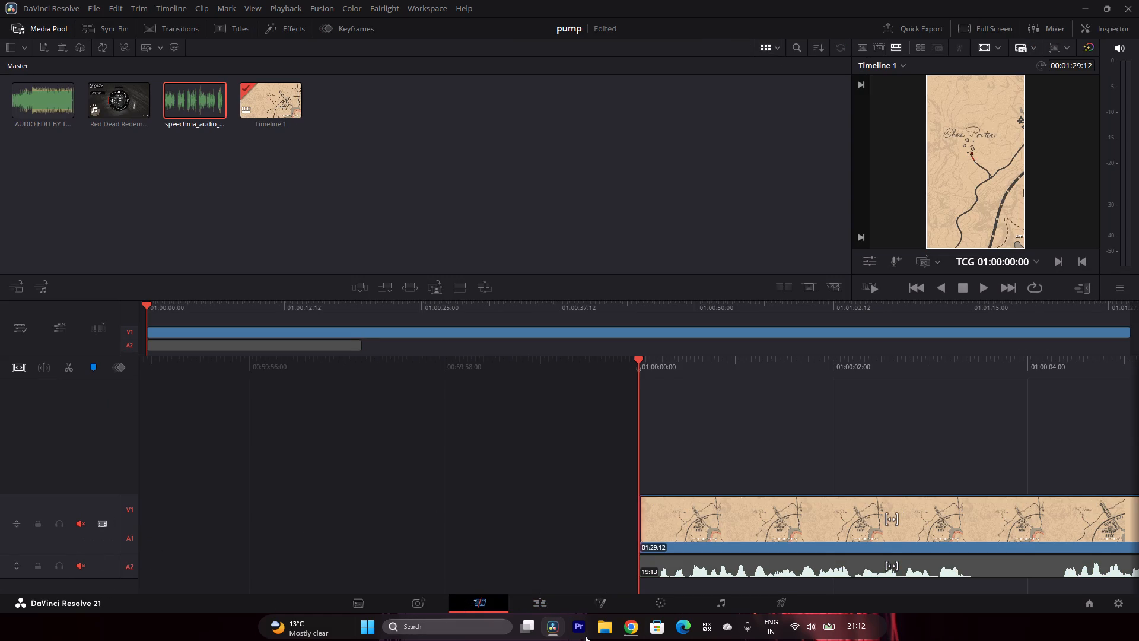
Delete the Speechma voiceover clip from the timeline, keeping the gameplay clip.
{"action": "left_click", "coordinate": [713, 569]}
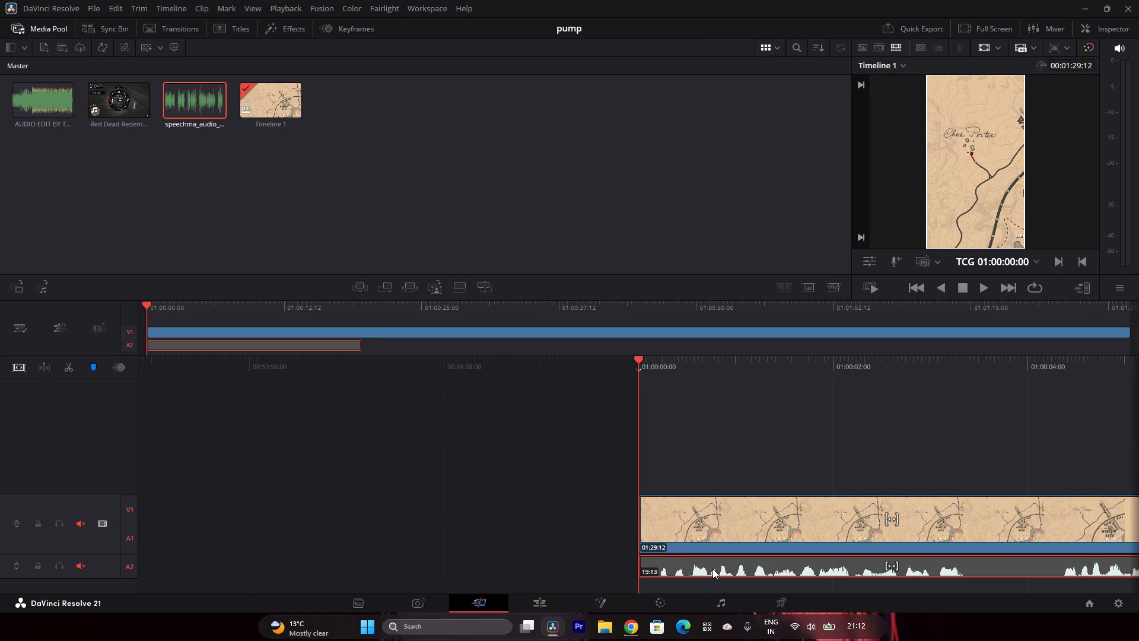
{"action": "key", "text": "BackSpace"}
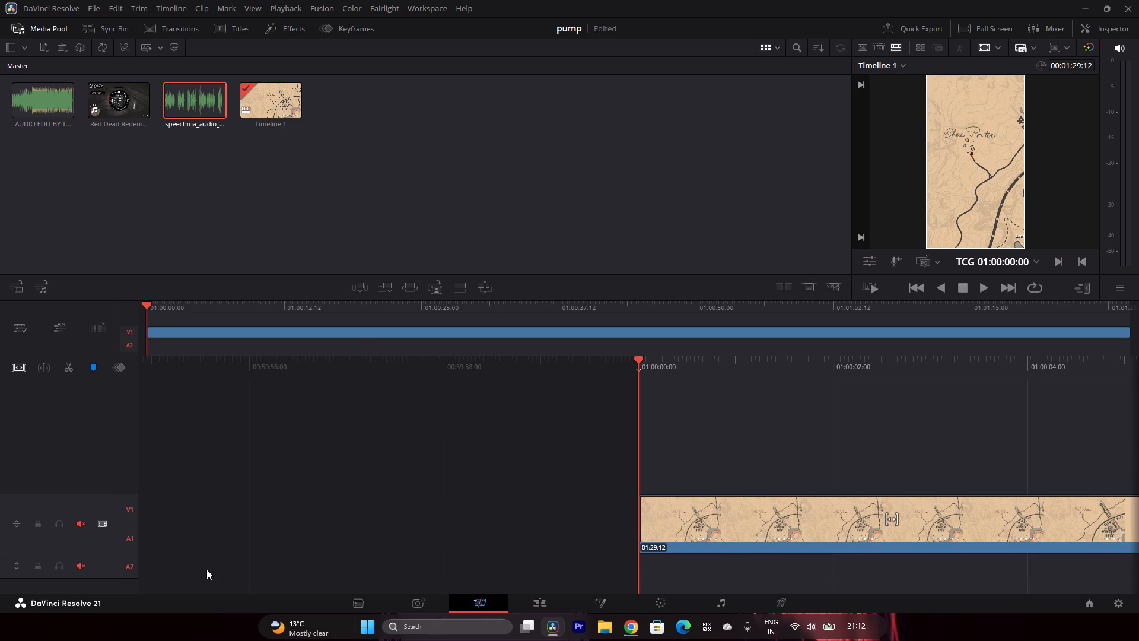
{"action": "left_click", "coordinate": [206, 569]}
On the Edit page, set the gameplay clip's zoom to 0.530 on both X and Y.
{"action": "left_click", "coordinate": [540, 604]}
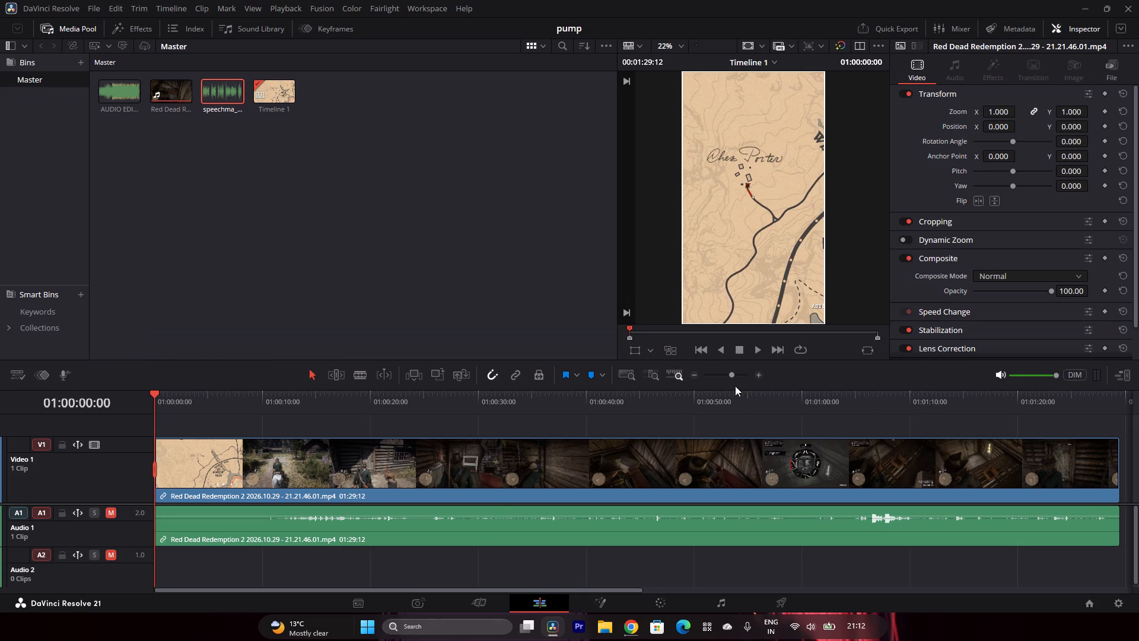
{"action": "left_click", "coordinate": [693, 373]}
{"action": "left_click", "coordinate": [693, 373]}
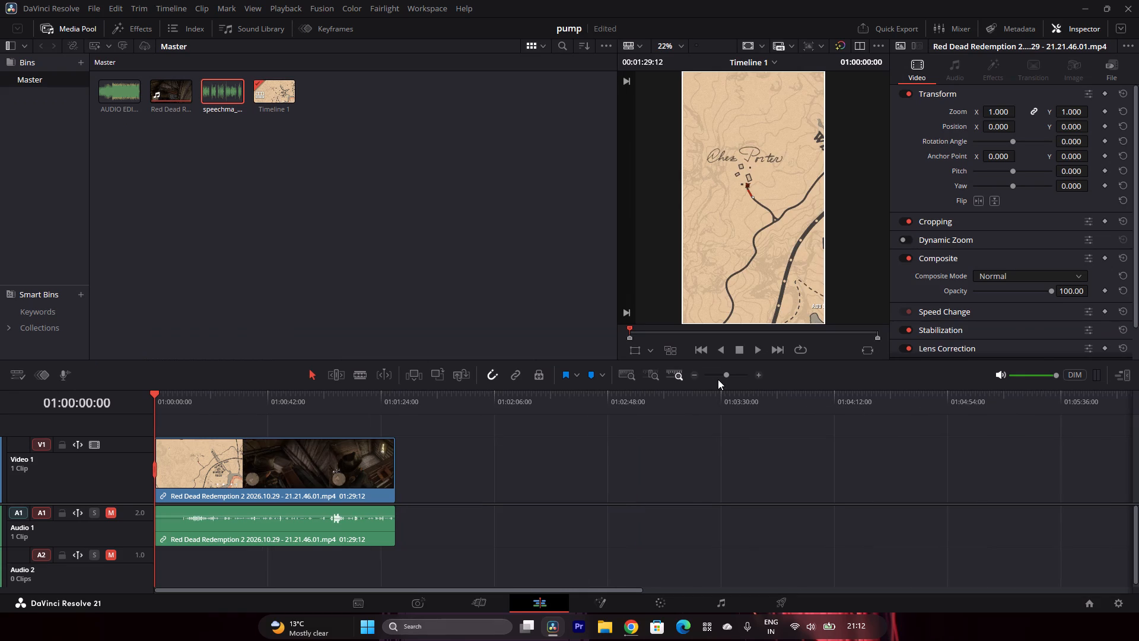
{"action": "left_click", "coordinate": [756, 370]}
{"action": "left_click", "coordinate": [761, 371]}
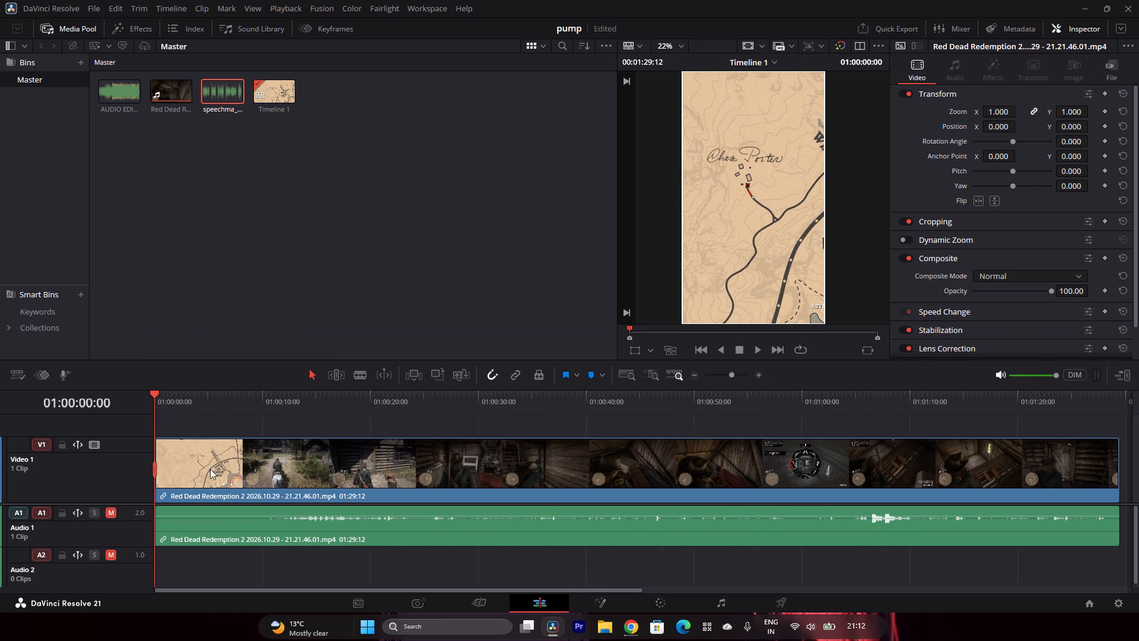
{"action": "left_click", "coordinate": [343, 468]}
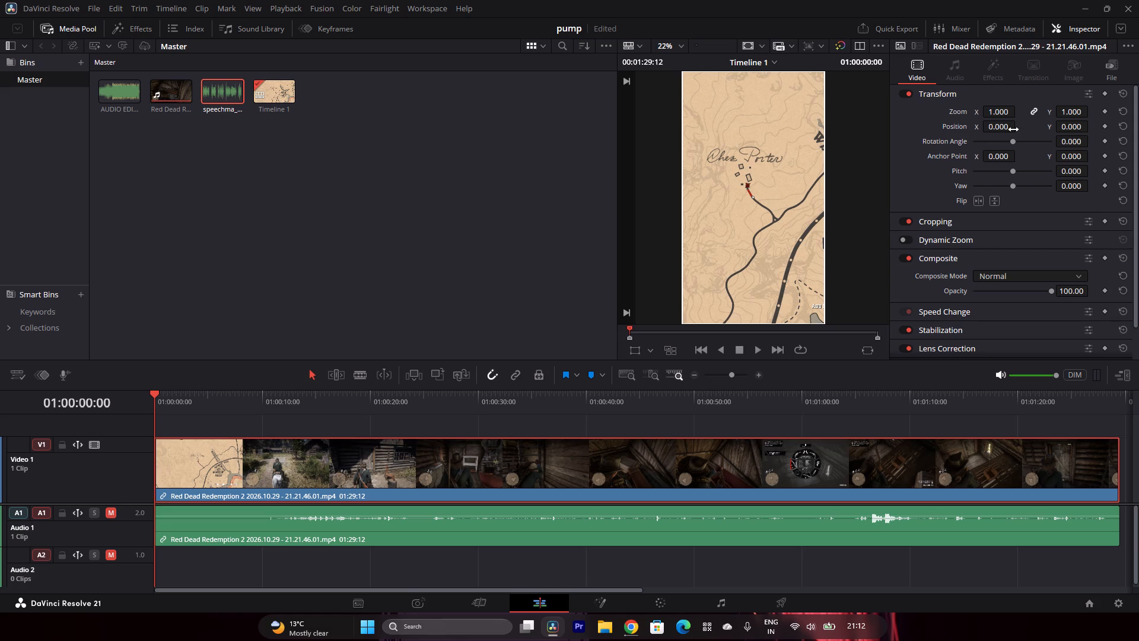
{"action": "left_click_drag", "start_coordinate": [1070, 113], "coordinate": [1026, 125]}
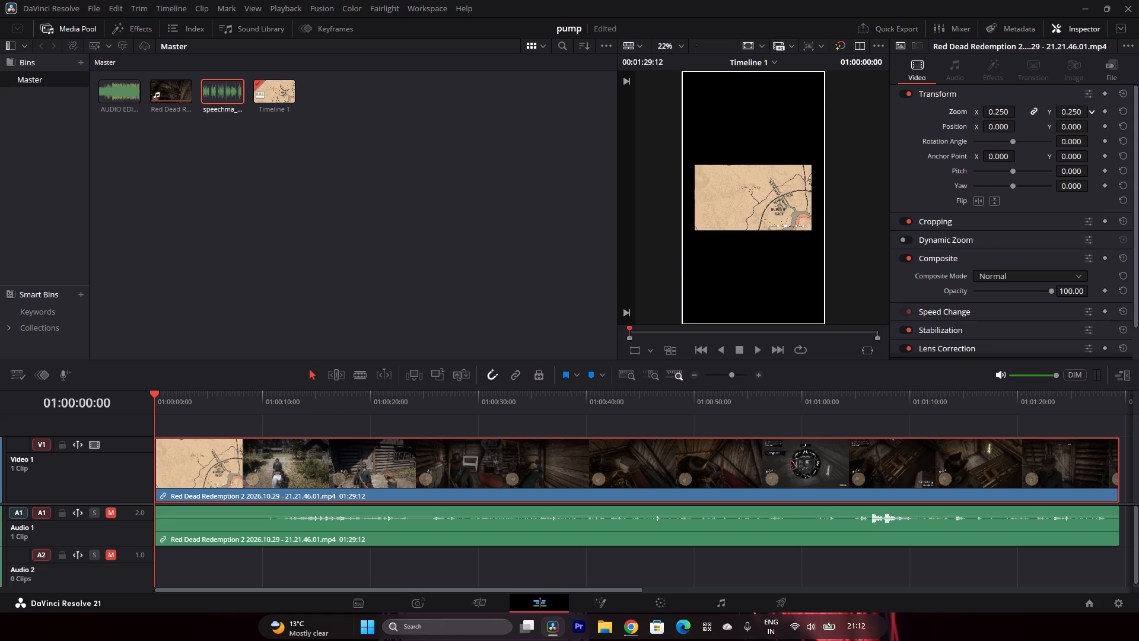
{"action": "left_click_drag", "start_coordinate": [1026, 125], "coordinate": [1039, 123]}
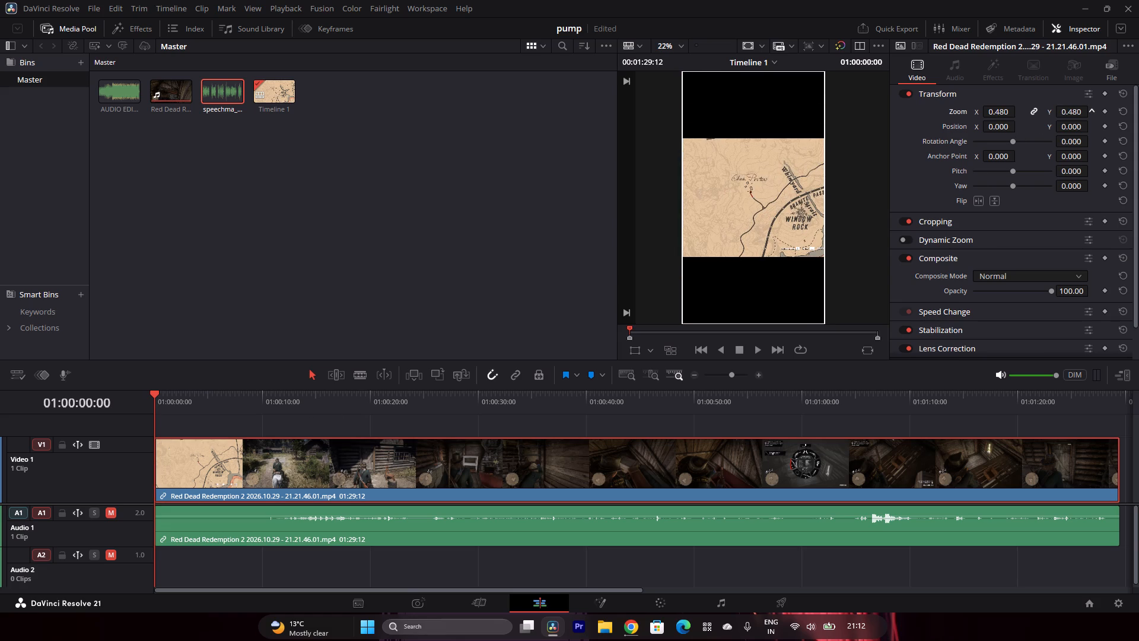
{"action": "left_click_drag", "start_coordinate": [1039, 123], "coordinate": [1042, 122]}
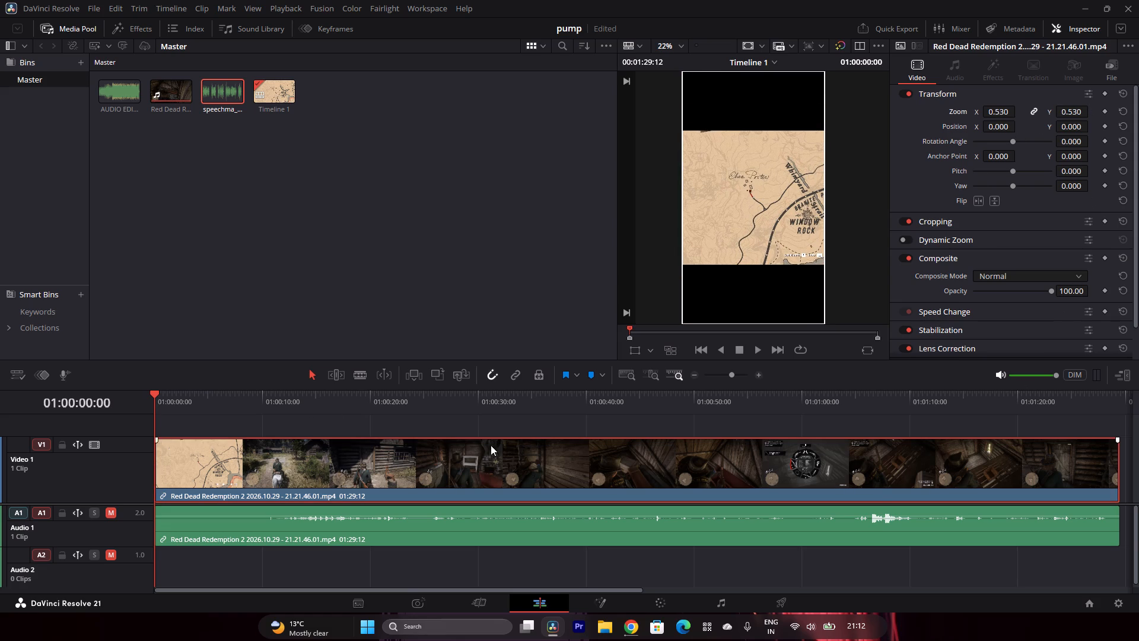
Play the timeline from the start to review the resized gameplay, and move the playhead back to about 01:00:02:11.
{"action": "left_click", "coordinate": [761, 347]}
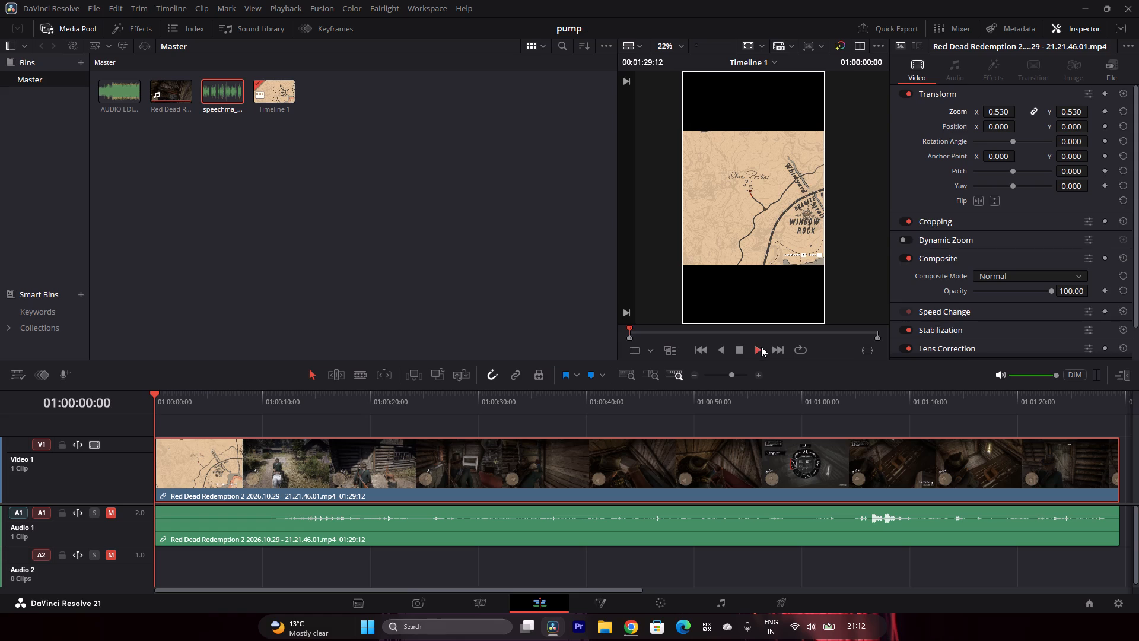
{"action": "left_click", "coordinate": [755, 348]}
{"action": "left_click", "coordinate": [759, 350]}
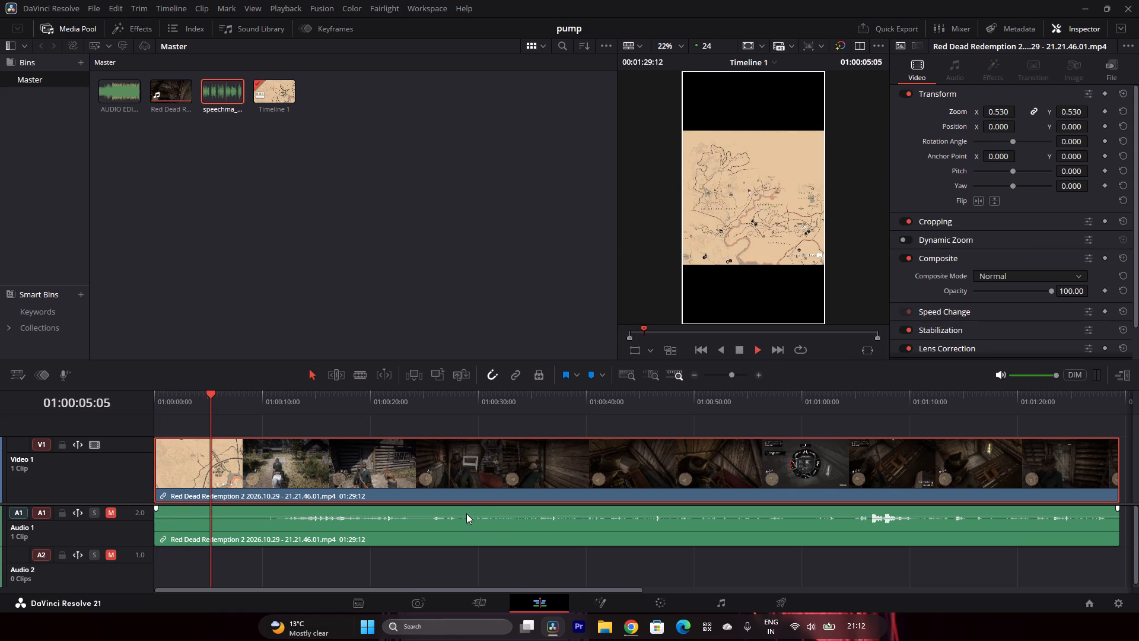
{"action": "left_click_drag", "start_coordinate": [464, 518], "coordinate": [465, 525]}
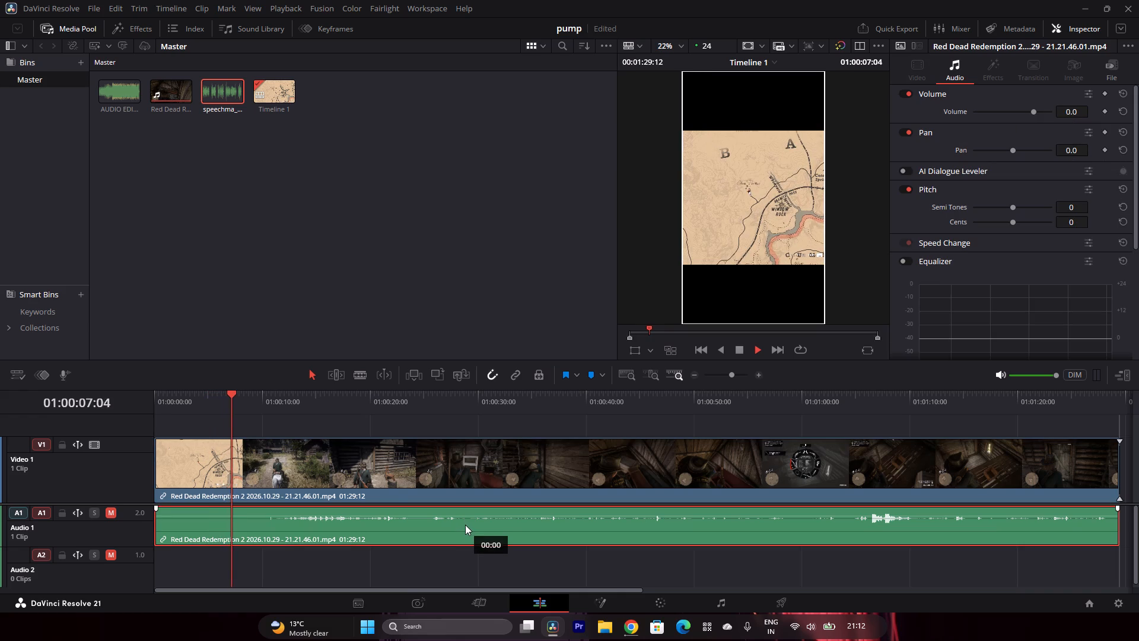
{"action": "left_click_drag", "start_coordinate": [465, 525], "coordinate": [460, 499]}
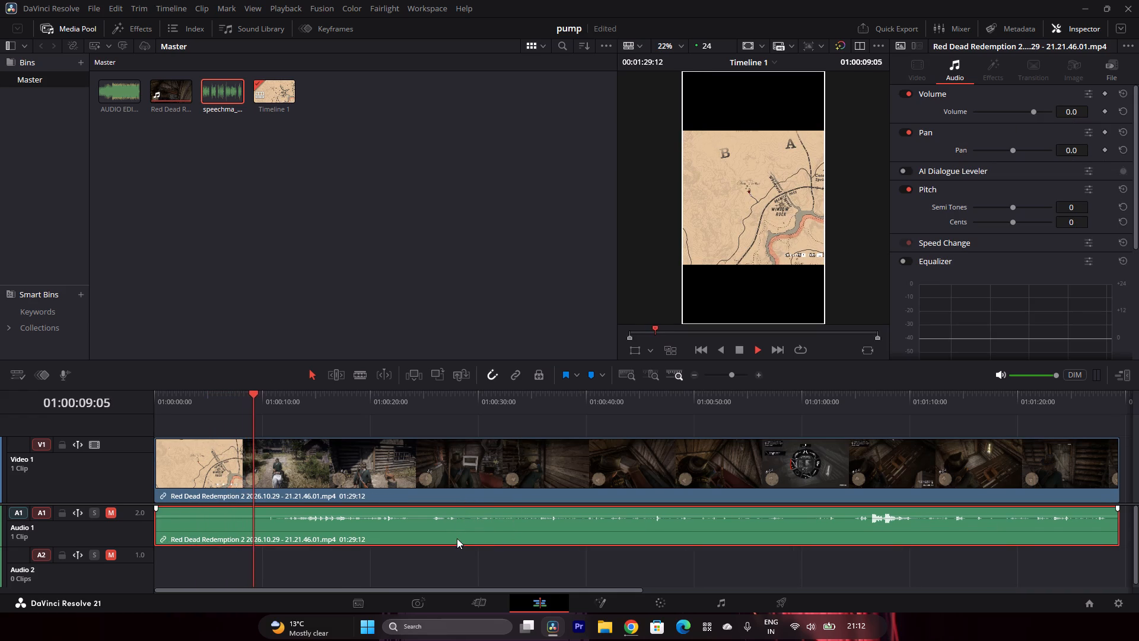
{"action": "scroll", "coordinate": [437, 558], "scroll_direction": "down", "scroll_amount": 1}
{"action": "scroll", "coordinate": [431, 560], "scroll_direction": "up", "scroll_amount": 1}
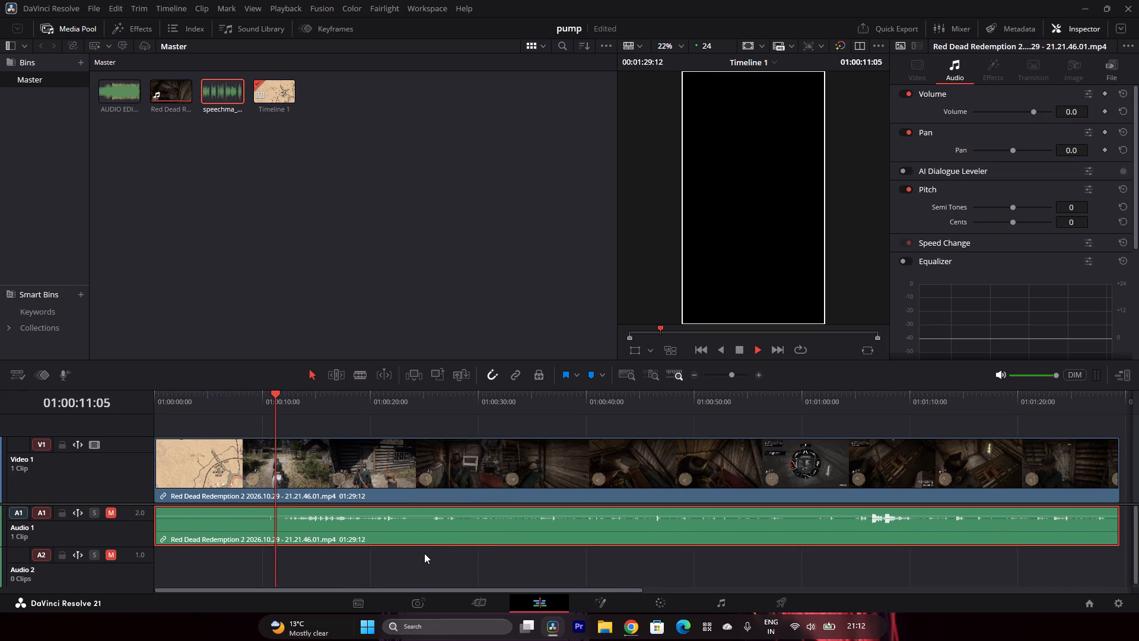
{"action": "right_click", "coordinate": [403, 534]}
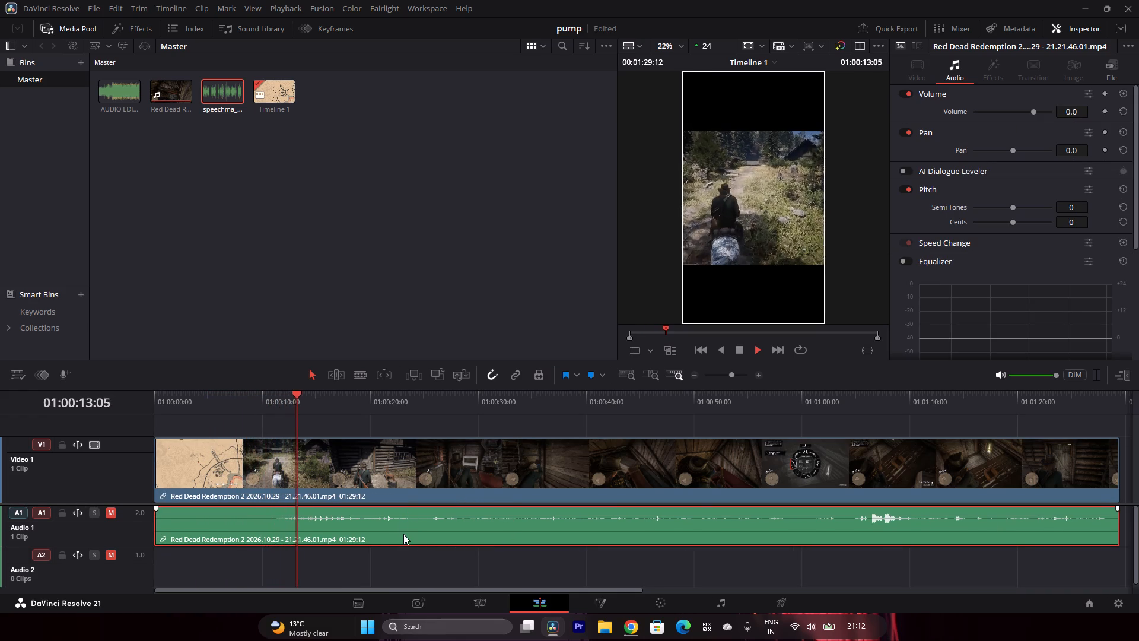
{"action": "left_click", "coordinate": [371, 567]}
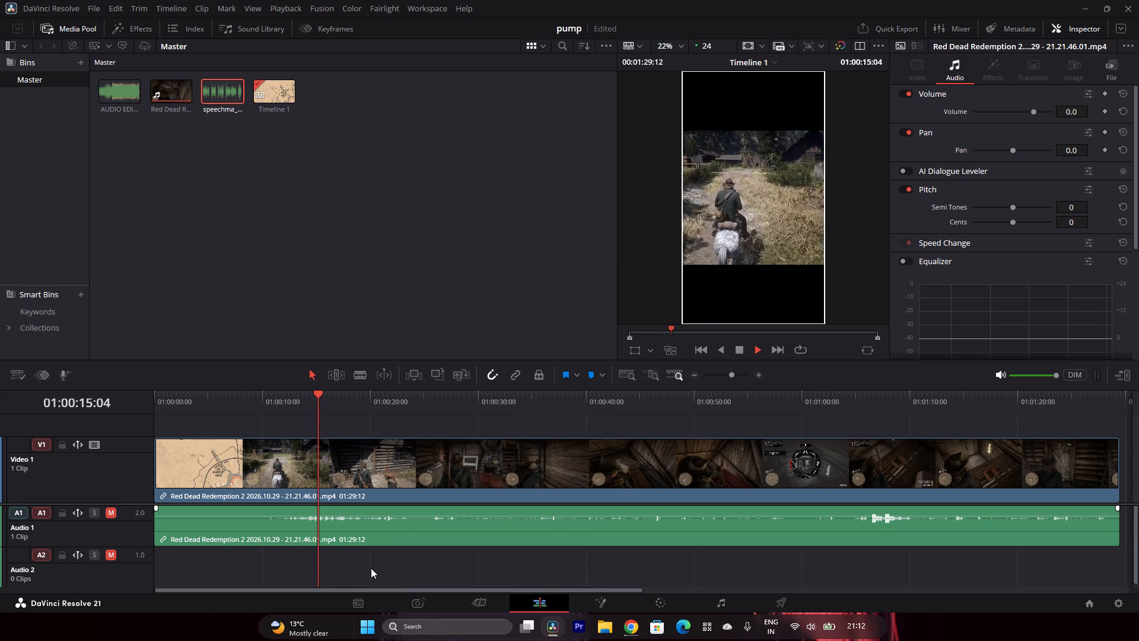
{"action": "left_click", "coordinate": [739, 347]}
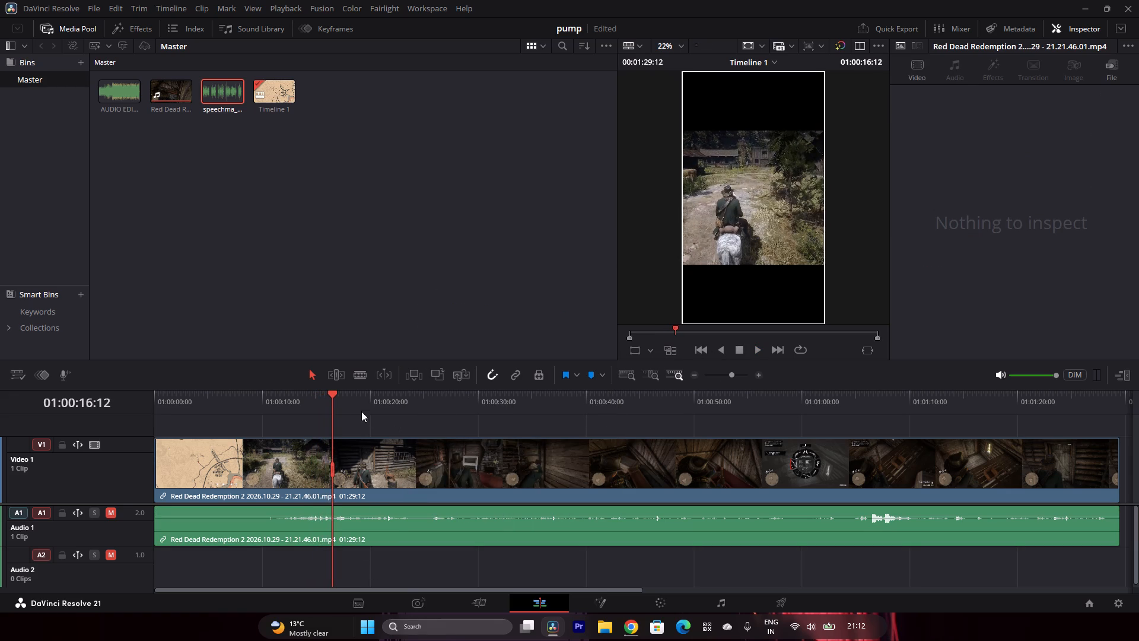
{"action": "left_click_drag", "start_coordinate": [331, 391], "coordinate": [181, 435]}
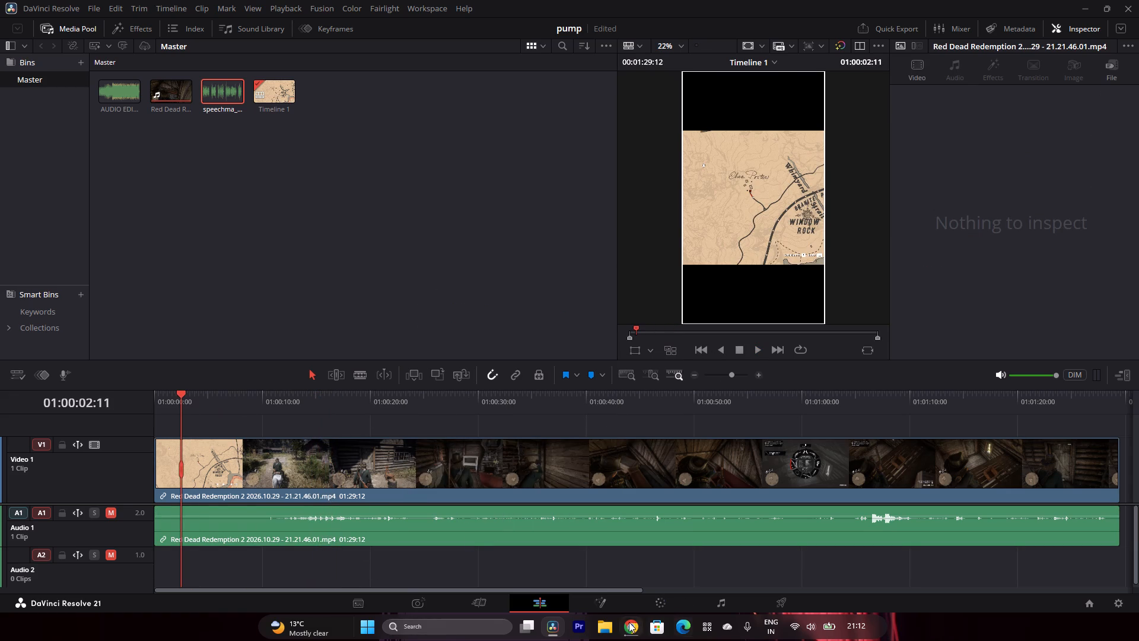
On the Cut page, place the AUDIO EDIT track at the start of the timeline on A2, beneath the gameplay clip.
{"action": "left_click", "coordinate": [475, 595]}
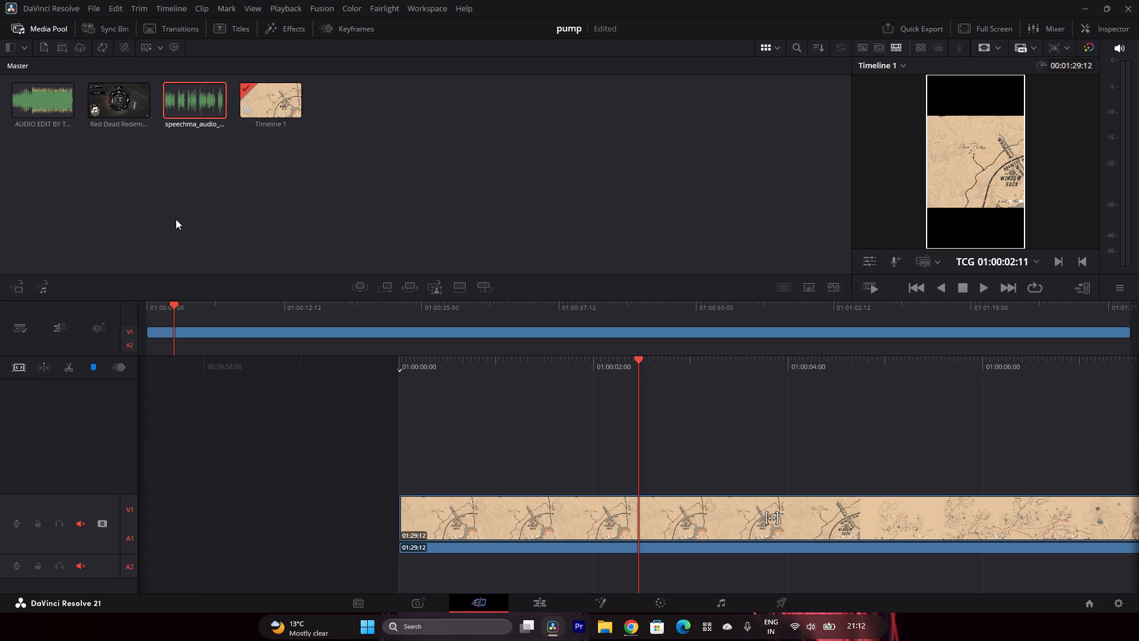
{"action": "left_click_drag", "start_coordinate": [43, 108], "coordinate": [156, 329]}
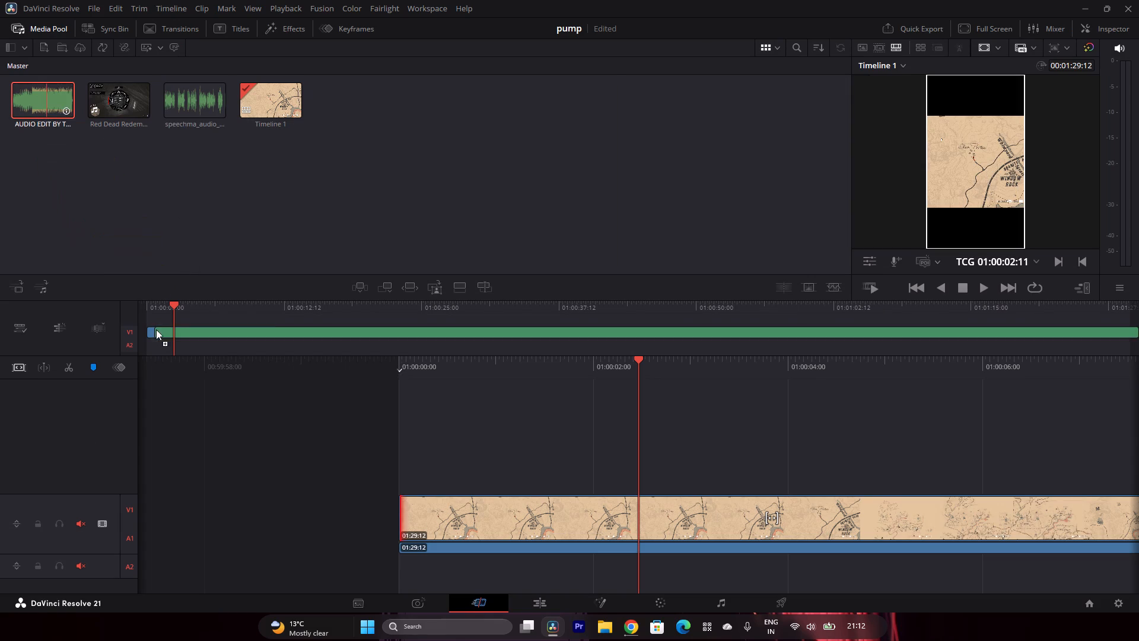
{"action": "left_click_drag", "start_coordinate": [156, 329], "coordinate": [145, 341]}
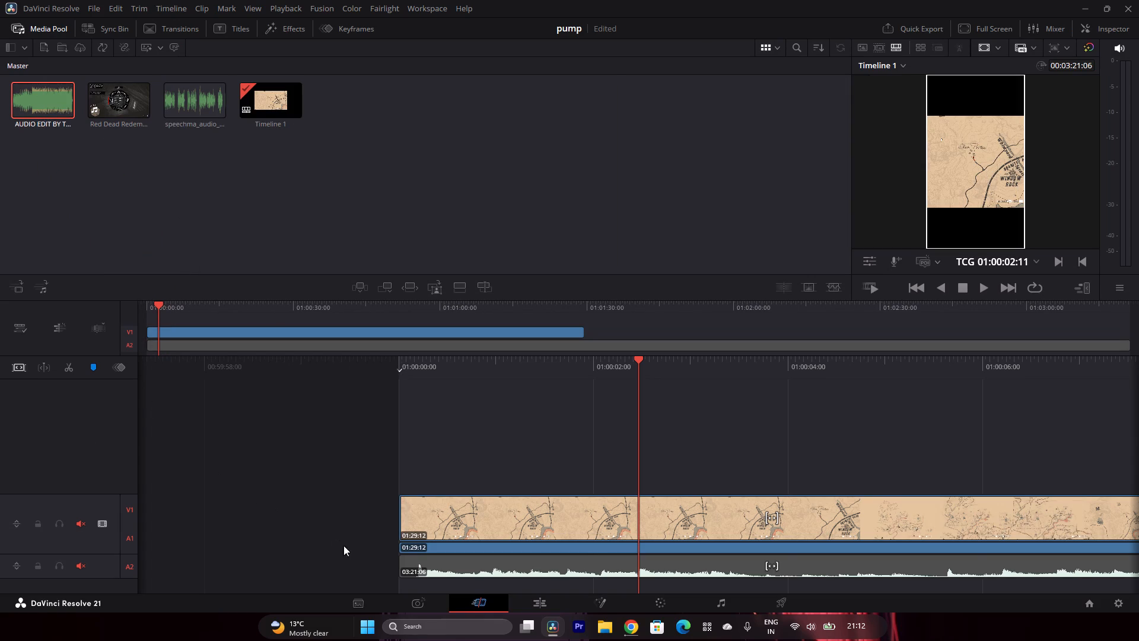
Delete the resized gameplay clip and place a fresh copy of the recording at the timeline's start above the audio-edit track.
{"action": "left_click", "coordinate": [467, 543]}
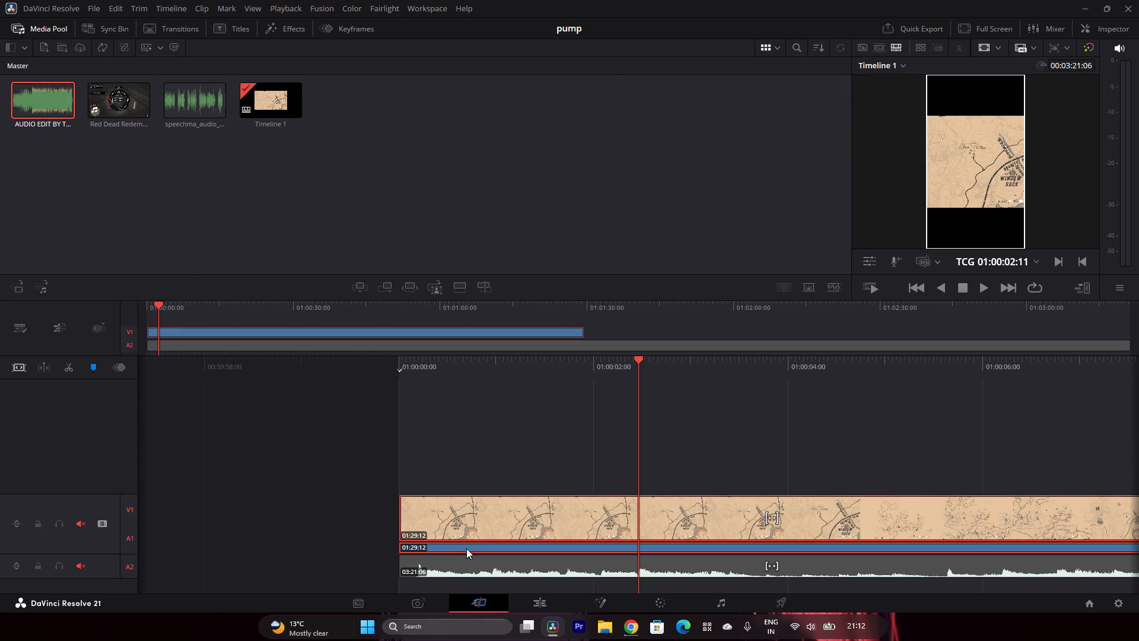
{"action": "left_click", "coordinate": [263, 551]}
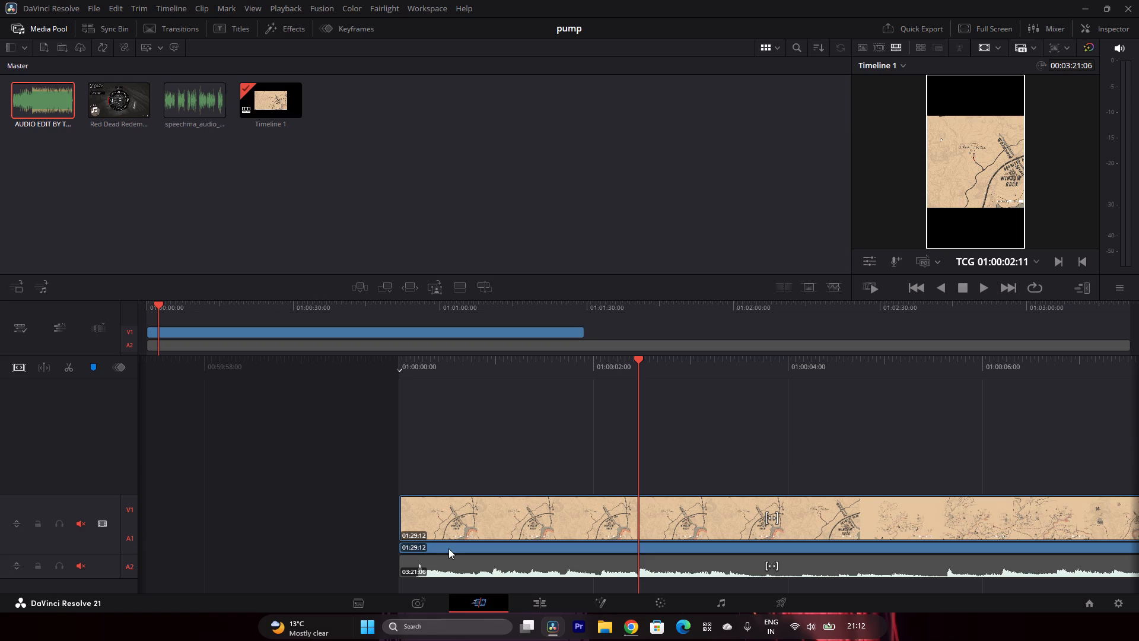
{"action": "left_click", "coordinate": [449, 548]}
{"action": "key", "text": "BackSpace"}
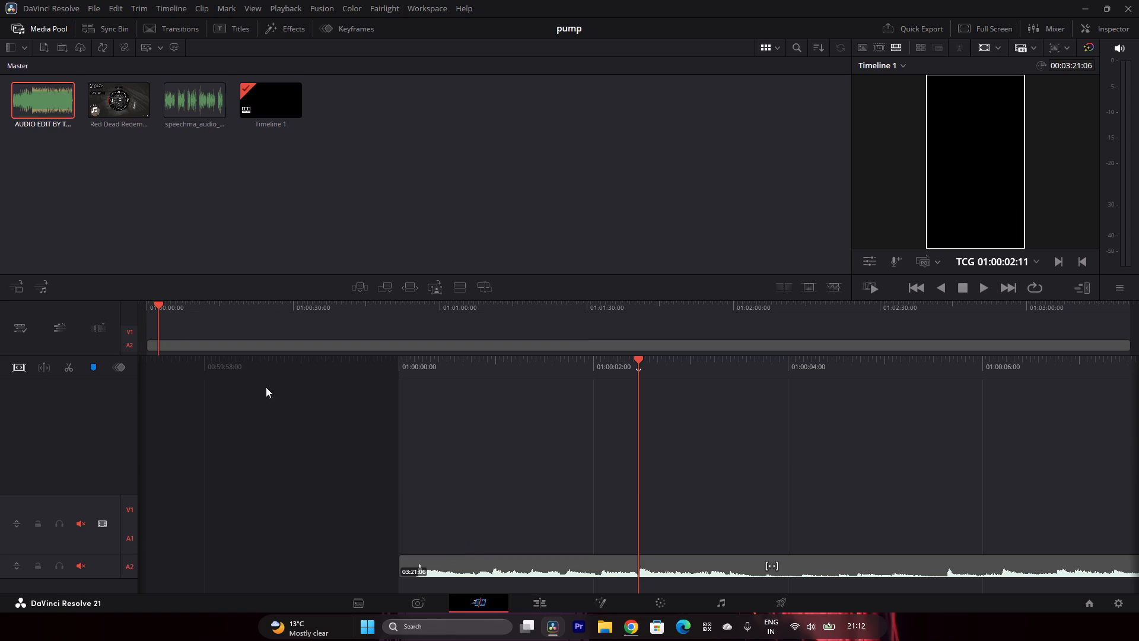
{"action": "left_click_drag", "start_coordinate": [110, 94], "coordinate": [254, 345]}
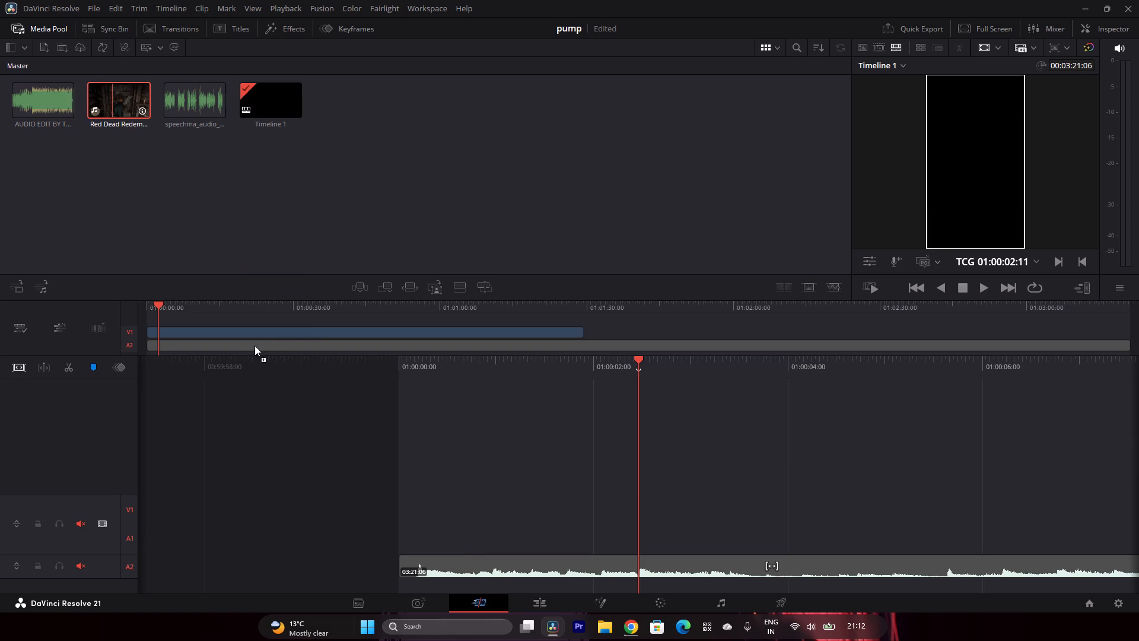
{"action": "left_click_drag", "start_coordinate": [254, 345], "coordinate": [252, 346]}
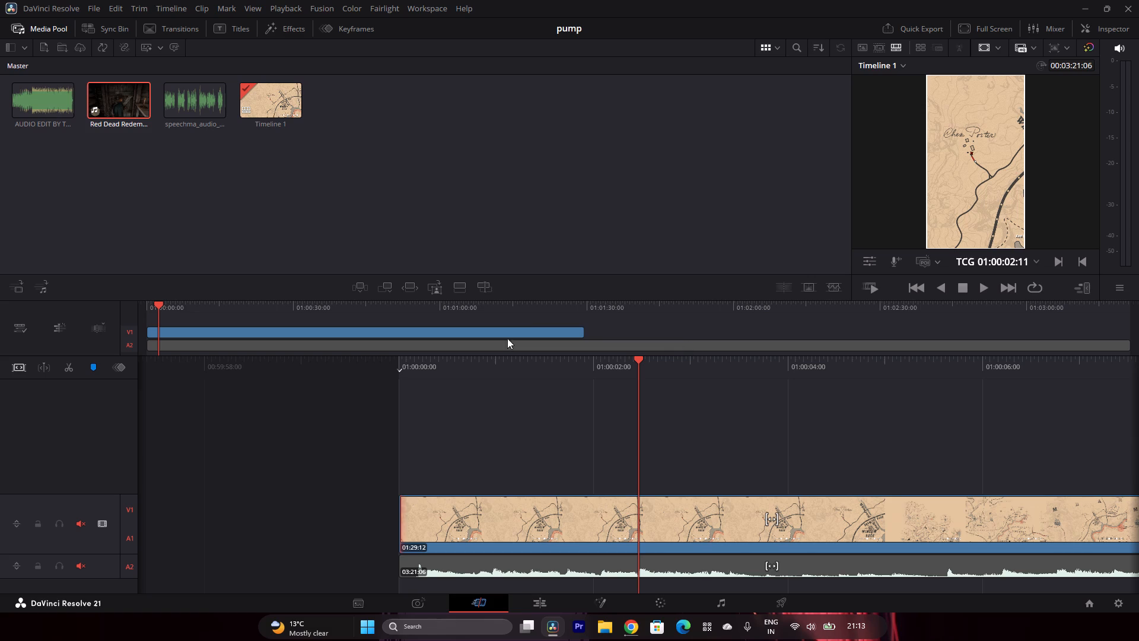
Play a short stretch of the timeline to check the newly placed gameplay clip with the audio-edit track.
{"action": "left_click", "coordinate": [983, 288]}
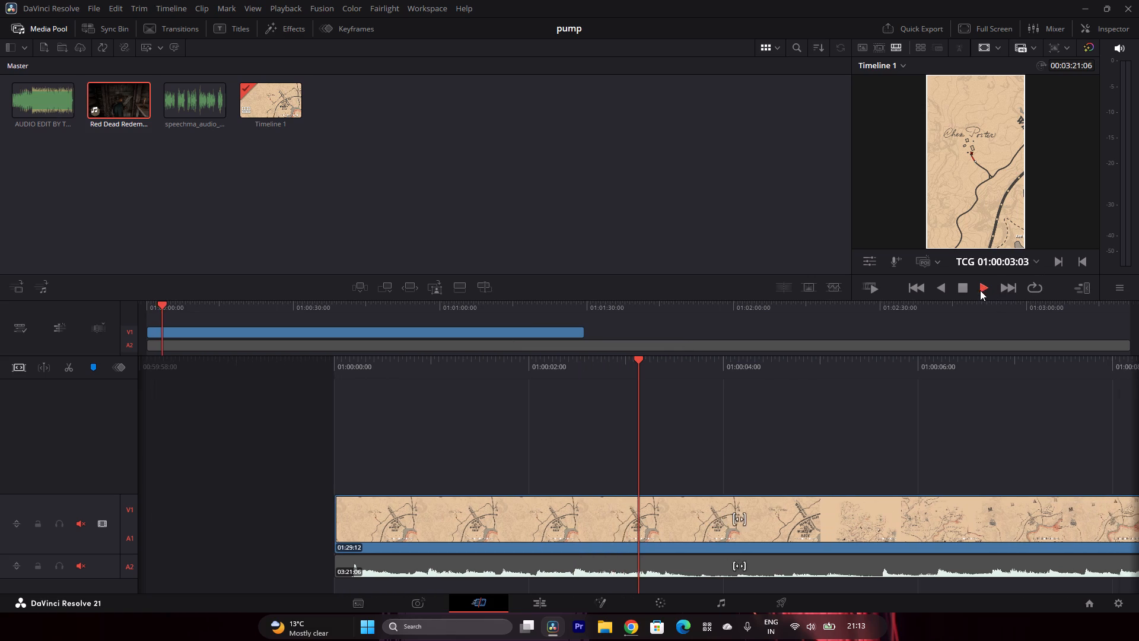
{"action": "left_click", "coordinate": [962, 286]}
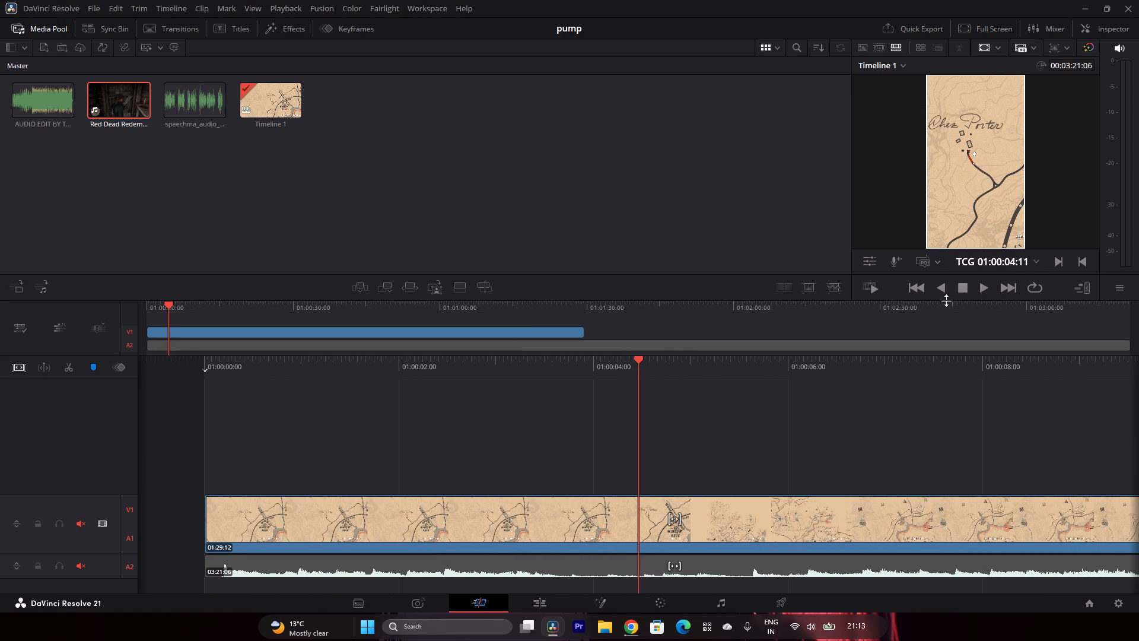
Undo the recent edits all the way back to before Timeline 1 was created.
{"action": "key", "text": "ctrl+z"}
{"action": "key", "text": "ctrl+z"}
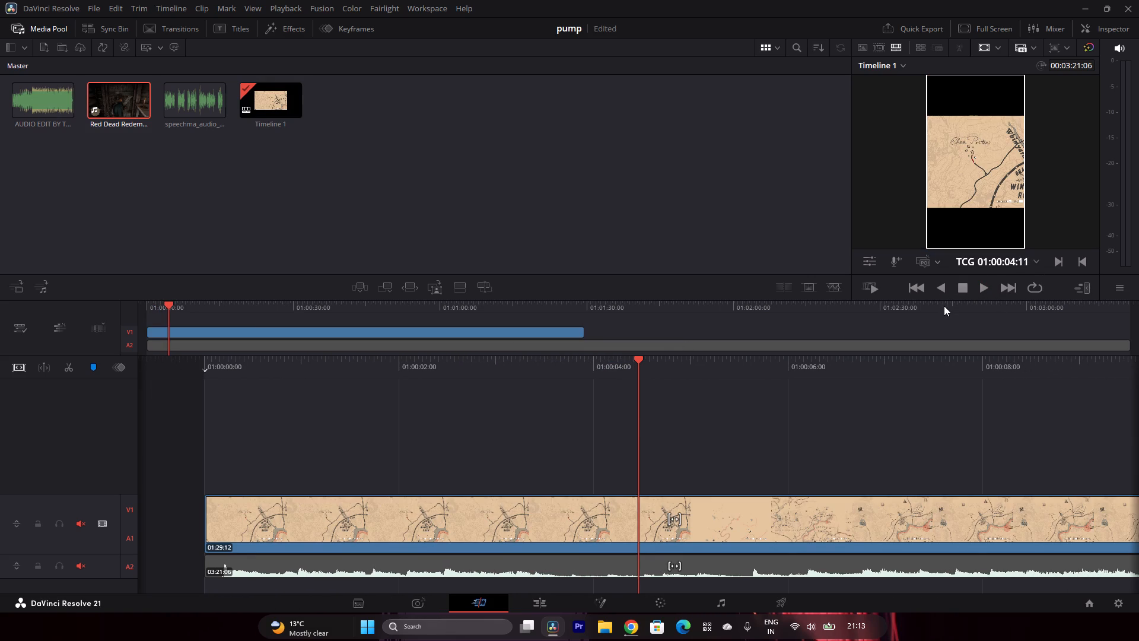
{"action": "key", "text": "ctrl+z"}
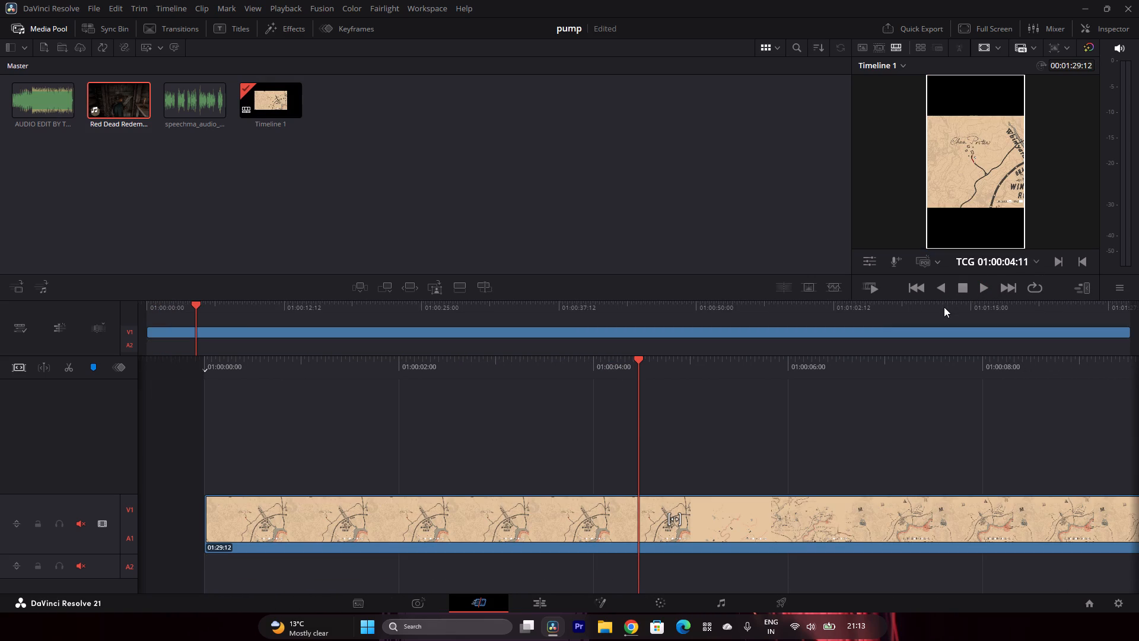
{"action": "key", "text": "ctrl+z"}
{"action": "key", "text": "ctrl+z"}
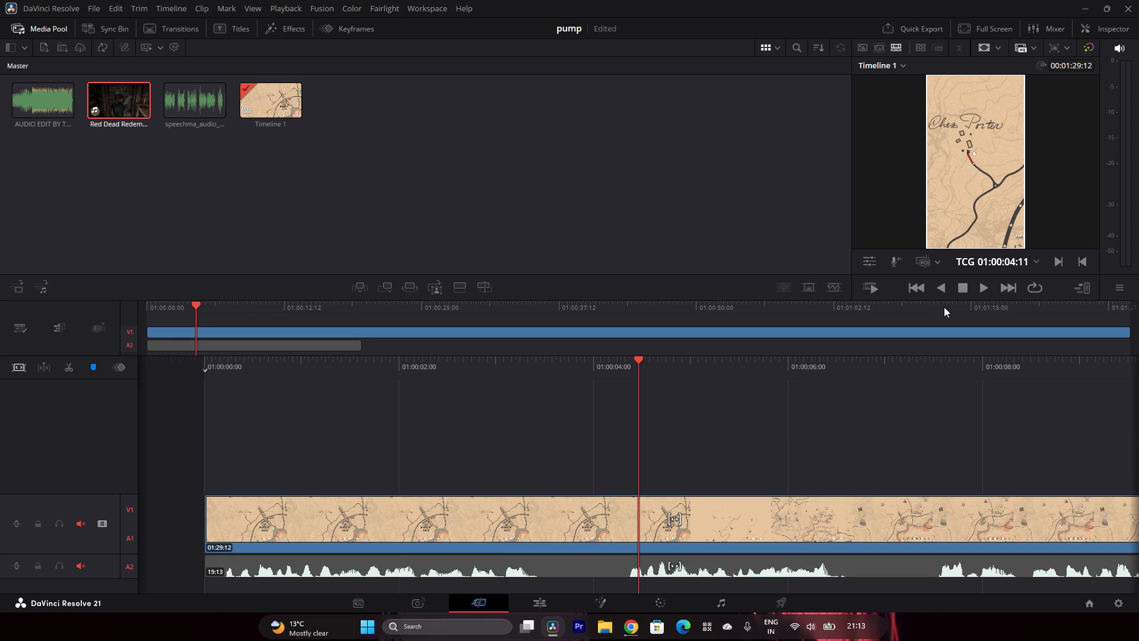
{"action": "key", "text": "ctrl+z"}
{"action": "key", "text": "ctrl+z"}
{"action": "key", "text": "ctrl+z"}
{"action": "key", "text": "ctrl+z"}
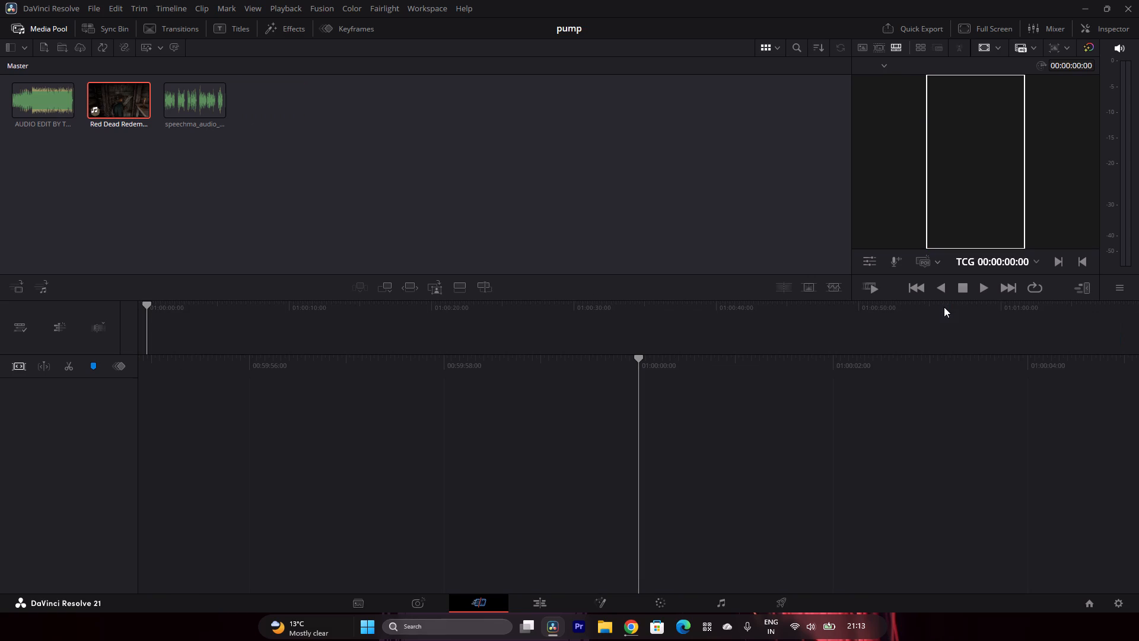
Build a new timeline with the Red Dead Redemption 2 gameplay clip at the start and the Speechma voiceover beneath it on A2.
{"action": "left_click_drag", "start_coordinate": [119, 101], "coordinate": [157, 331]}
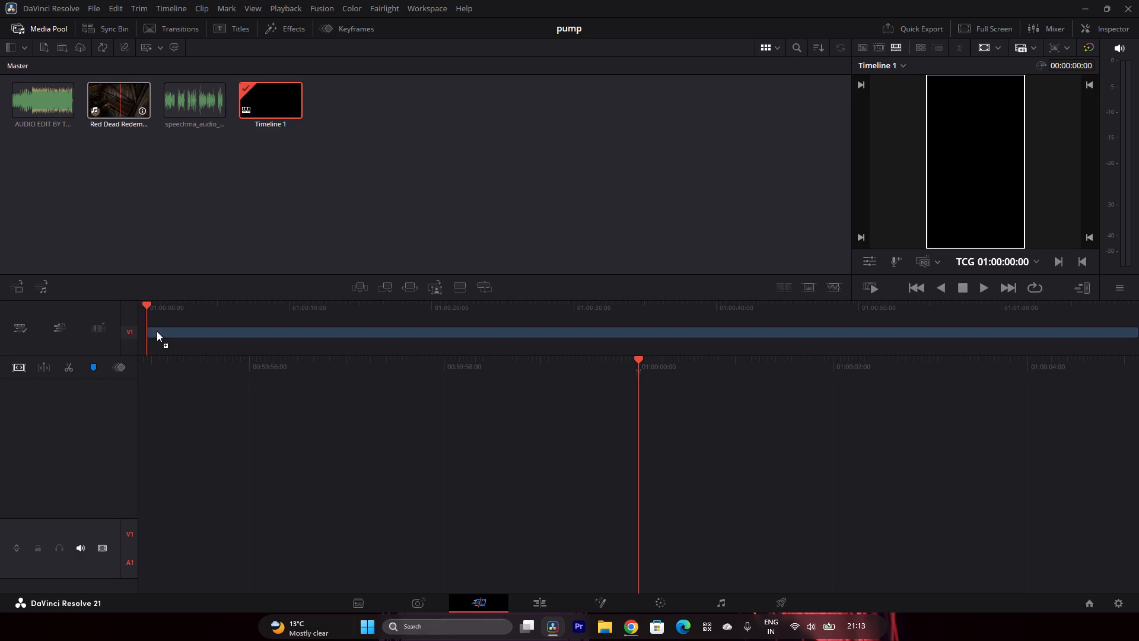
{"action": "left_click_drag", "start_coordinate": [157, 331], "coordinate": [140, 336]}
{"action": "left_click", "coordinate": [140, 336]}
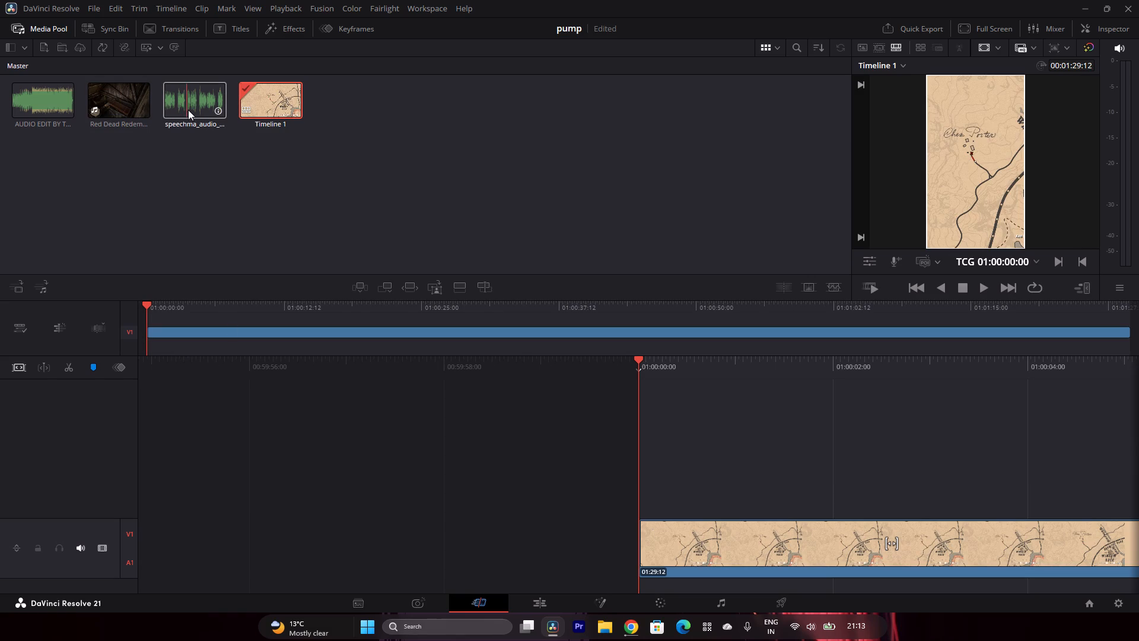
{"action": "left_click_drag", "start_coordinate": [186, 102], "coordinate": [145, 344]}
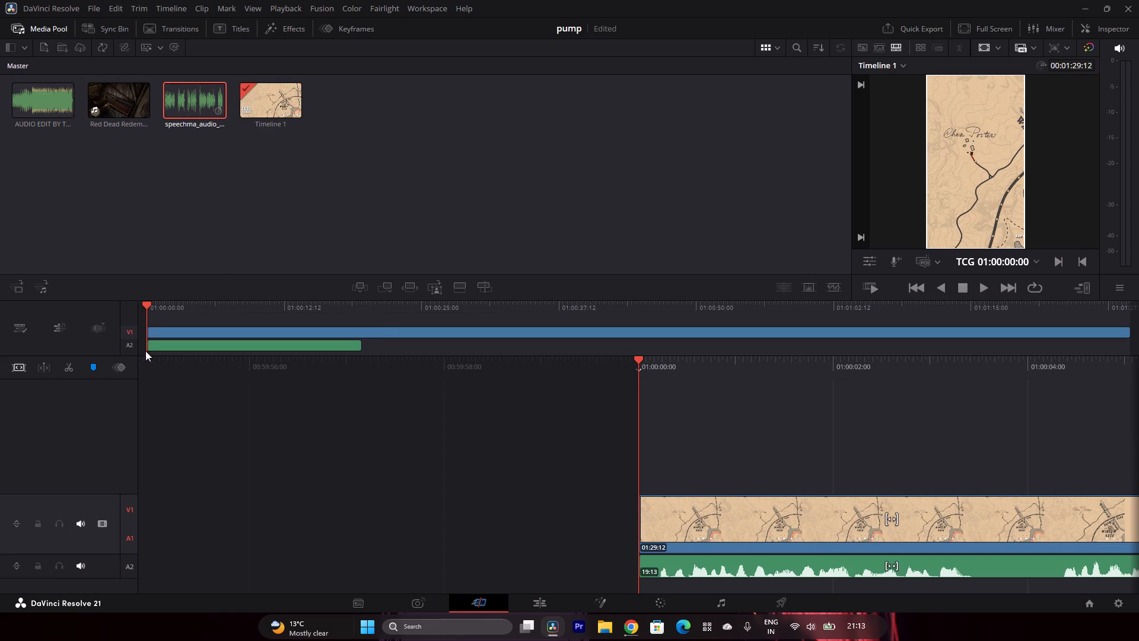
Mute the gameplay recording's own audio track A1.
{"action": "left_click", "coordinate": [78, 524]}
On the Edit page, lock voiceover track A2 and split the gameplay clip at 01:00:03:19, where the static map opening ends.
{"action": "left_click", "coordinate": [541, 604]}
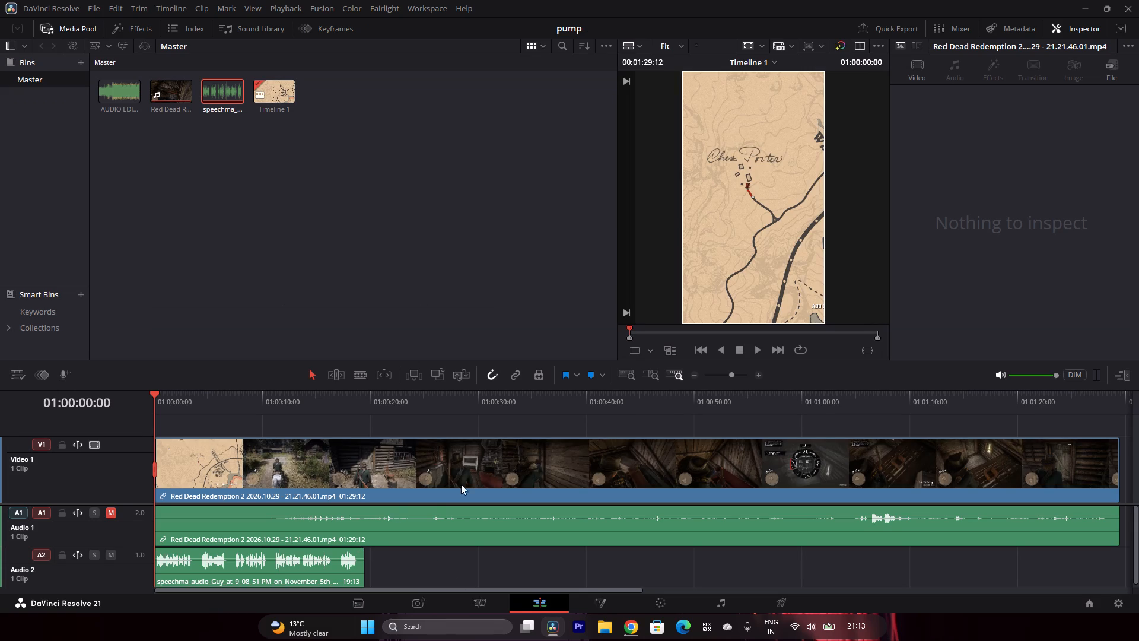
{"action": "left_click", "coordinate": [761, 351]}
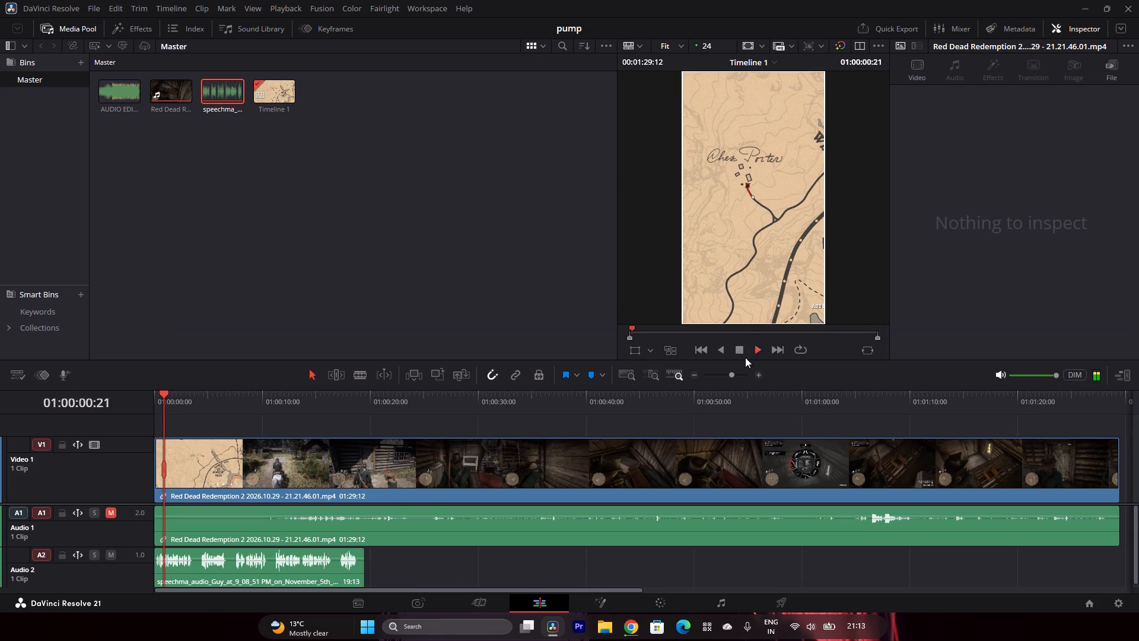
{"action": "left_click", "coordinate": [740, 347]}
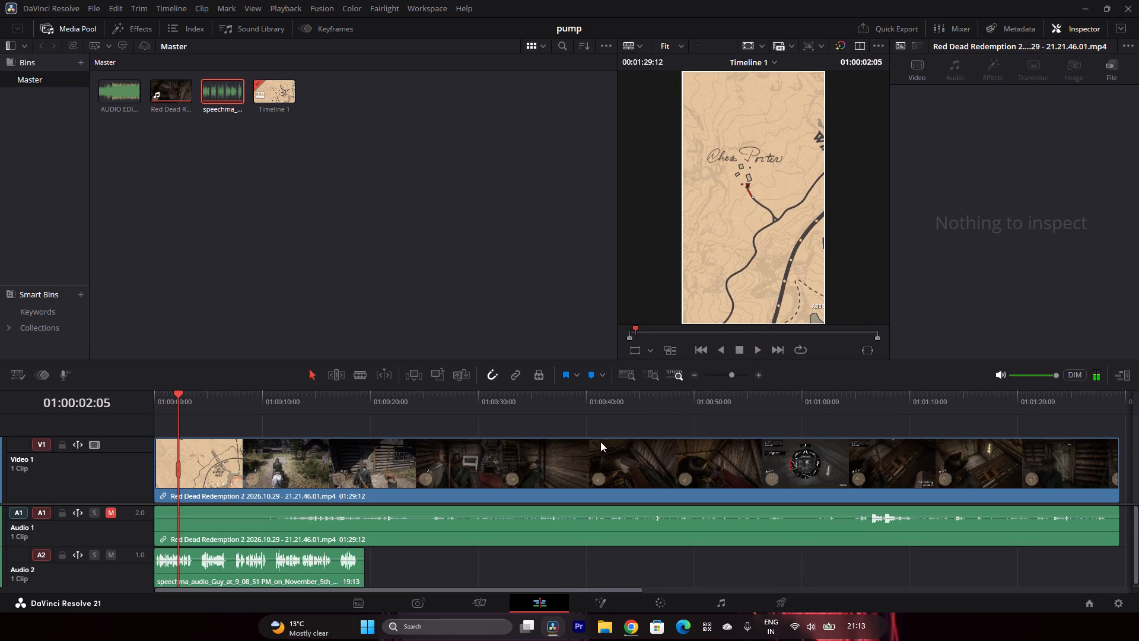
{"action": "left_click", "coordinate": [228, 397]}
{"action": "left_click", "coordinate": [213, 397]}
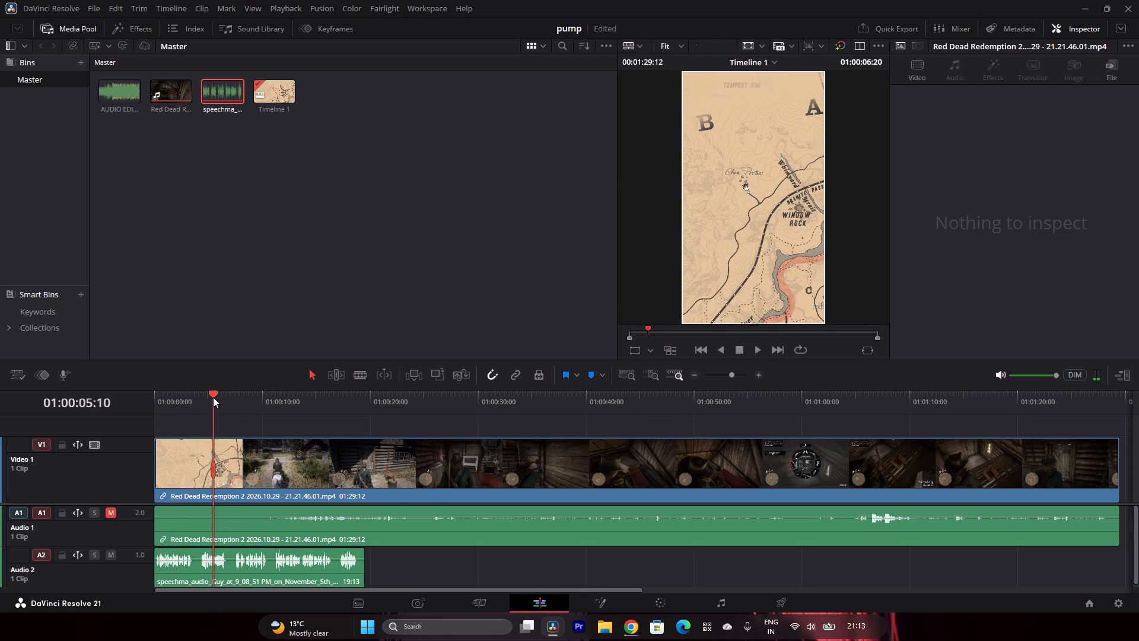
{"action": "left_click", "coordinate": [203, 396]}
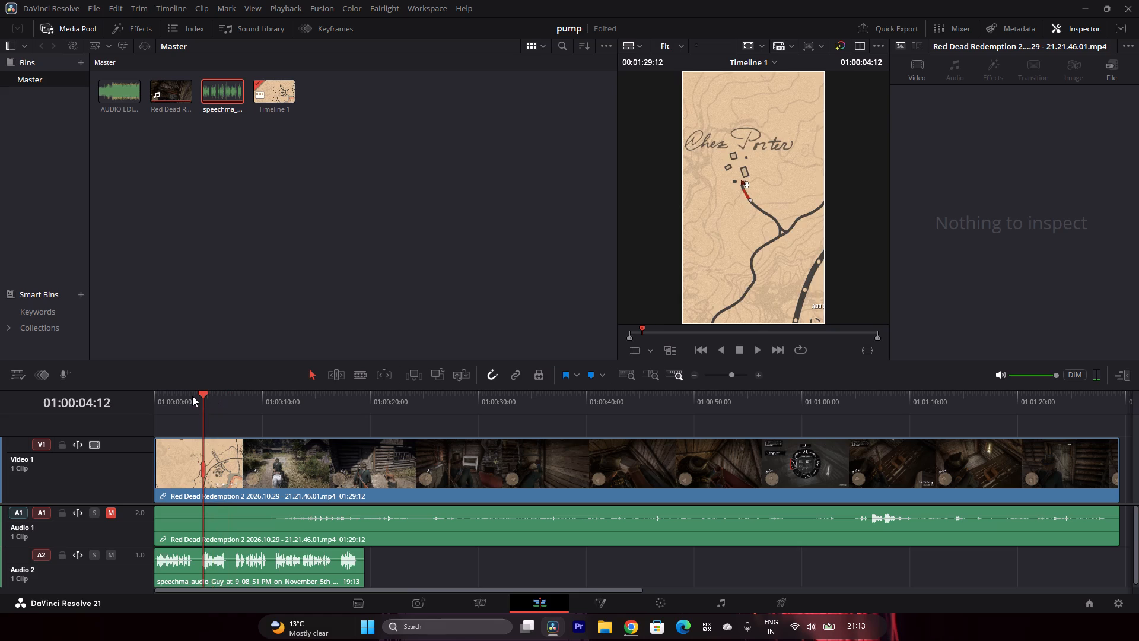
{"action": "left_click", "coordinate": [195, 395]}
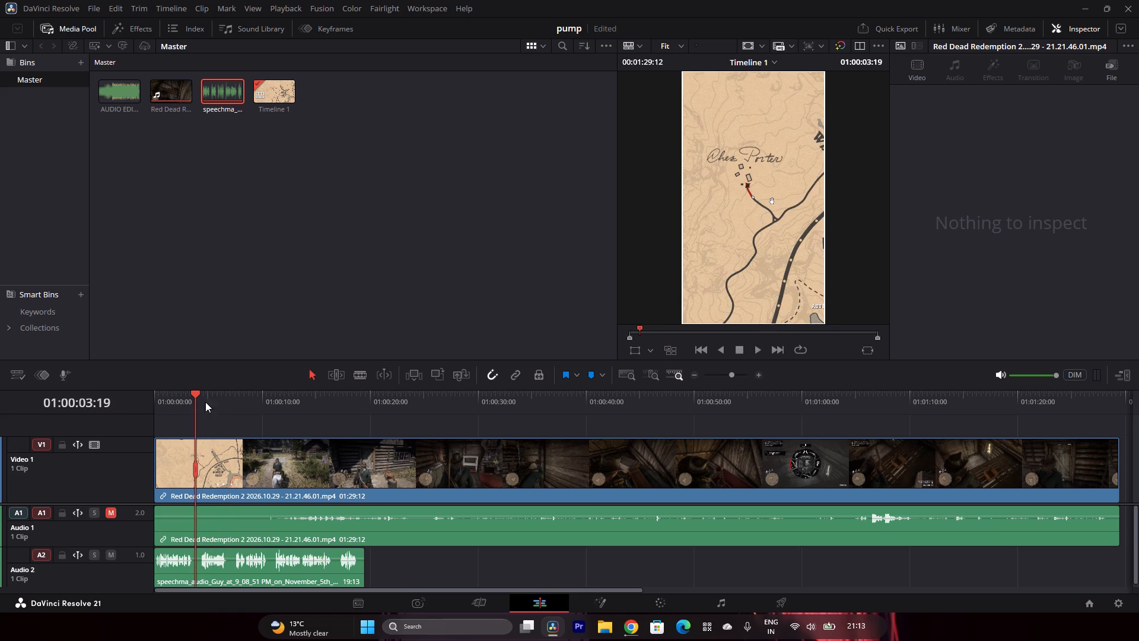
{"action": "left_click", "coordinate": [367, 369]}
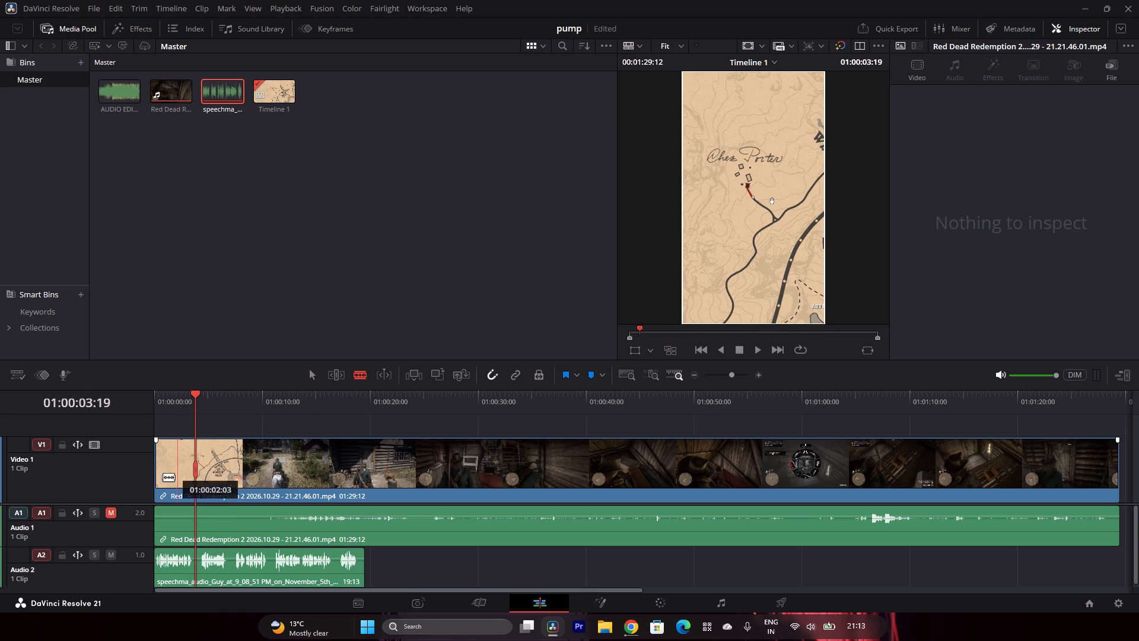
{"action": "left_click", "coordinate": [62, 552]}
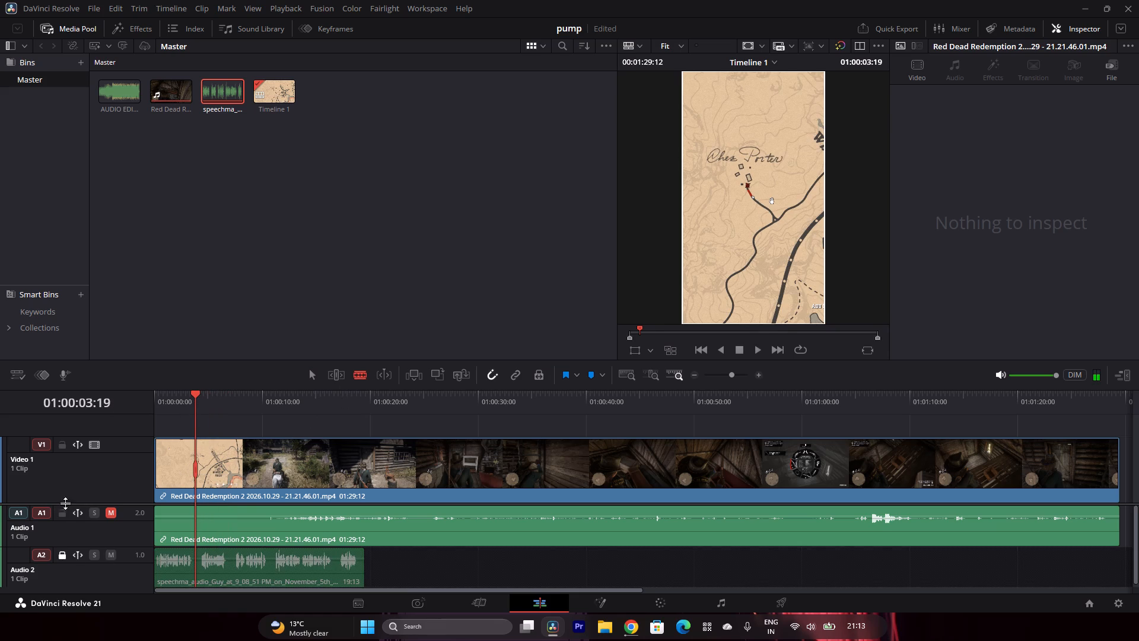
{"action": "left_click", "coordinate": [193, 470]}
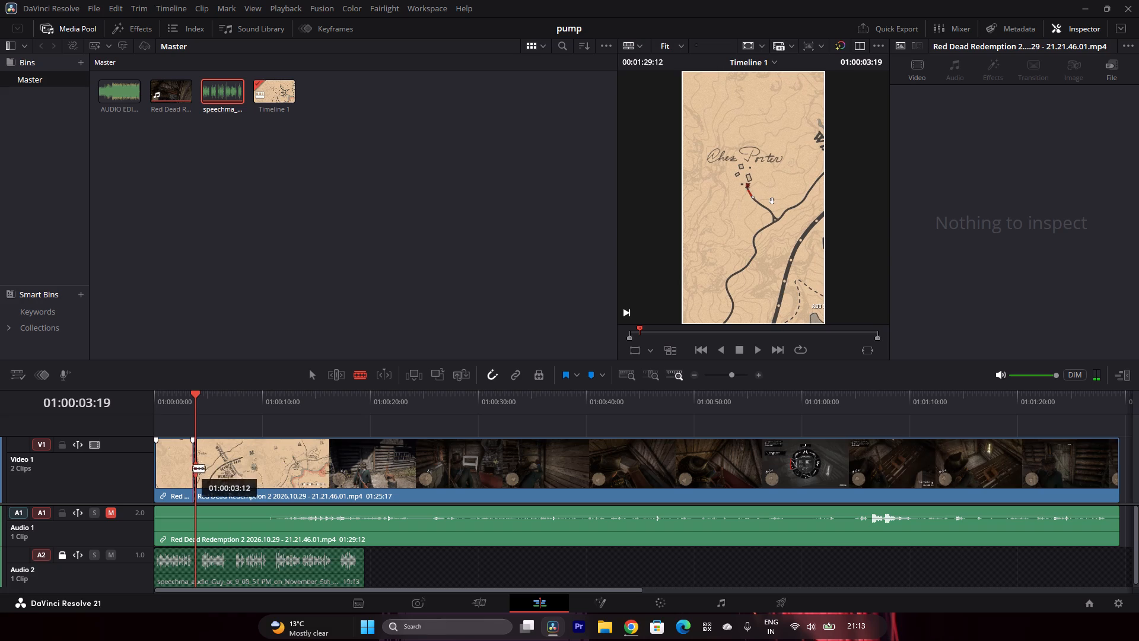
Delete the short opening segment before the cut and close the gap so the remaining gameplay starts at 01:00:00:00.
{"action": "left_click", "coordinate": [315, 374]}
{"action": "left_click", "coordinate": [166, 489]}
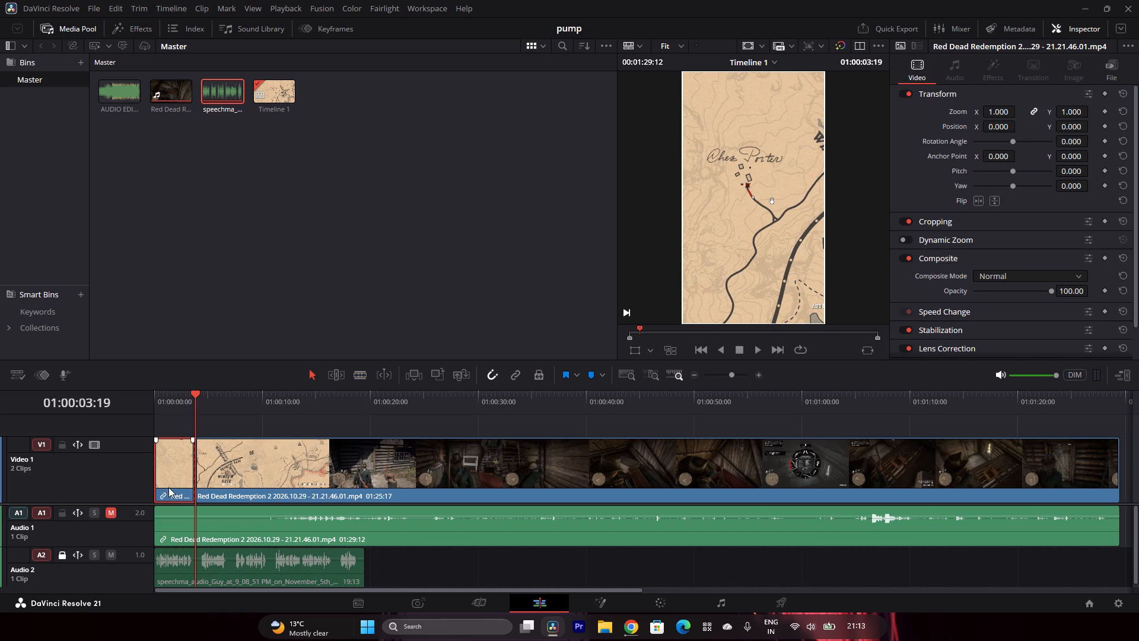
{"action": "key", "text": "BackSpace"}
{"action": "left_click", "coordinate": [170, 472]}
{"action": "key", "text": "BackSpace"}
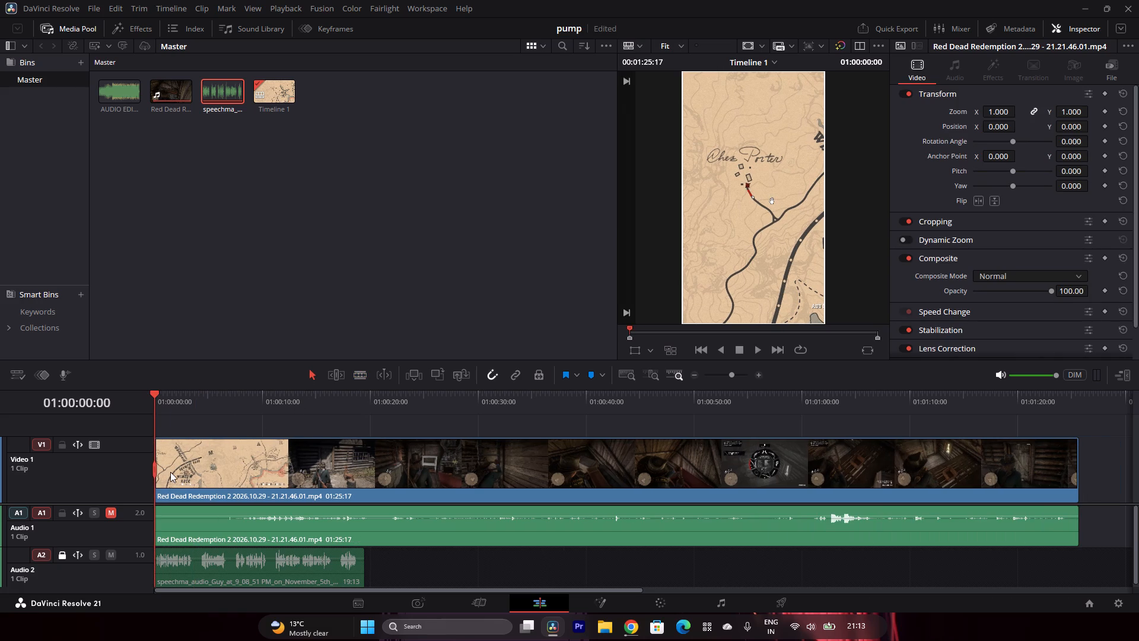
Play the first seconds of the timeline to review the trimmed gameplay opening against the voiceover.
{"action": "left_click", "coordinate": [750, 346]}
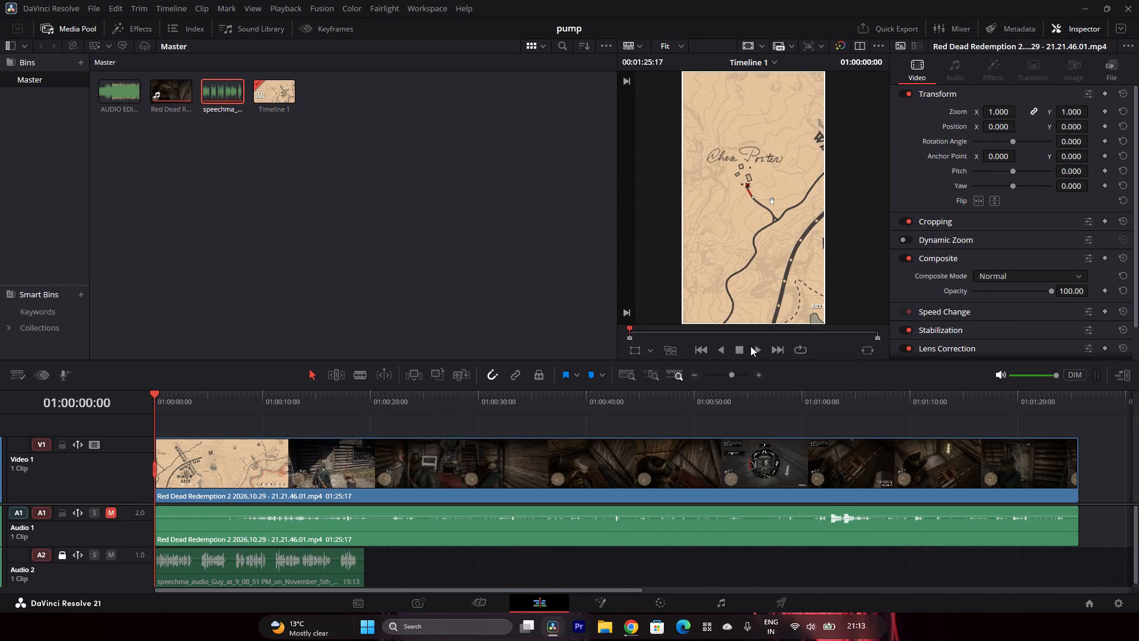
{"action": "left_click", "coordinate": [761, 346]}
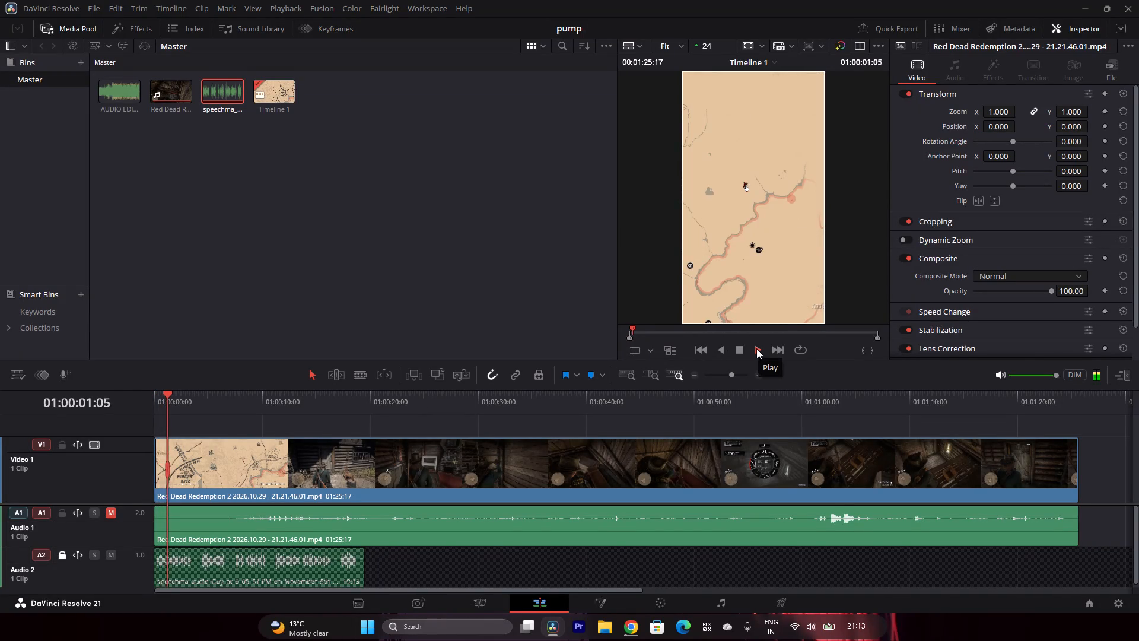
{"action": "left_click", "coordinate": [737, 351]}
Set the trimmed gameplay clip's zoom to 0.460 on both X and Y.
{"action": "left_click", "coordinate": [759, 487]}
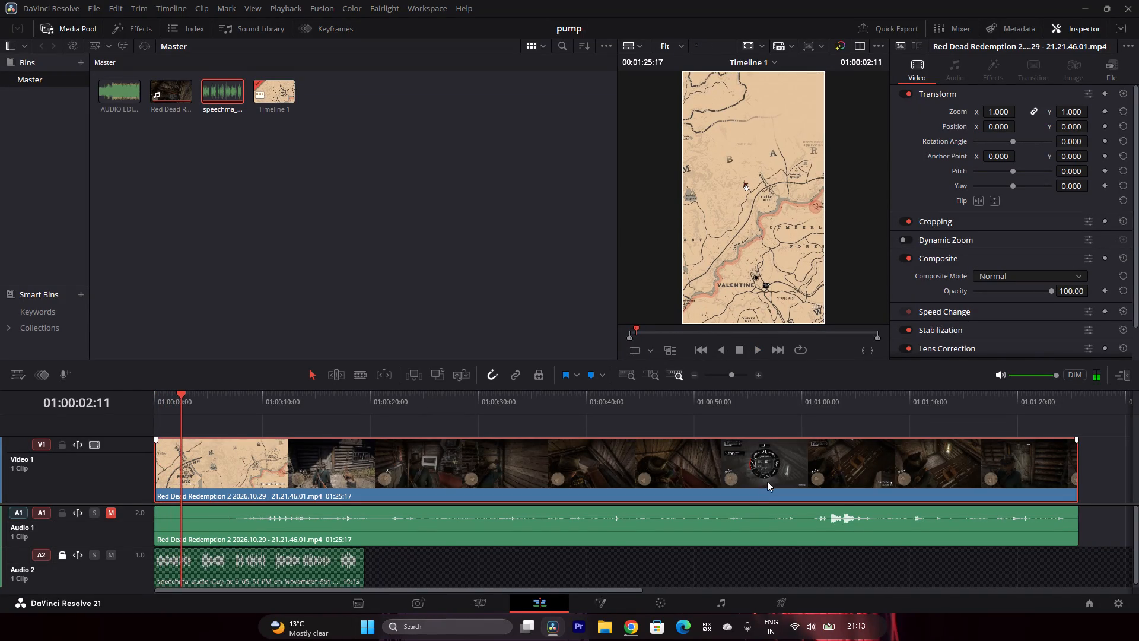
{"action": "left_click", "coordinate": [768, 479]}
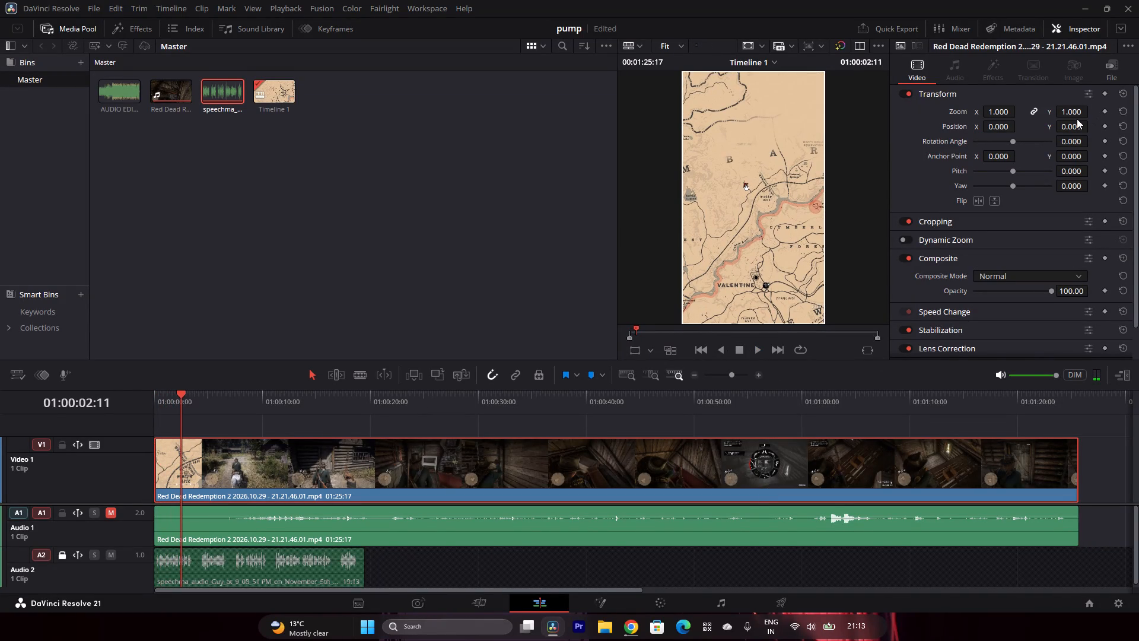
{"action": "left_click_drag", "start_coordinate": [1078, 113], "coordinate": [1046, 123]}
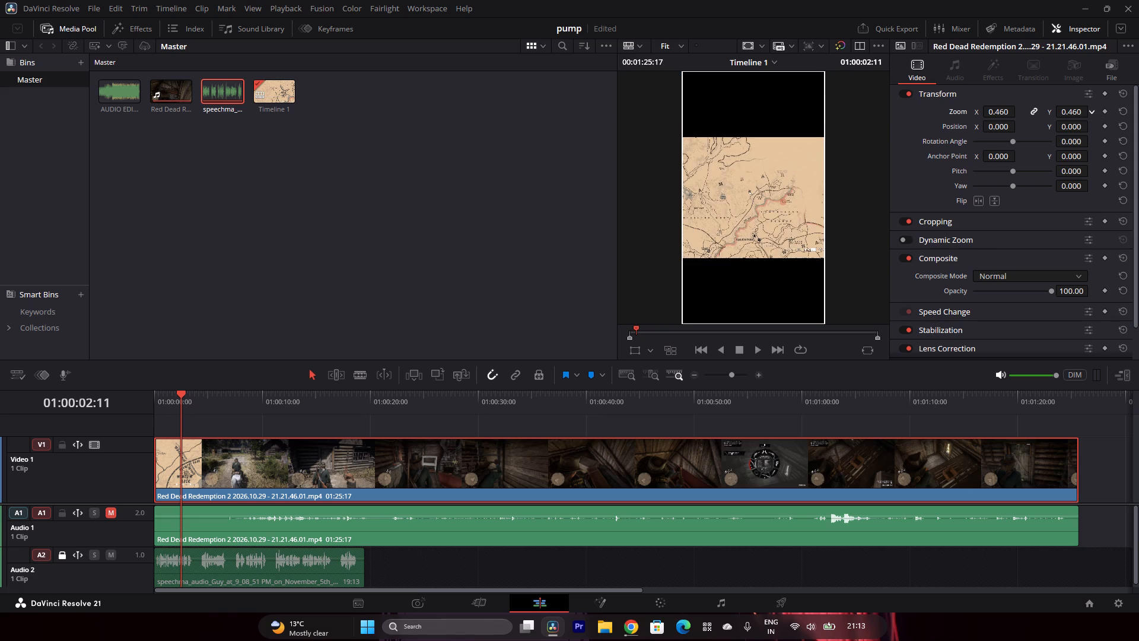
Increase the gameplay clip's zoom to 0.530 on both X and Y.
{"action": "left_click_drag", "start_coordinate": [1046, 123], "coordinate": [1051, 124]}
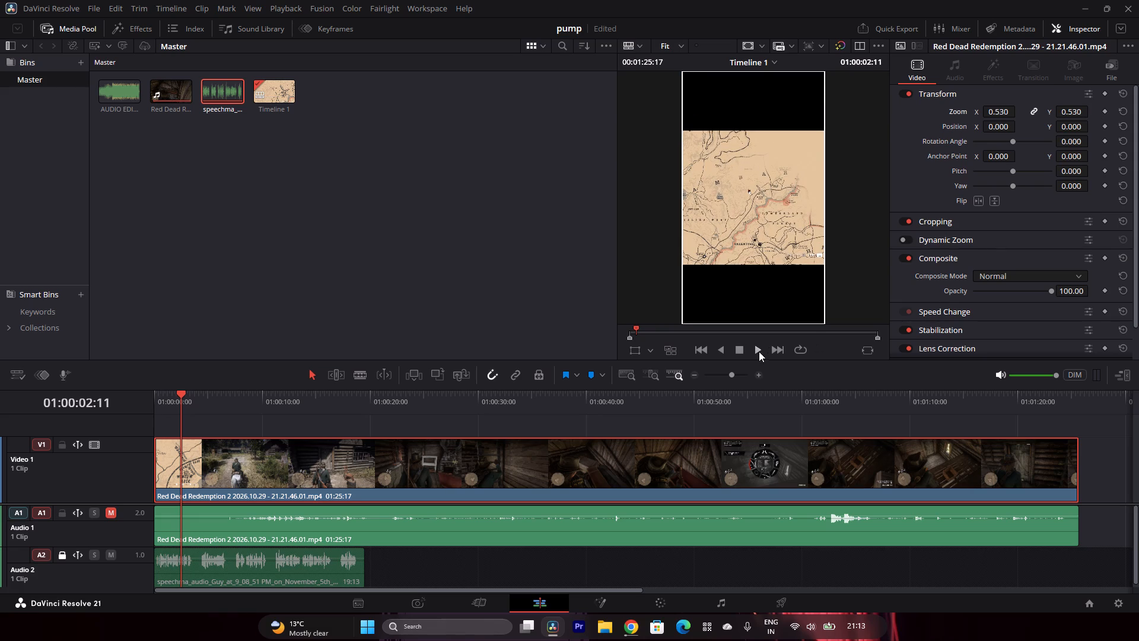
Play the opening map shot from the timeline start in short stretches, checking it against the voiceover for a cut point.
{"action": "left_click", "coordinate": [760, 351]}
{"action": "left_click", "coordinate": [737, 351]}
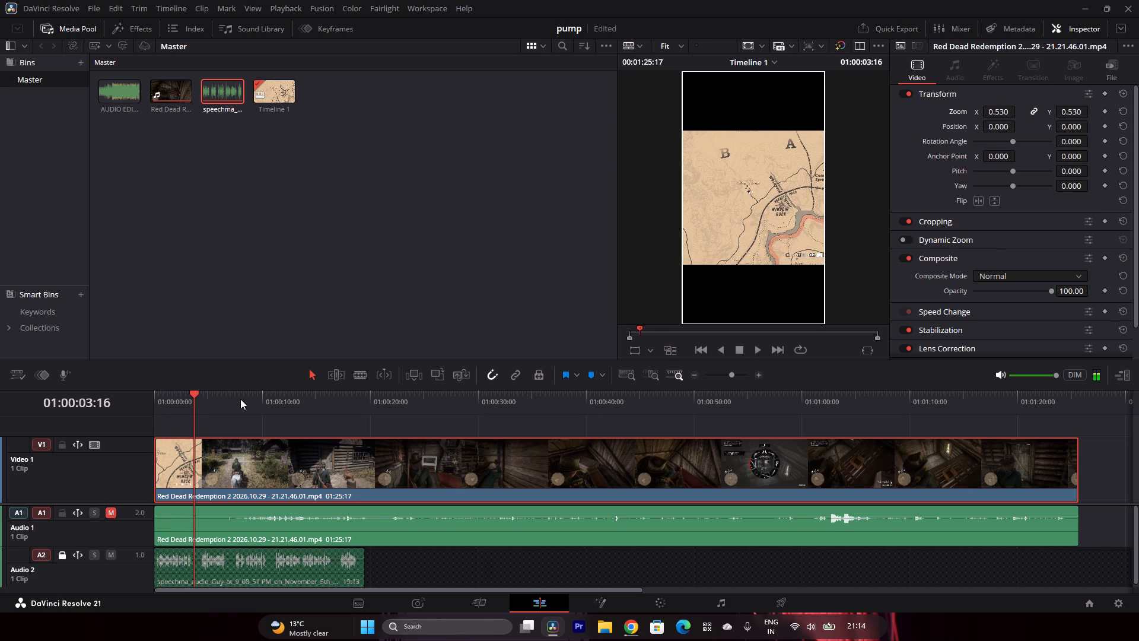
{"action": "left_click_drag", "start_coordinate": [173, 390], "coordinate": [163, 399]}
{"action": "left_click", "coordinate": [161, 400]}
{"action": "left_click_drag", "start_coordinate": [166, 395], "coordinate": [142, 392]}
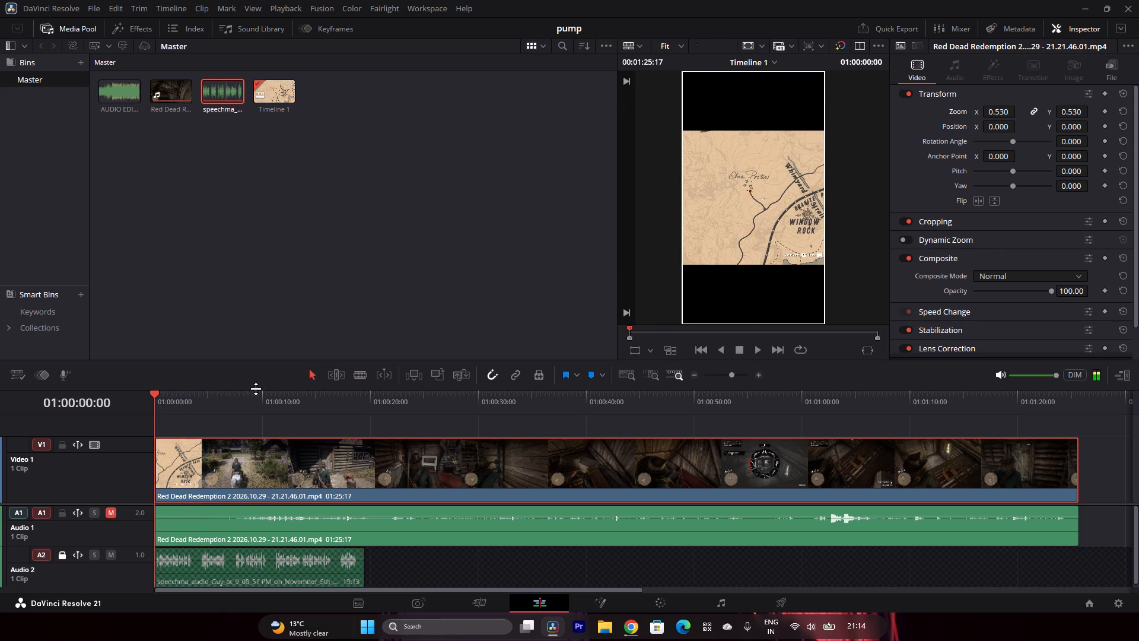
{"action": "key", "text": "space"}
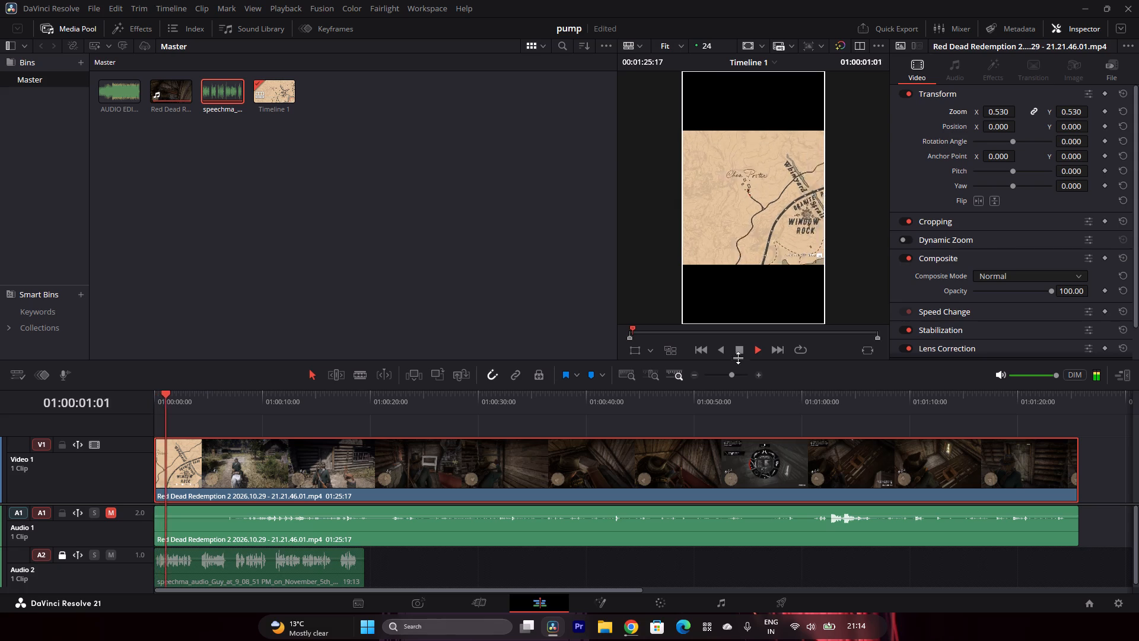
{"action": "key", "text": "space"}
{"action": "key", "text": "space"}
{"action": "key", "text": "space"}
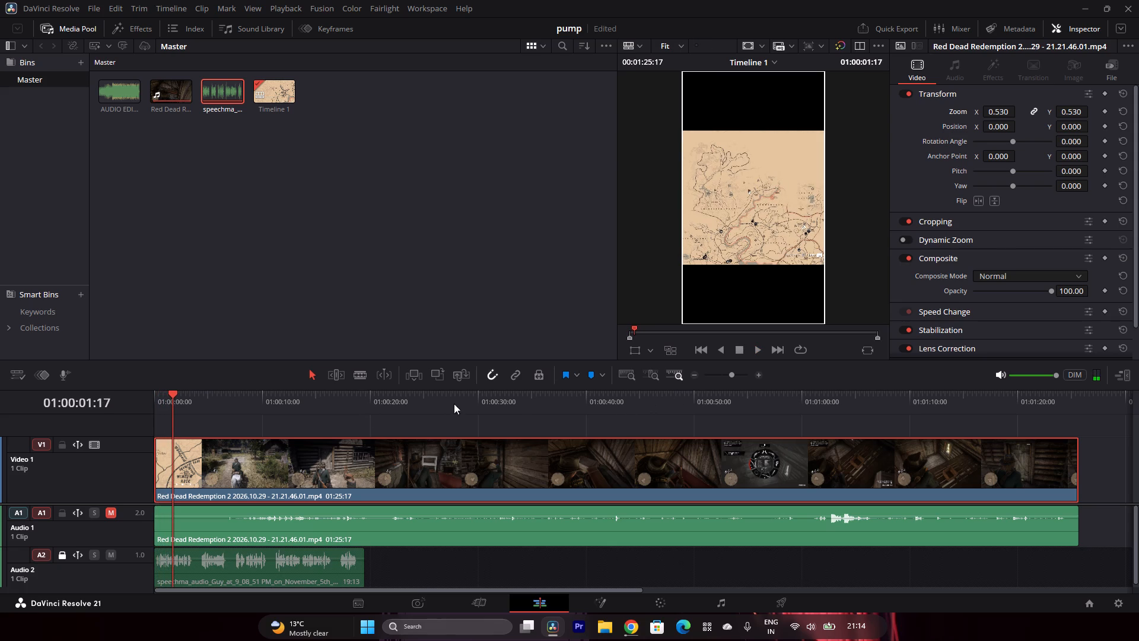
{"action": "key", "text": "space"}
{"action": "key", "text": "space"}
{"action": "key", "text": "space"}
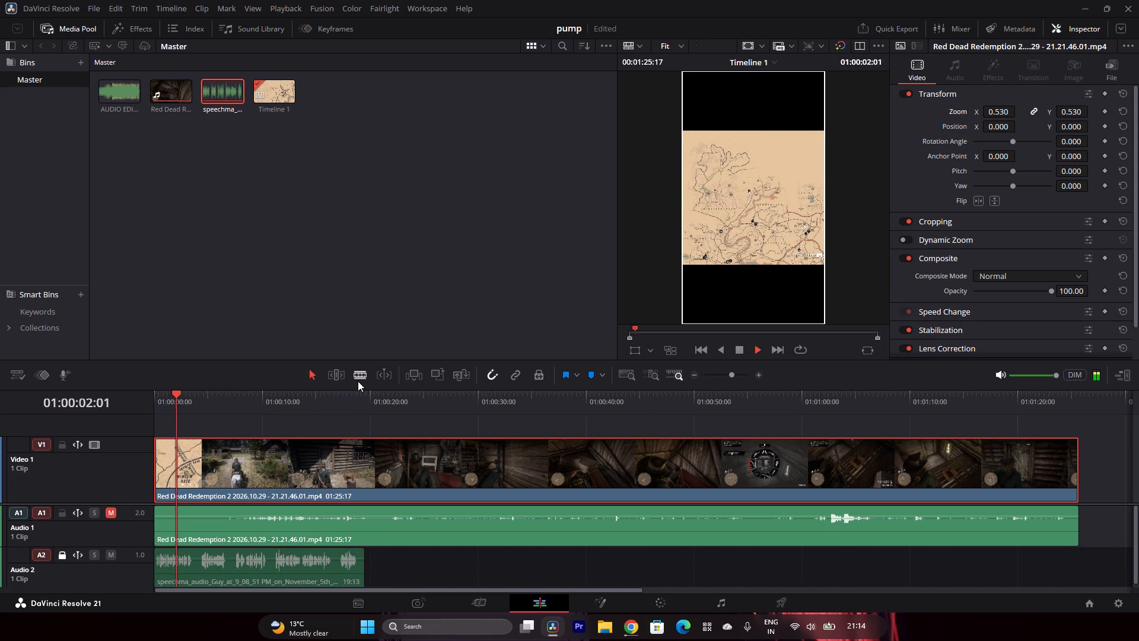
{"action": "key", "text": "space"}
{"action": "key", "text": "space"}
{"action": "key", "text": "space"}
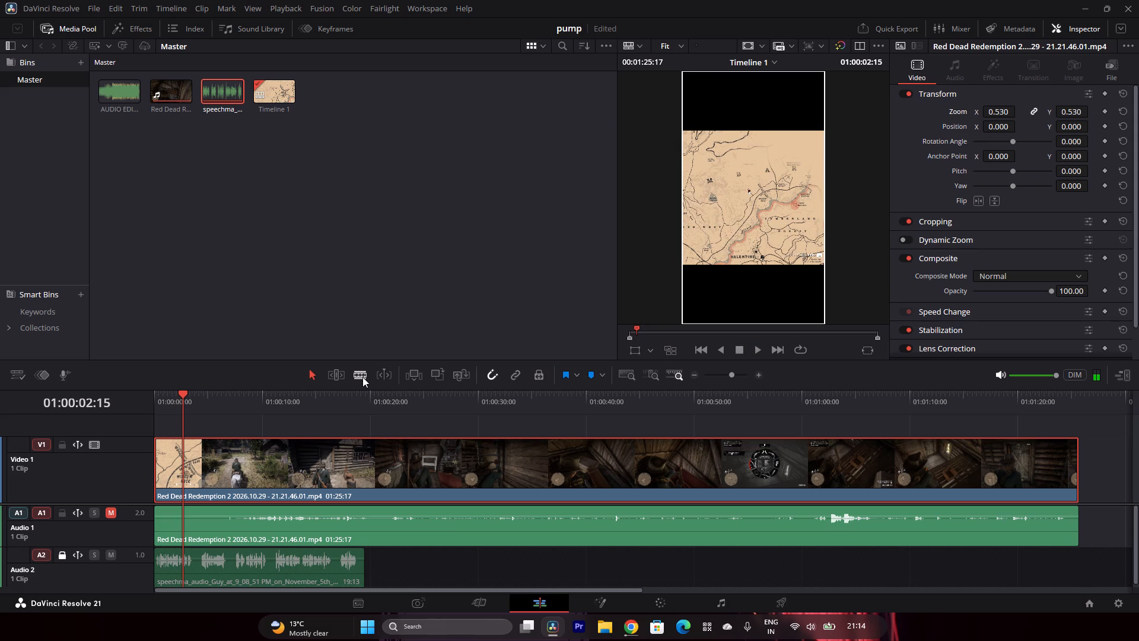
Split the gameplay video clip at 01:00:02:00, during the opening map shot.
{"action": "key", "text": "Left"}
{"action": "key", "text": "Left"}
{"action": "key", "text": "Left"}
{"action": "key", "text": "Left"}
{"action": "key", "text": "Left"}
{"action": "key", "text": "Left"}
{"action": "key", "text": "Left"}
{"action": "key", "text": "Left"}
{"action": "key", "text": "Left"}
{"action": "key", "text": "Left"}
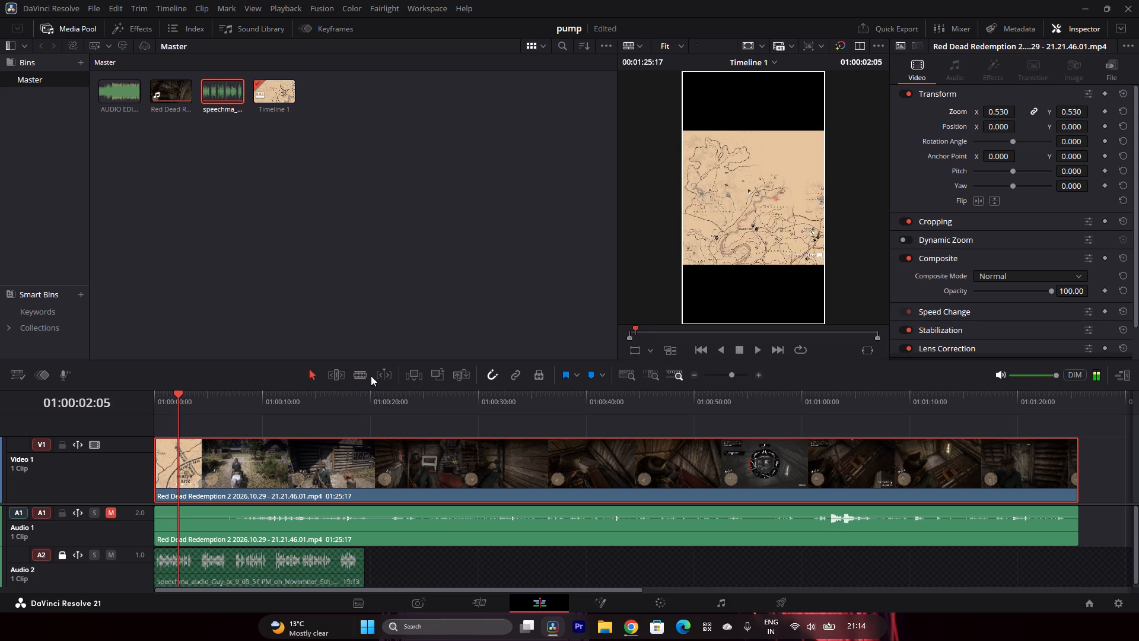
{"action": "key", "text": "Left"}
{"action": "key", "text": "Left"}
{"action": "key", "text": "Left"}
{"action": "key", "text": "Left"}
{"action": "key", "text": "Left"}
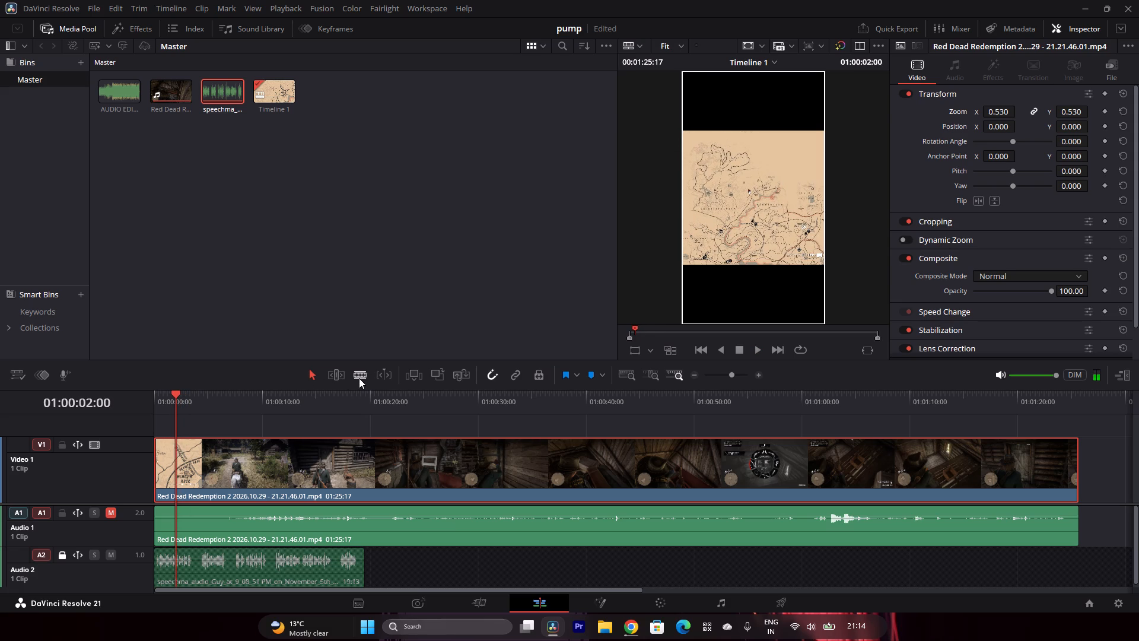
{"action": "left_click", "coordinate": [359, 377]}
{"action": "left_click", "coordinate": [173, 466]}
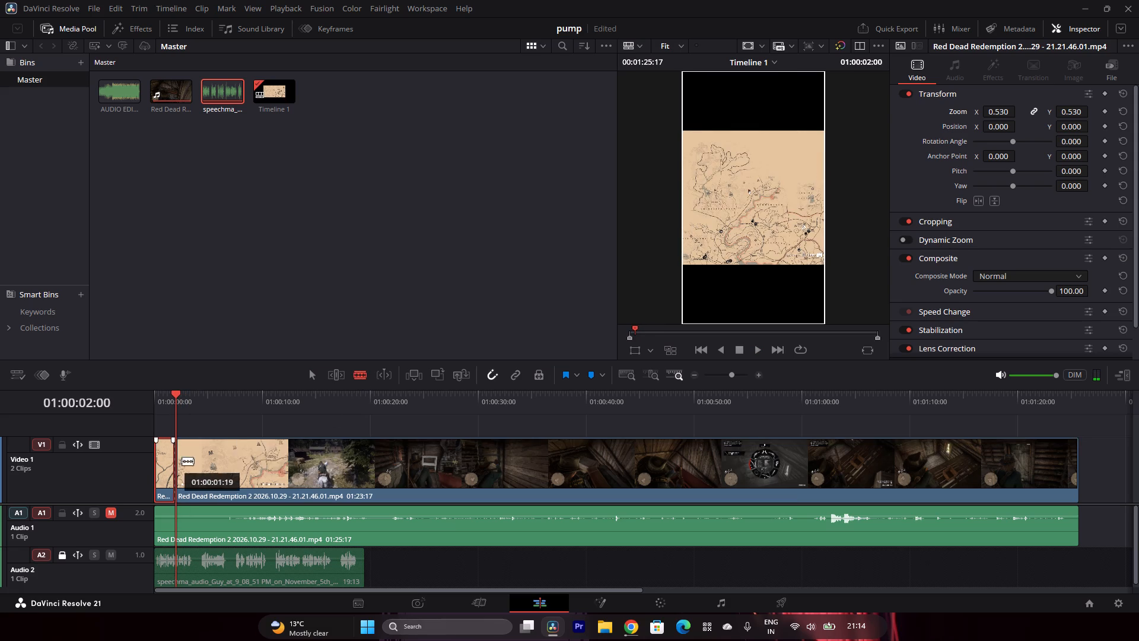
{"action": "left_click", "coordinate": [309, 373]}
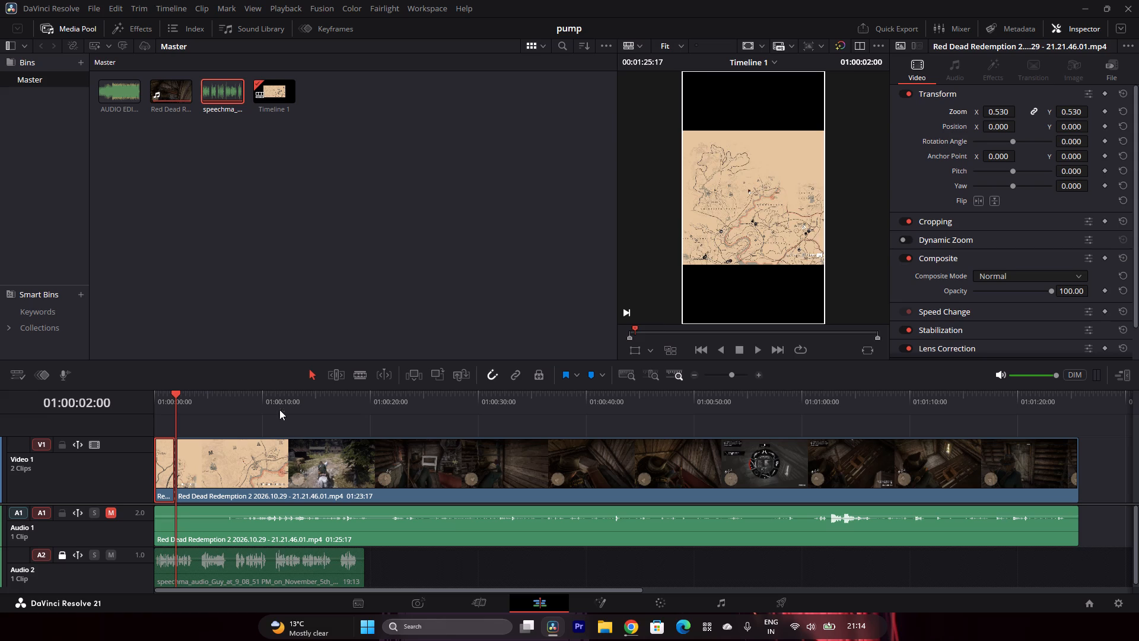
Split the remaining gameplay clip at 01:00:11:18, where the character is riding the horse toward the cabin.
{"action": "left_click", "coordinate": [277, 396]}
{"action": "left_click", "coordinate": [339, 402]}
{"action": "left_click", "coordinate": [318, 405]}
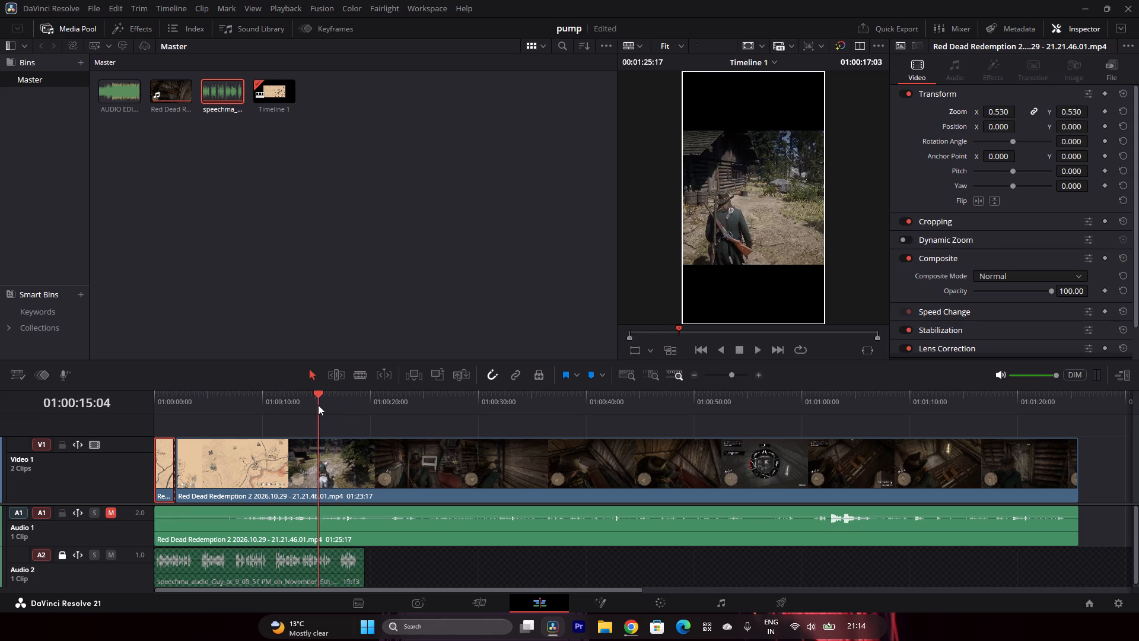
{"action": "left_click", "coordinate": [310, 396]}
{"action": "left_click", "coordinate": [308, 396]}
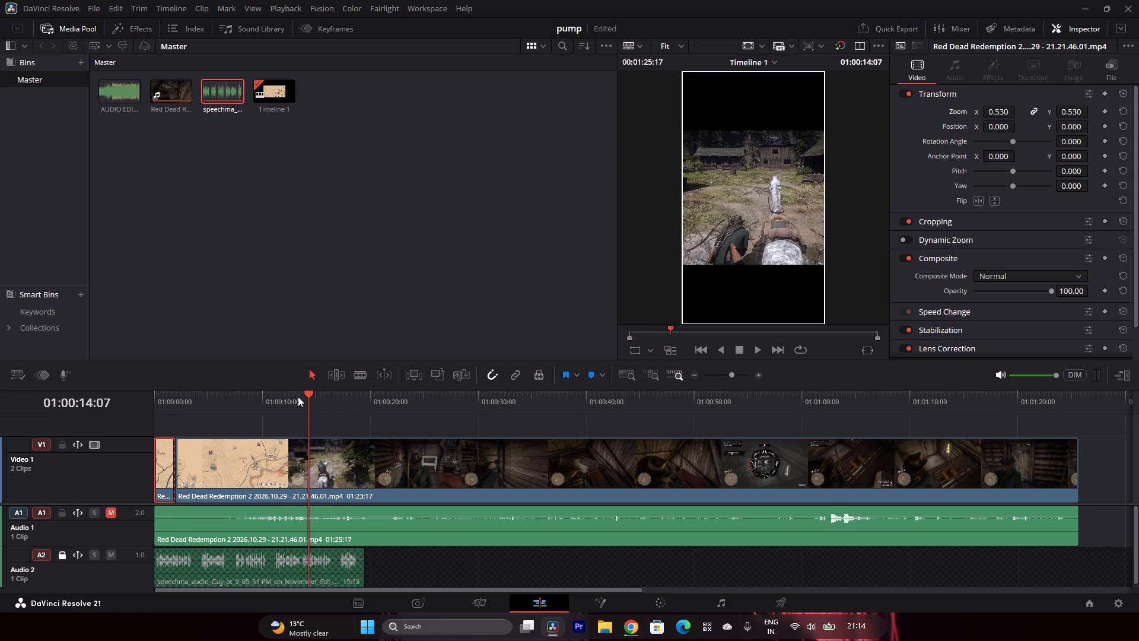
{"action": "left_click", "coordinate": [281, 393]}
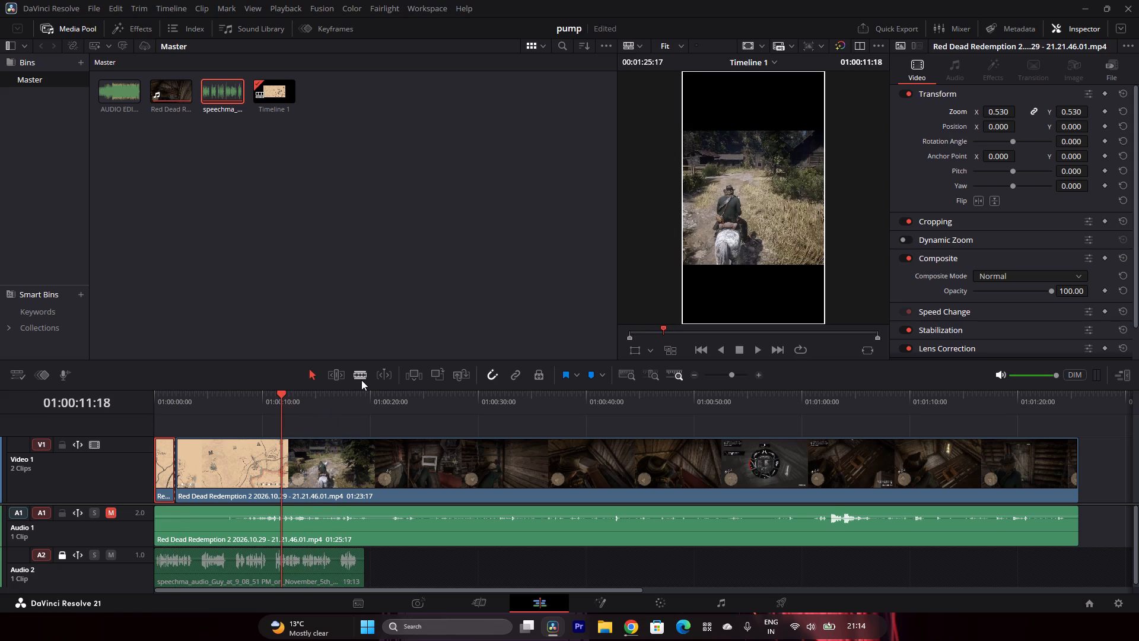
{"action": "left_click", "coordinate": [361, 380]}
{"action": "left_click", "coordinate": [284, 454]}
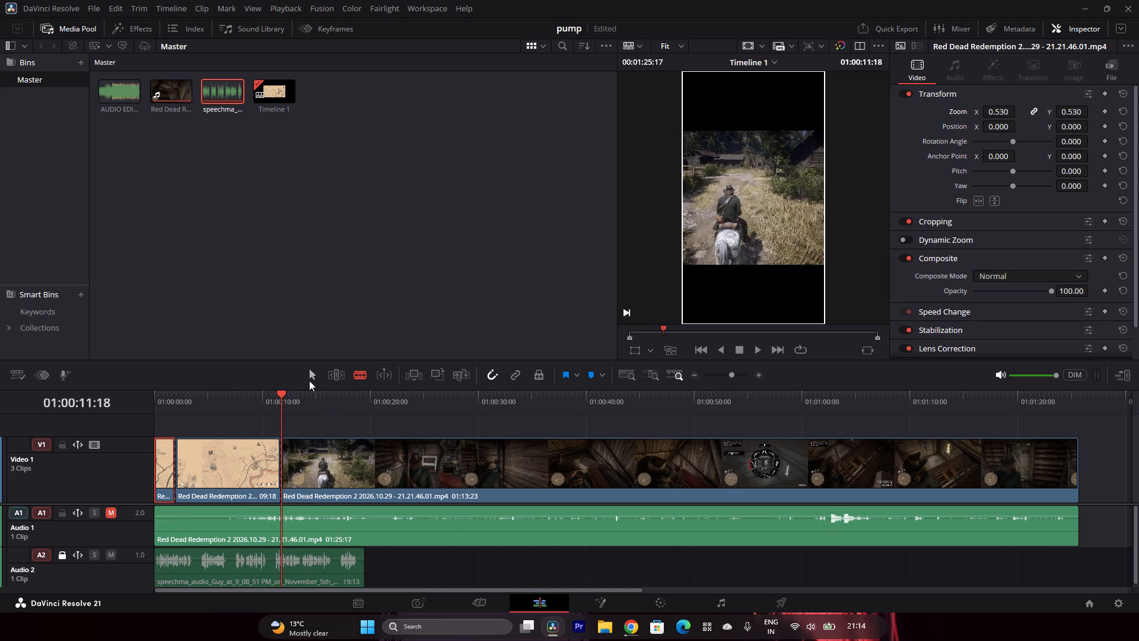
{"action": "left_click", "coordinate": [310, 377]}
Delete the segment between 01:00:02:00 and 01:00:11:18 and close the gap it leaves.
{"action": "left_click", "coordinate": [249, 467]}
{"action": "key", "text": "BackSpace"}
{"action": "left_click", "coordinate": [249, 467]}
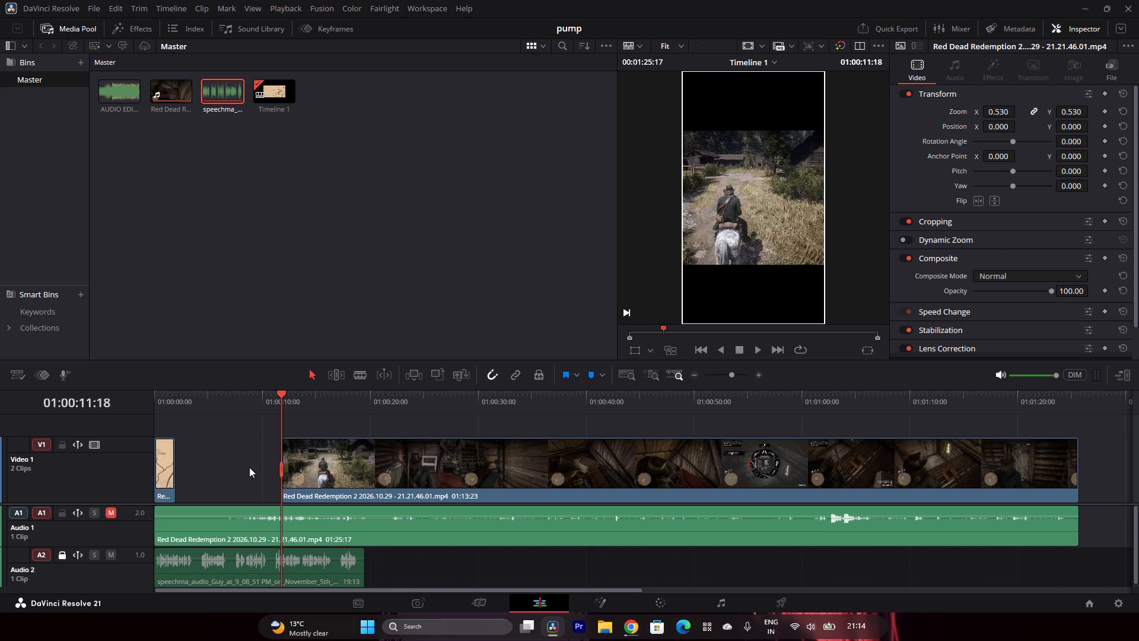
{"action": "key", "text": "BackSpace"}
Review the new opening against the voiceover and split the horse-riding clip at 01:00:04:10, as the rider dismounts.
{"action": "left_click_drag", "start_coordinate": [173, 401], "coordinate": [139, 402]}
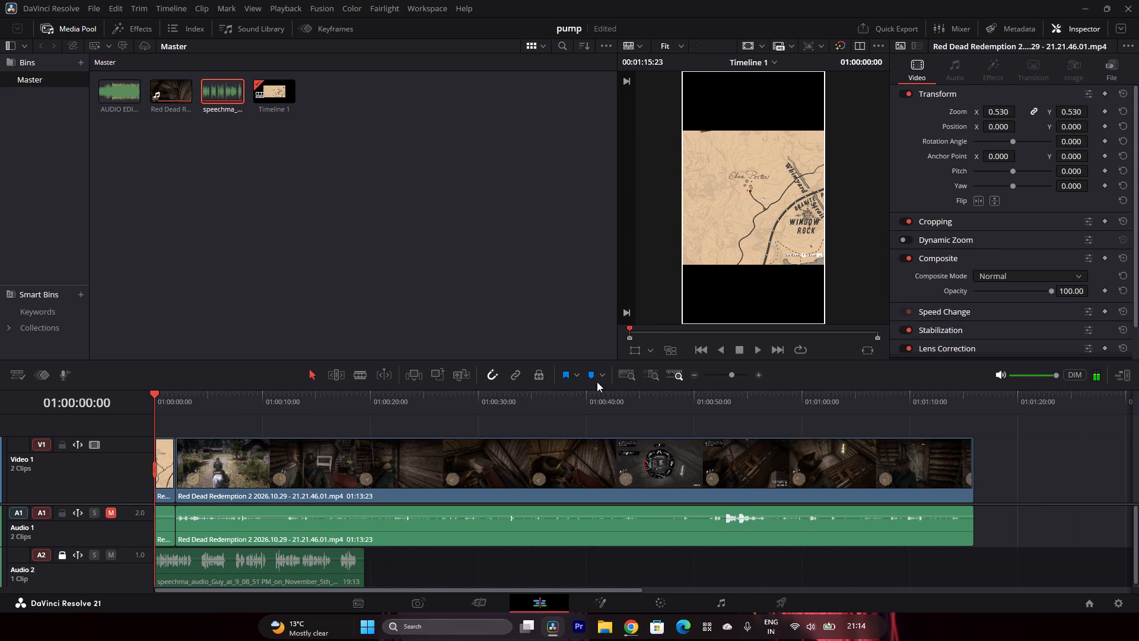
{"action": "key", "text": "space"}
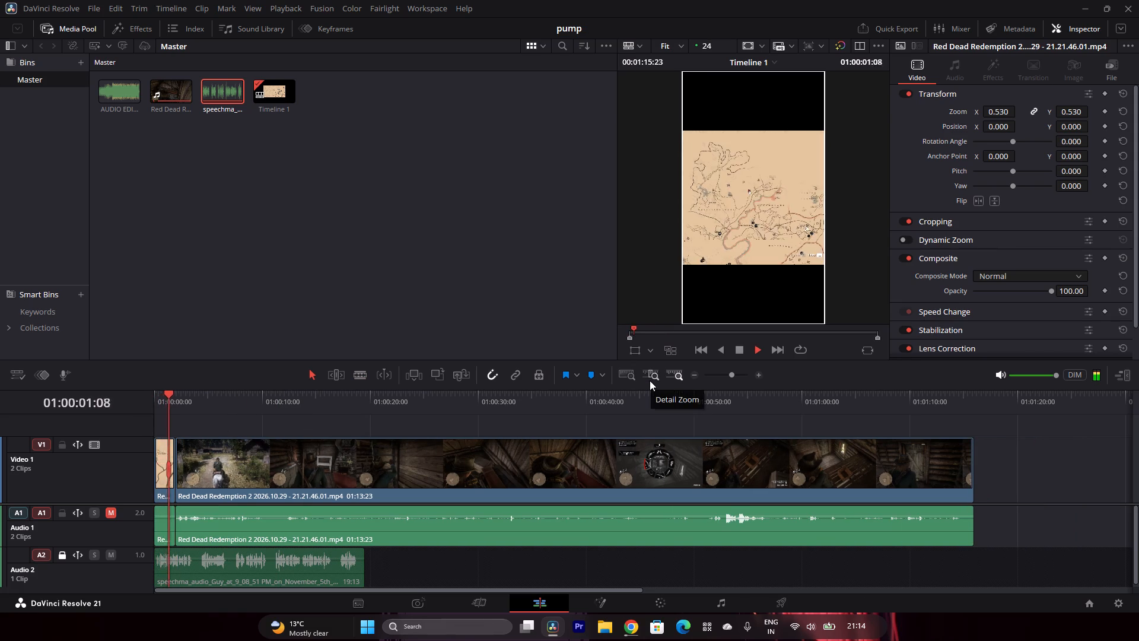
{"action": "left_click", "coordinate": [739, 351]}
{"action": "left_click", "coordinate": [755, 350]}
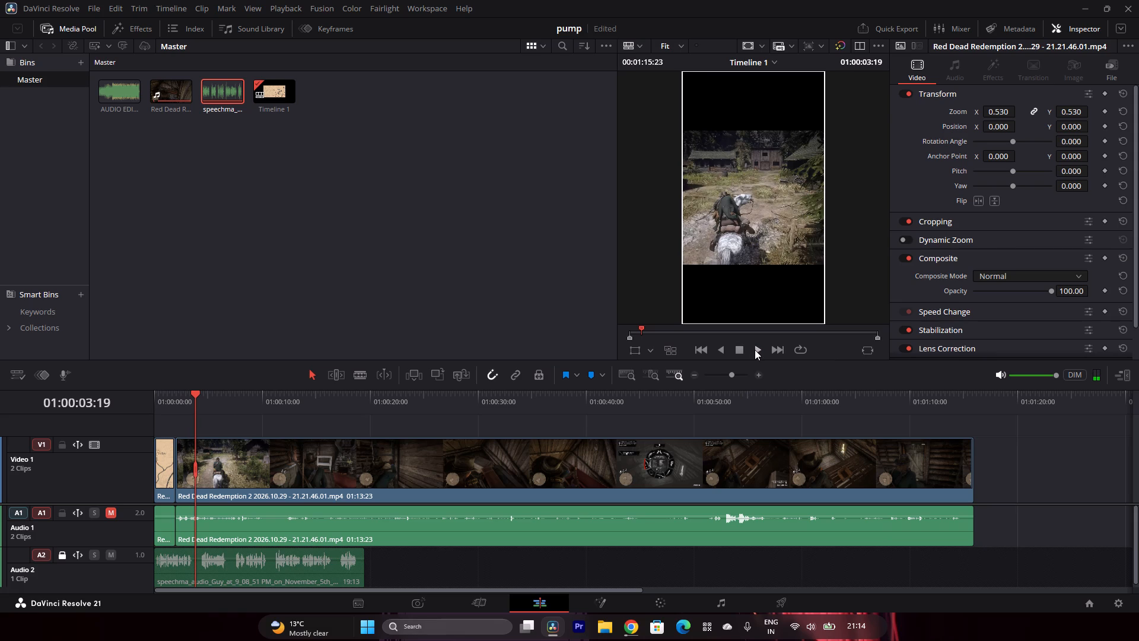
{"action": "left_click", "coordinate": [736, 347]}
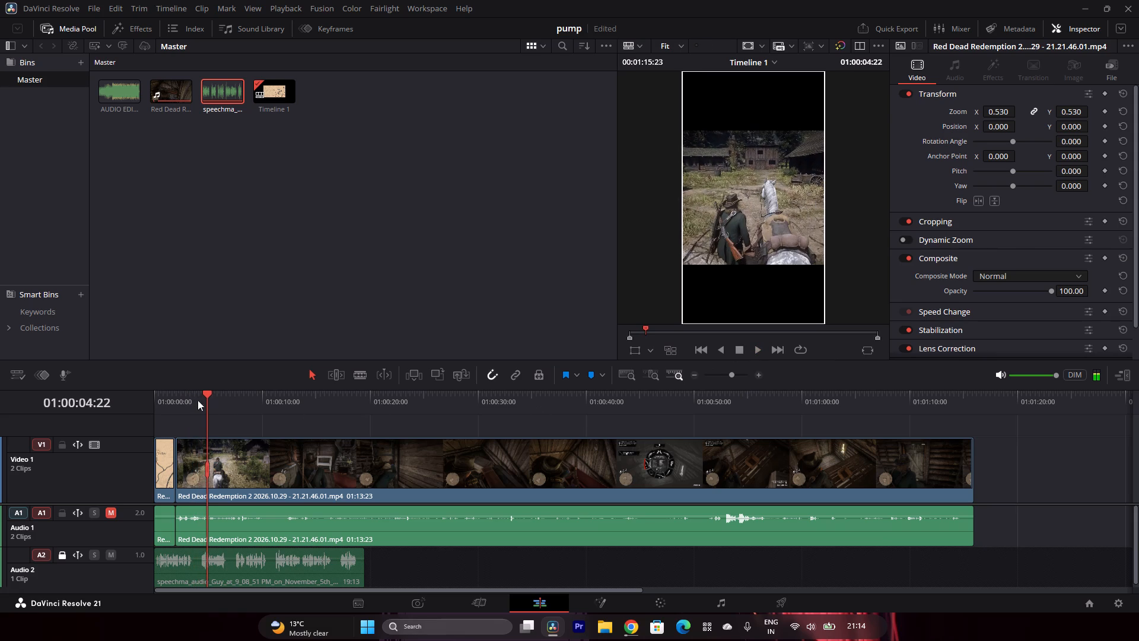
{"action": "left_click", "coordinate": [195, 394]}
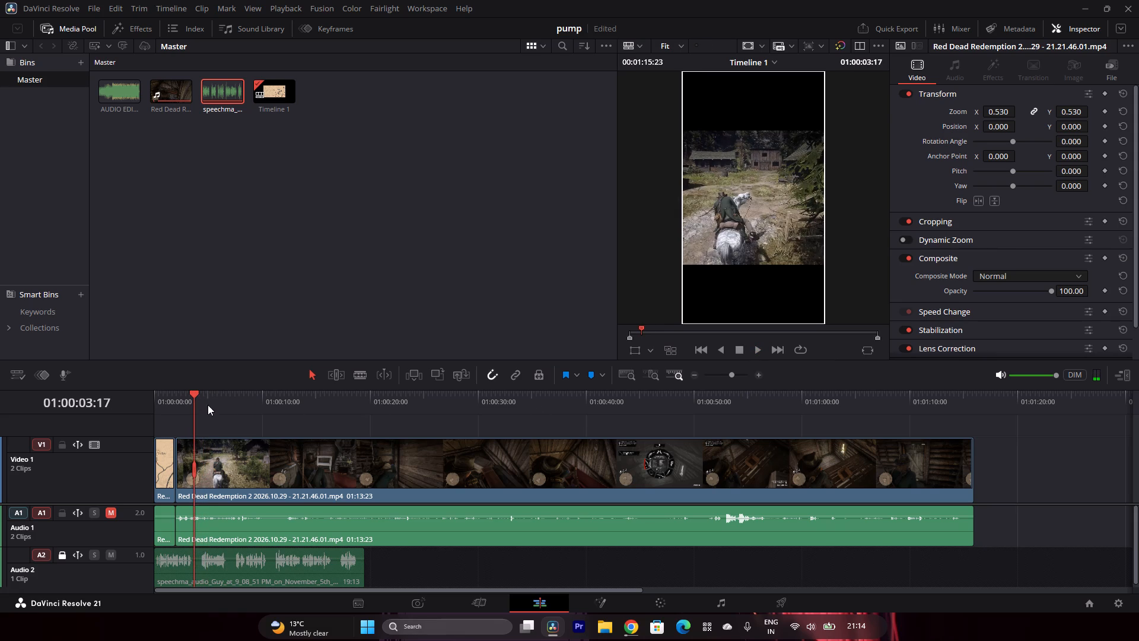
{"action": "left_click", "coordinate": [755, 345]}
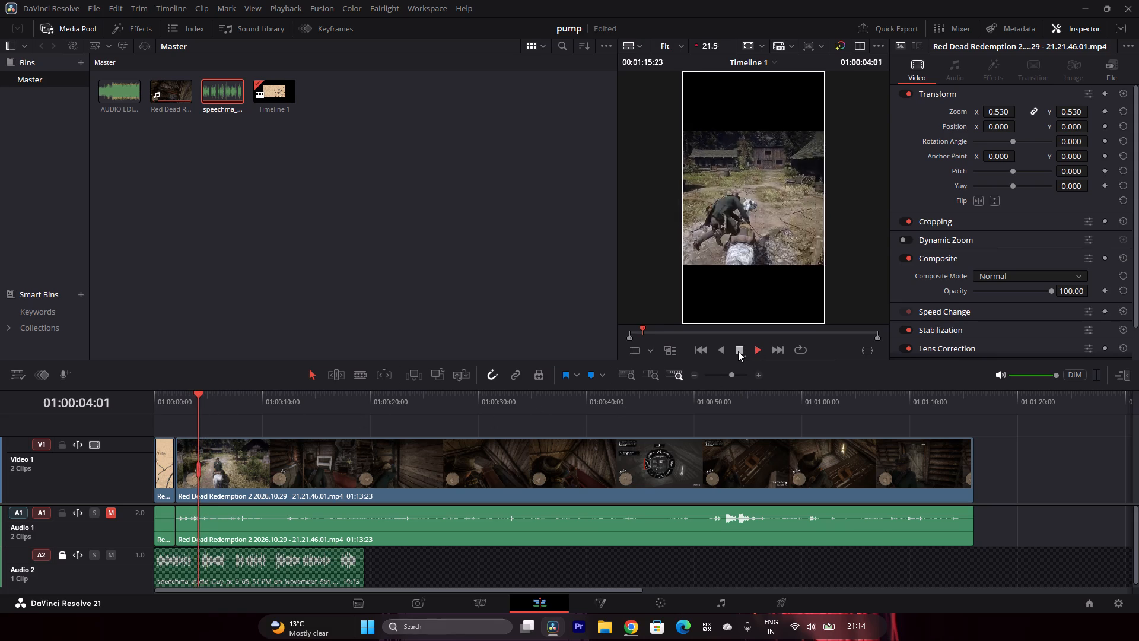
{"action": "left_click", "coordinate": [738, 351]}
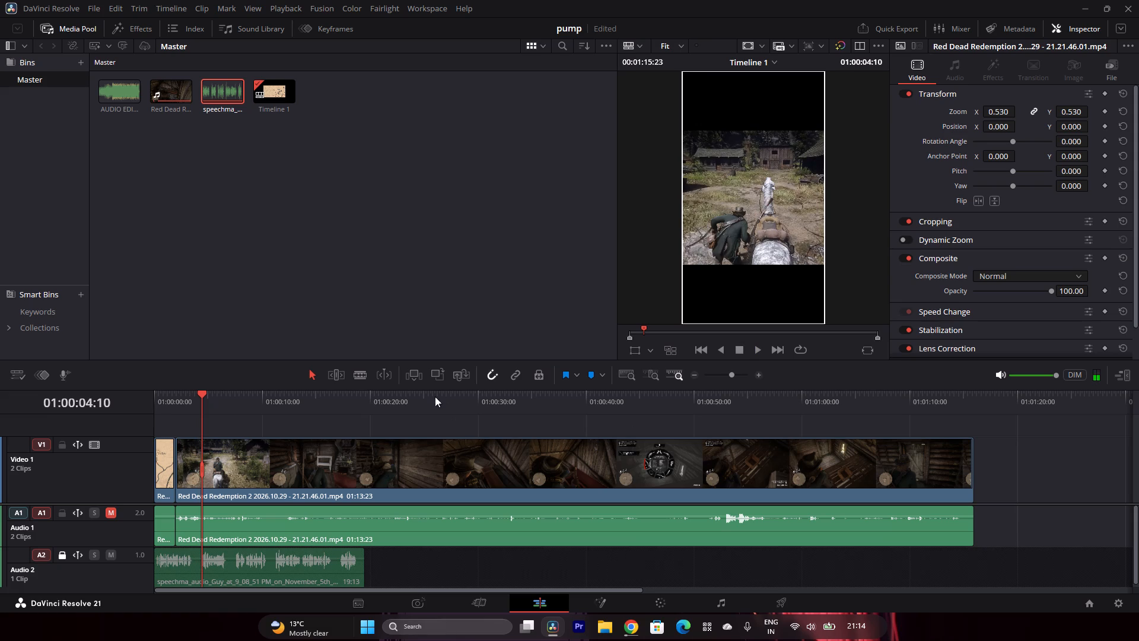
{"action": "left_click", "coordinate": [361, 379]}
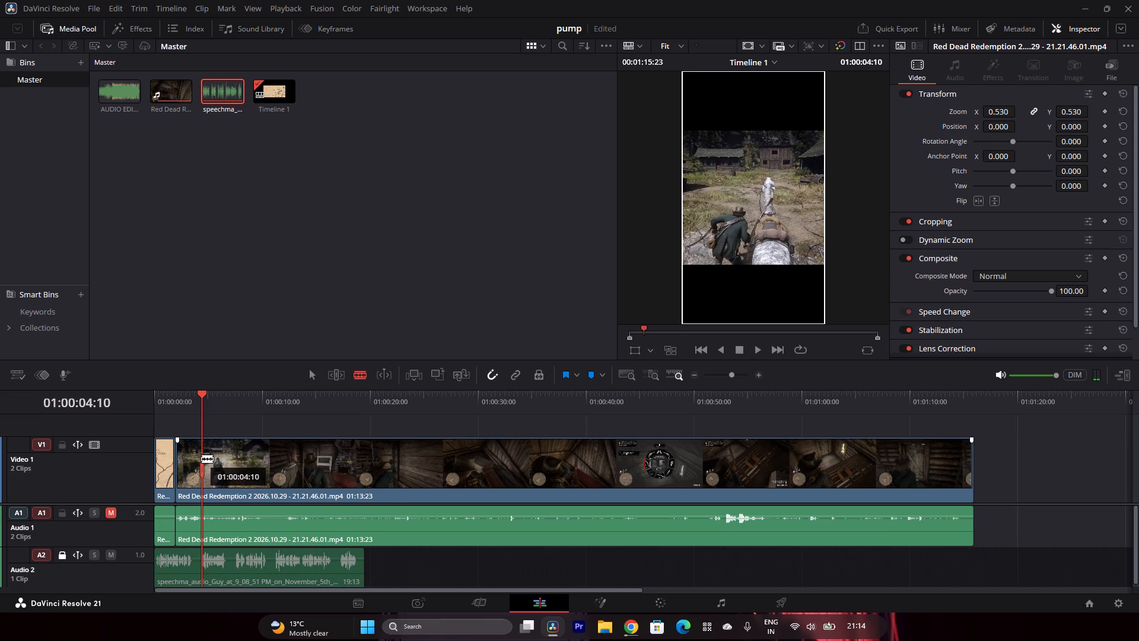
{"action": "left_click", "coordinate": [201, 458]}
{"action": "left_click", "coordinate": [315, 379]}
Find where the character enters the dark cabin and split the gameplay clip at 01:00:13:03.
{"action": "left_click", "coordinate": [241, 399]}
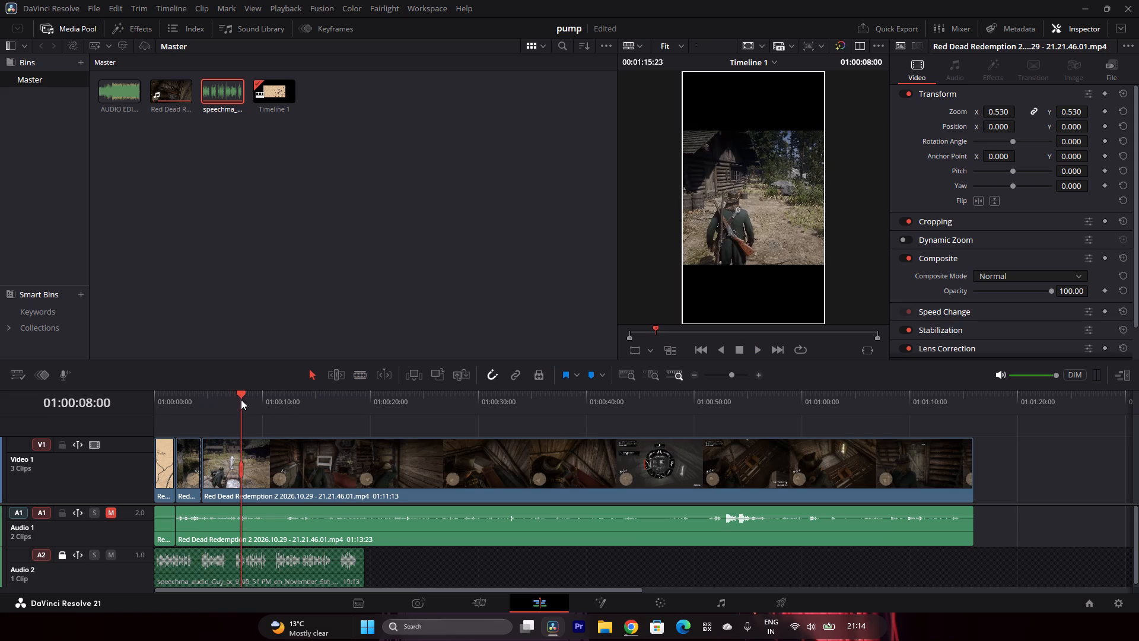
{"action": "left_click", "coordinate": [305, 410]}
{"action": "left_click", "coordinate": [281, 398]}
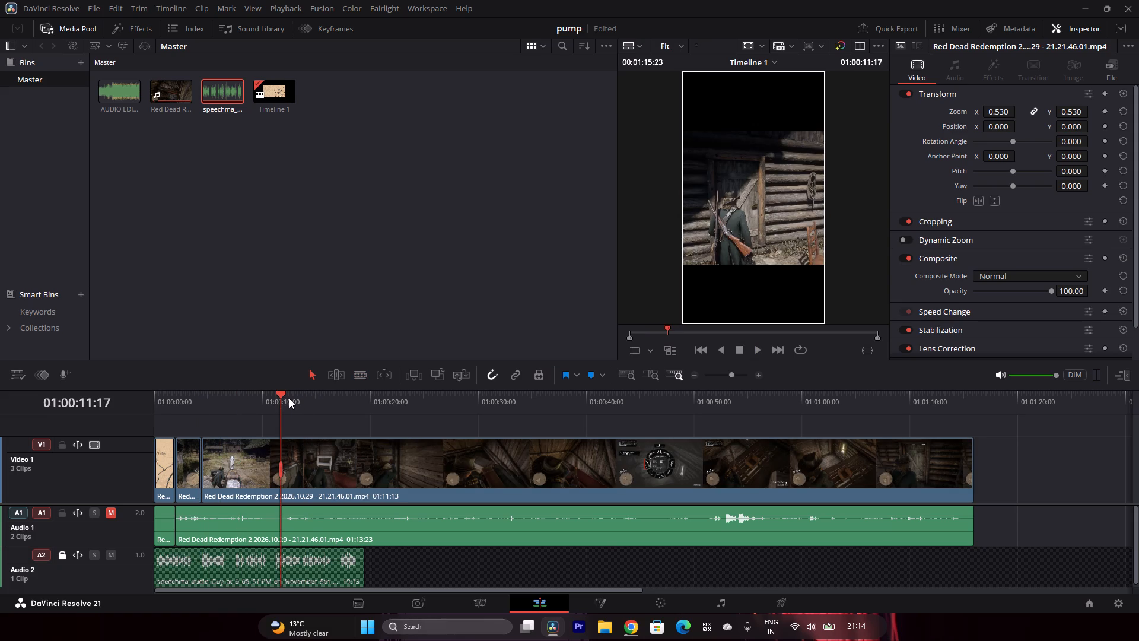
{"action": "left_click", "coordinate": [296, 399]}
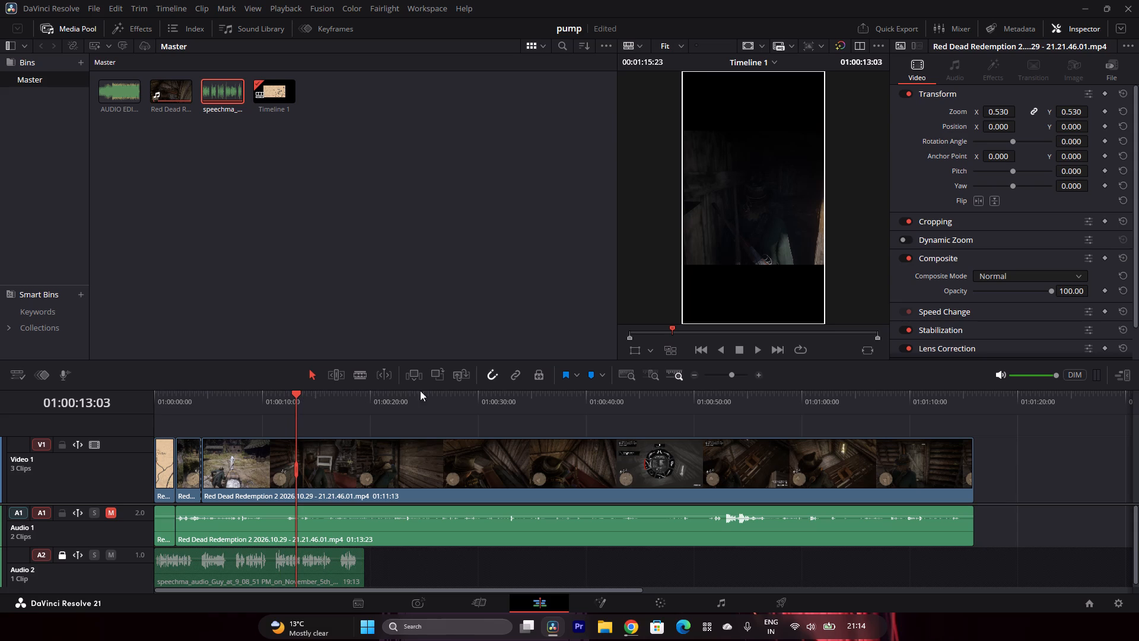
{"action": "left_click", "coordinate": [362, 383]}
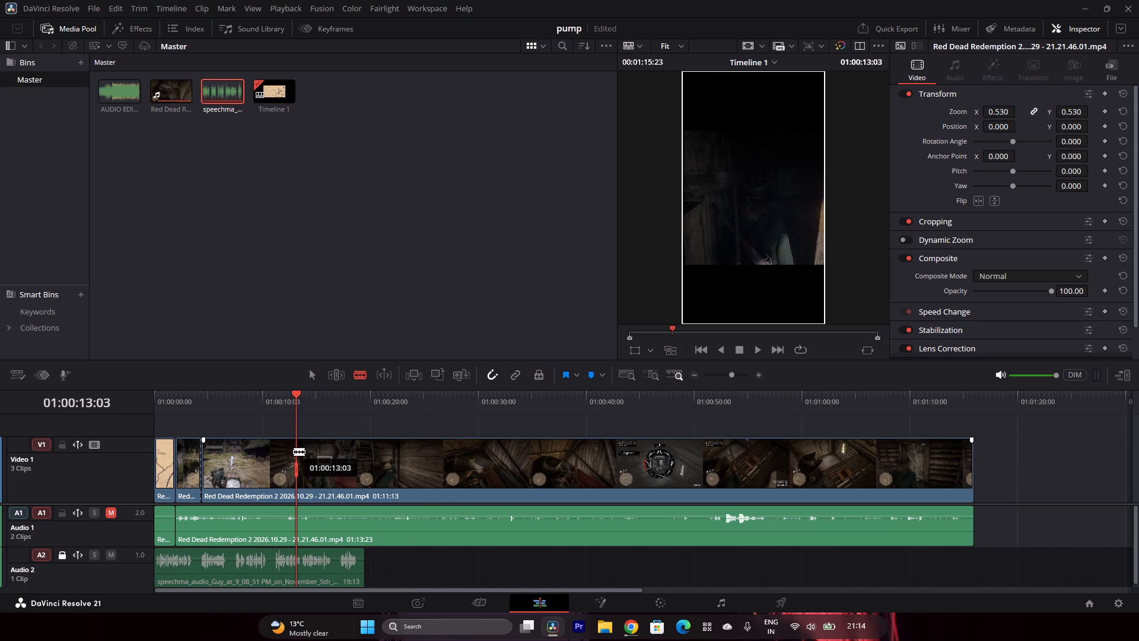
{"action": "left_click", "coordinate": [293, 451]}
{"action": "left_click_drag", "start_coordinate": [311, 376], "coordinate": [311, 385]}
{"action": "left_click", "coordinate": [253, 475]}
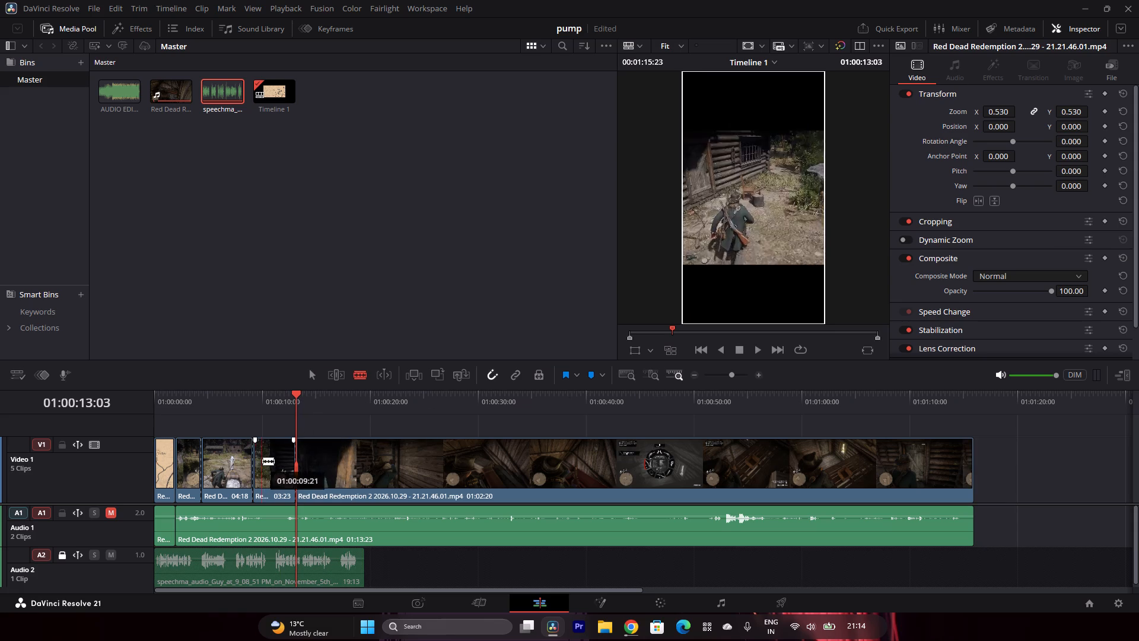
{"action": "left_click", "coordinate": [308, 368]}
Delete the walking footage between 01:00:04:10 and 01:00:13:03 and close the gap so the cabin interior follows the dismount.
{"action": "left_click", "coordinate": [265, 469]}
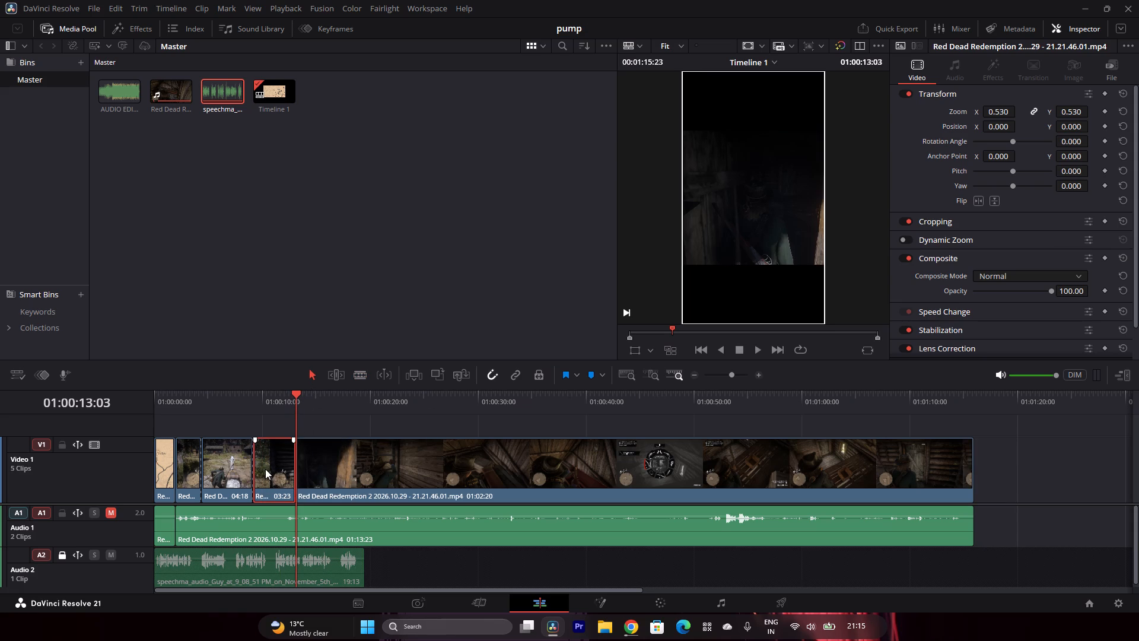
{"action": "key", "text": "BackSpace"}
{"action": "left_click", "coordinate": [233, 474]}
{"action": "key", "text": "BackSpace"}
{"action": "left_click", "coordinate": [236, 475]}
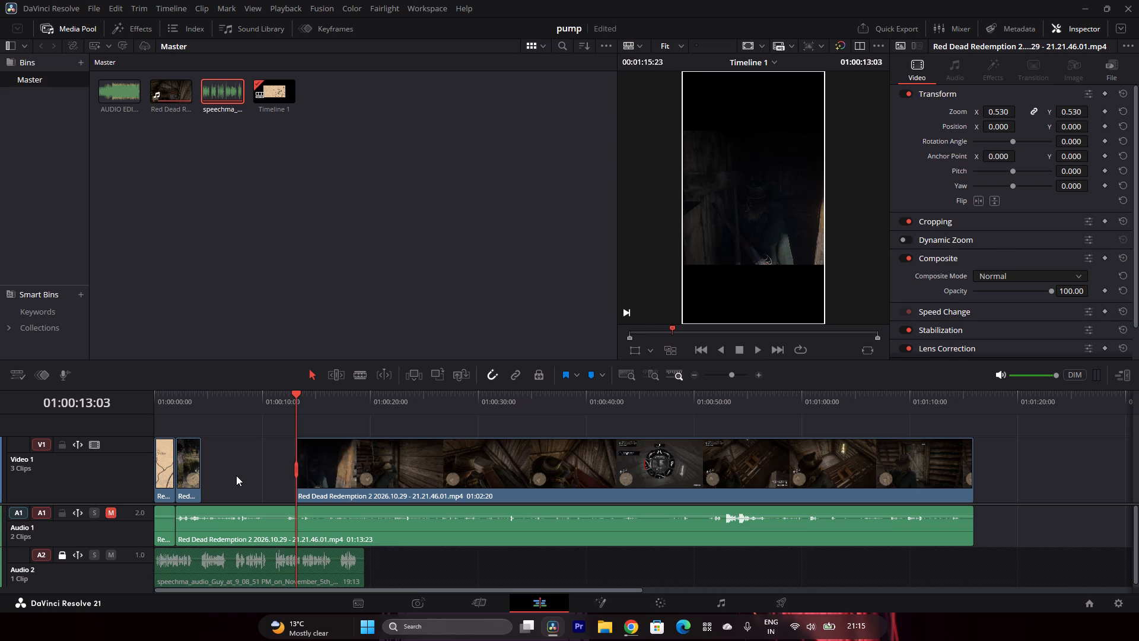
{"action": "key", "text": "BackSpace"}
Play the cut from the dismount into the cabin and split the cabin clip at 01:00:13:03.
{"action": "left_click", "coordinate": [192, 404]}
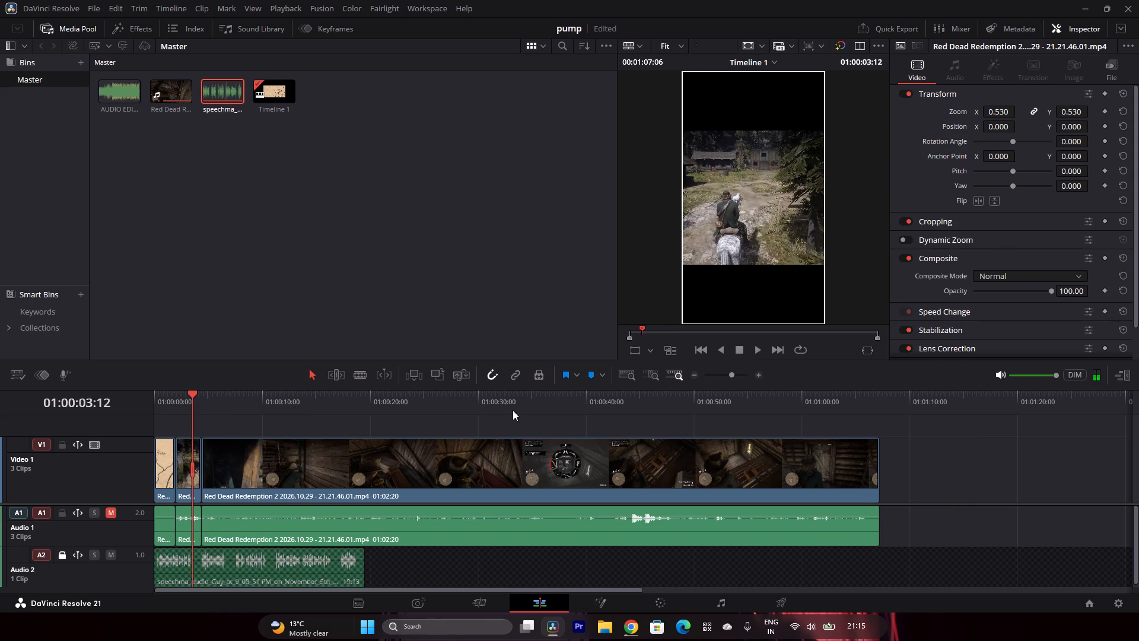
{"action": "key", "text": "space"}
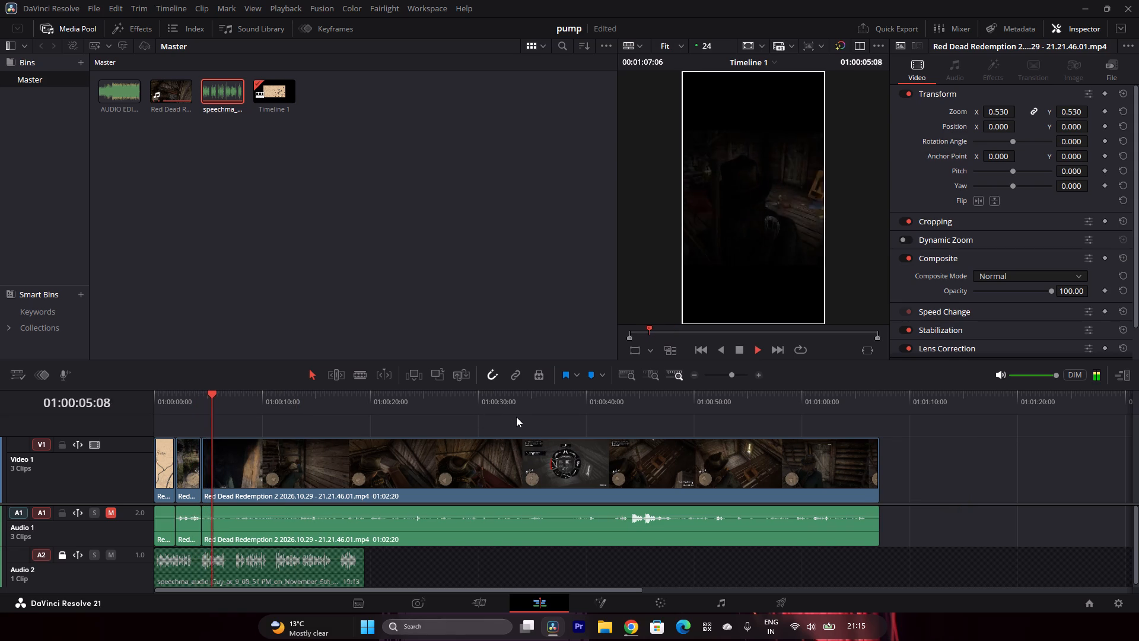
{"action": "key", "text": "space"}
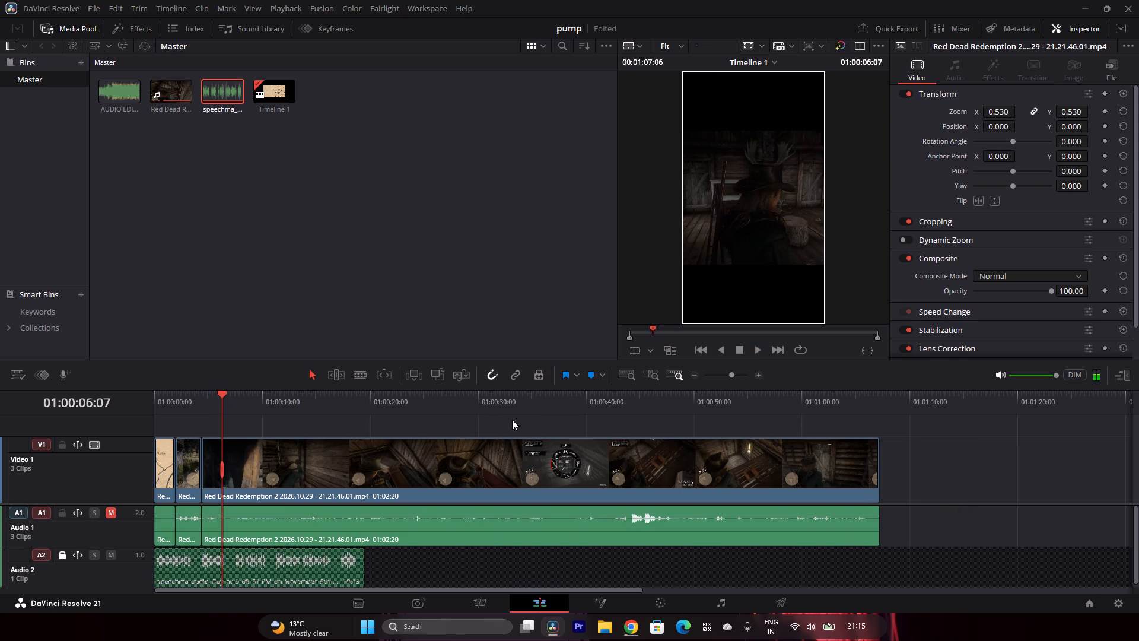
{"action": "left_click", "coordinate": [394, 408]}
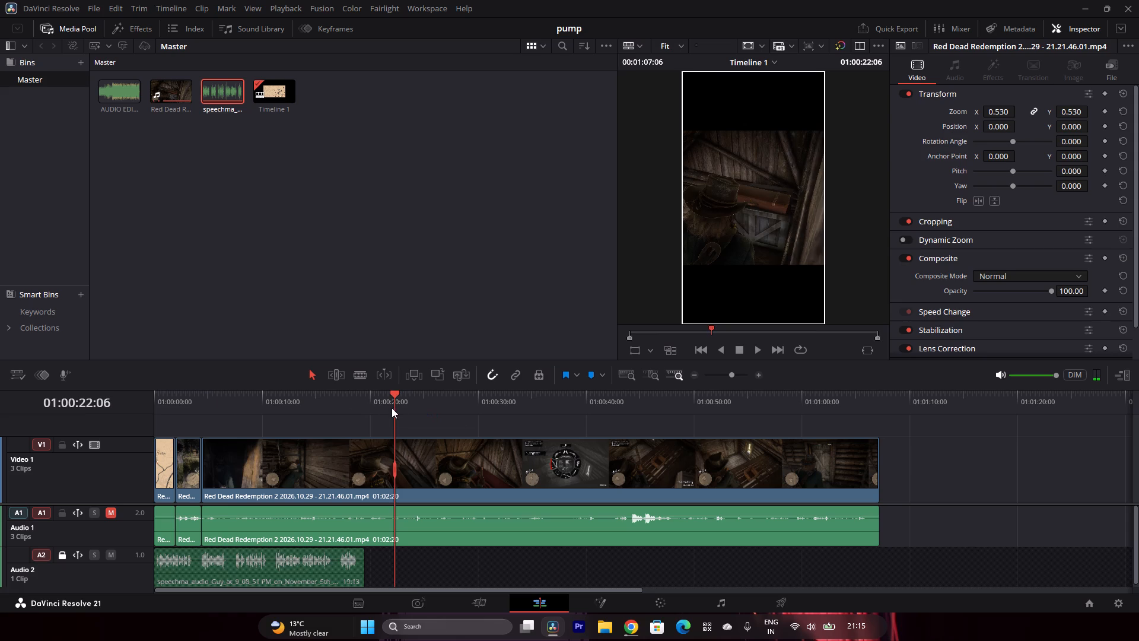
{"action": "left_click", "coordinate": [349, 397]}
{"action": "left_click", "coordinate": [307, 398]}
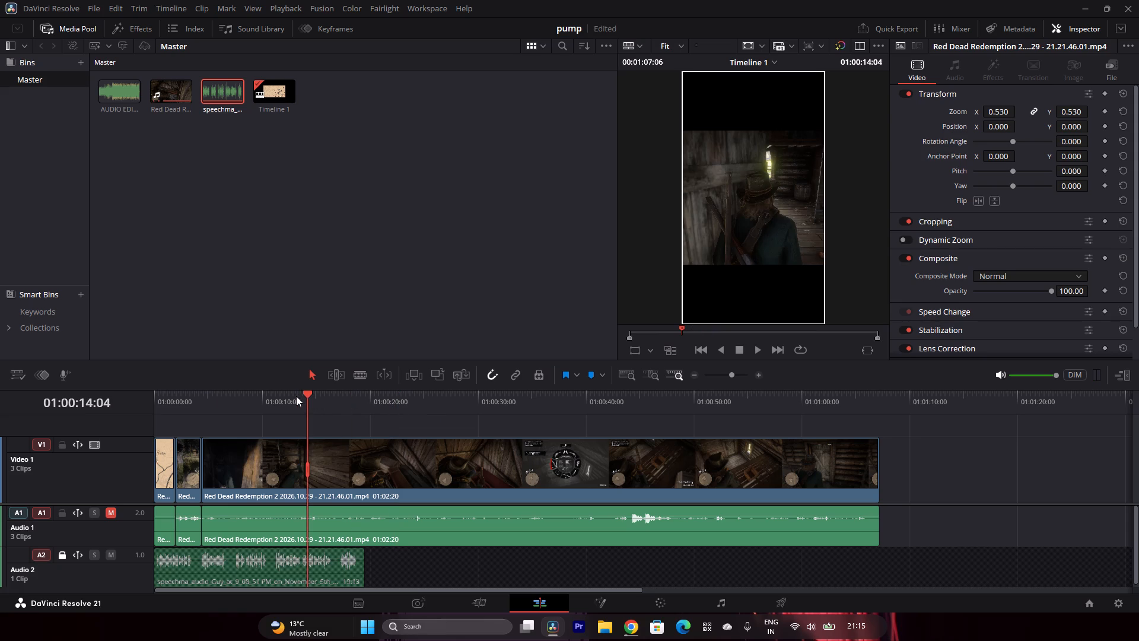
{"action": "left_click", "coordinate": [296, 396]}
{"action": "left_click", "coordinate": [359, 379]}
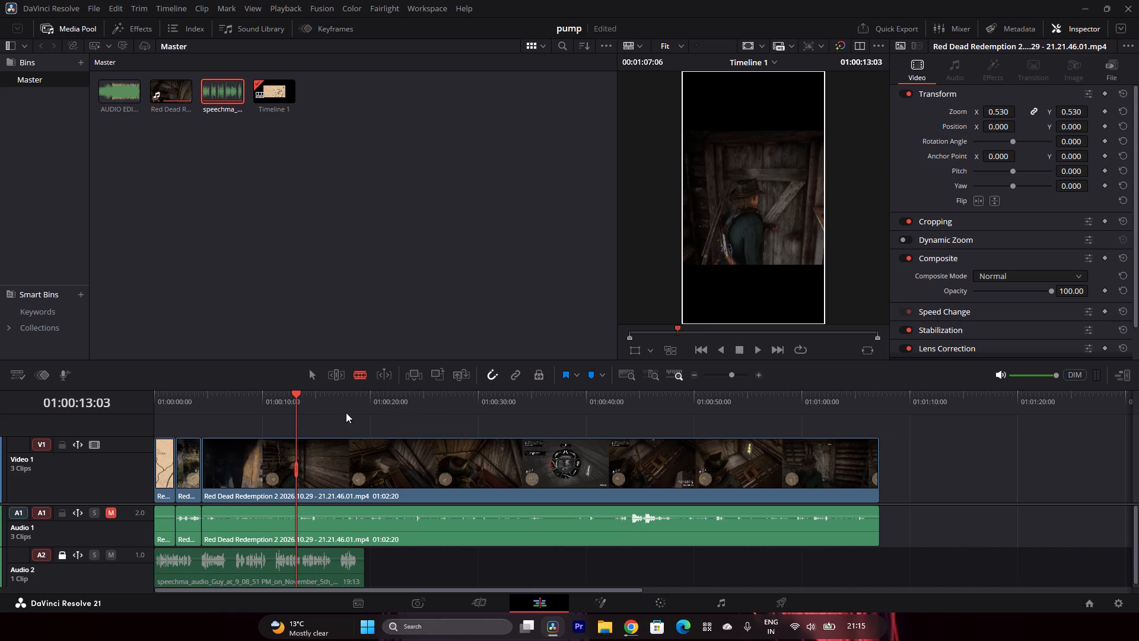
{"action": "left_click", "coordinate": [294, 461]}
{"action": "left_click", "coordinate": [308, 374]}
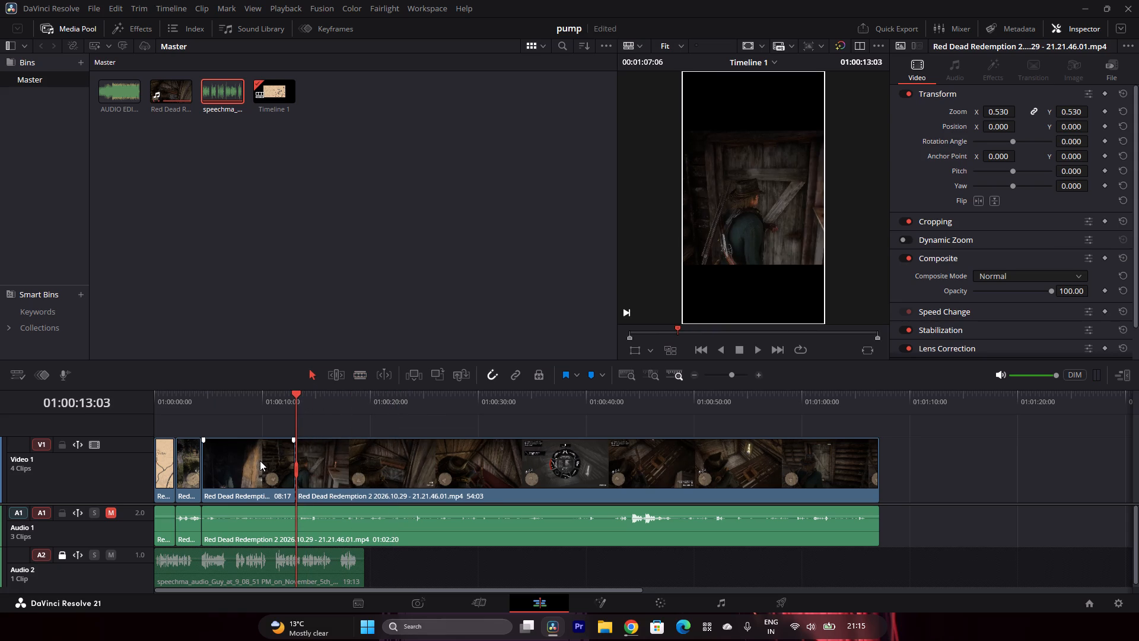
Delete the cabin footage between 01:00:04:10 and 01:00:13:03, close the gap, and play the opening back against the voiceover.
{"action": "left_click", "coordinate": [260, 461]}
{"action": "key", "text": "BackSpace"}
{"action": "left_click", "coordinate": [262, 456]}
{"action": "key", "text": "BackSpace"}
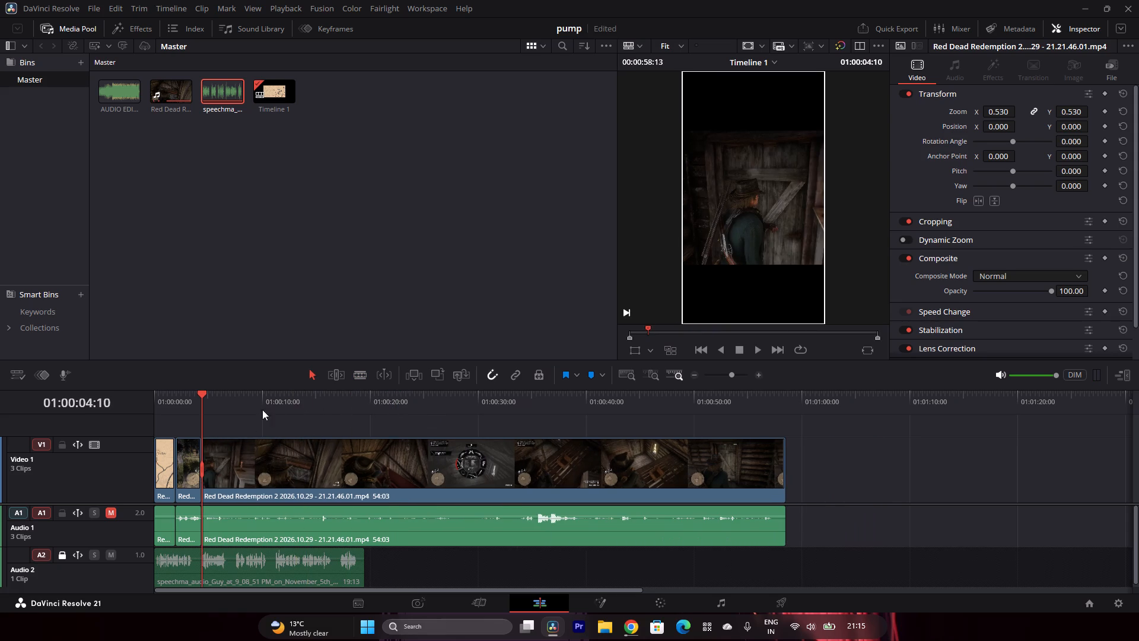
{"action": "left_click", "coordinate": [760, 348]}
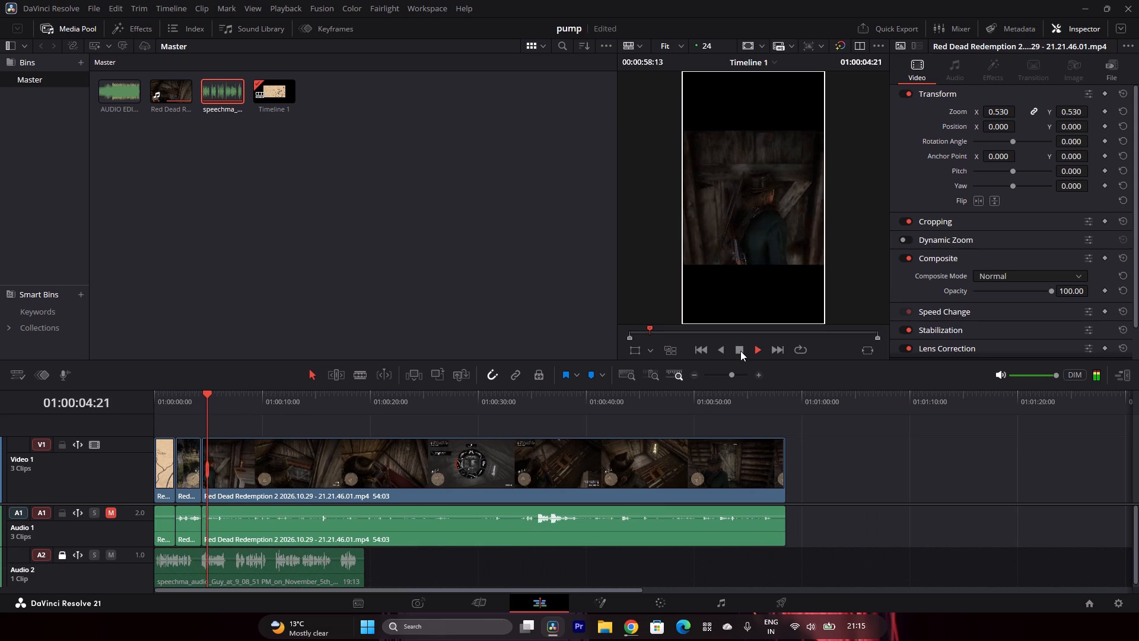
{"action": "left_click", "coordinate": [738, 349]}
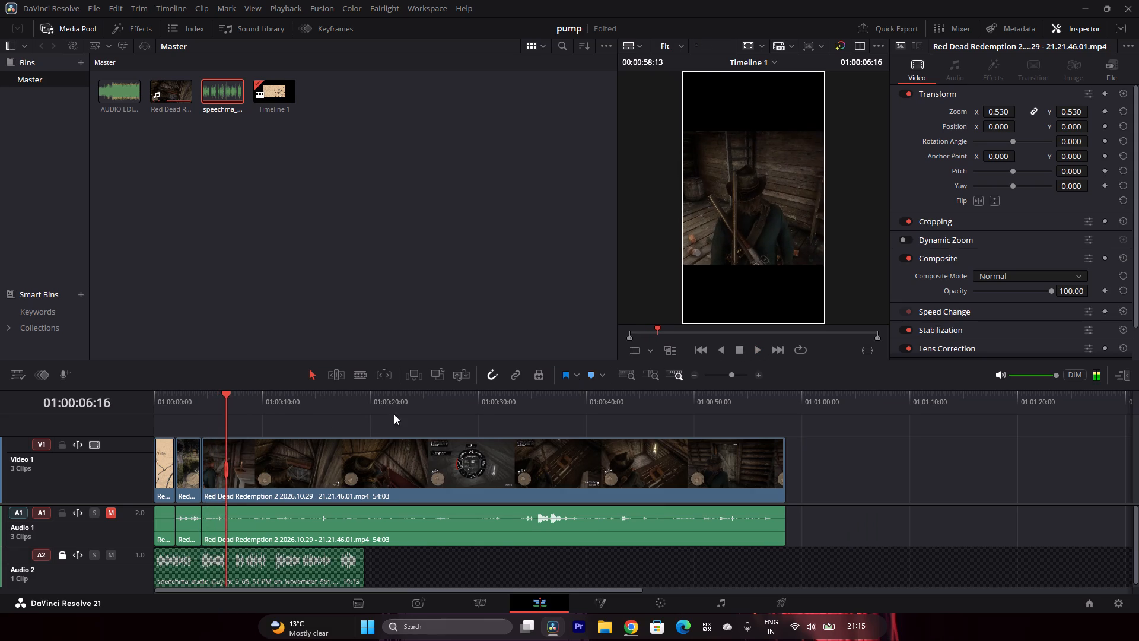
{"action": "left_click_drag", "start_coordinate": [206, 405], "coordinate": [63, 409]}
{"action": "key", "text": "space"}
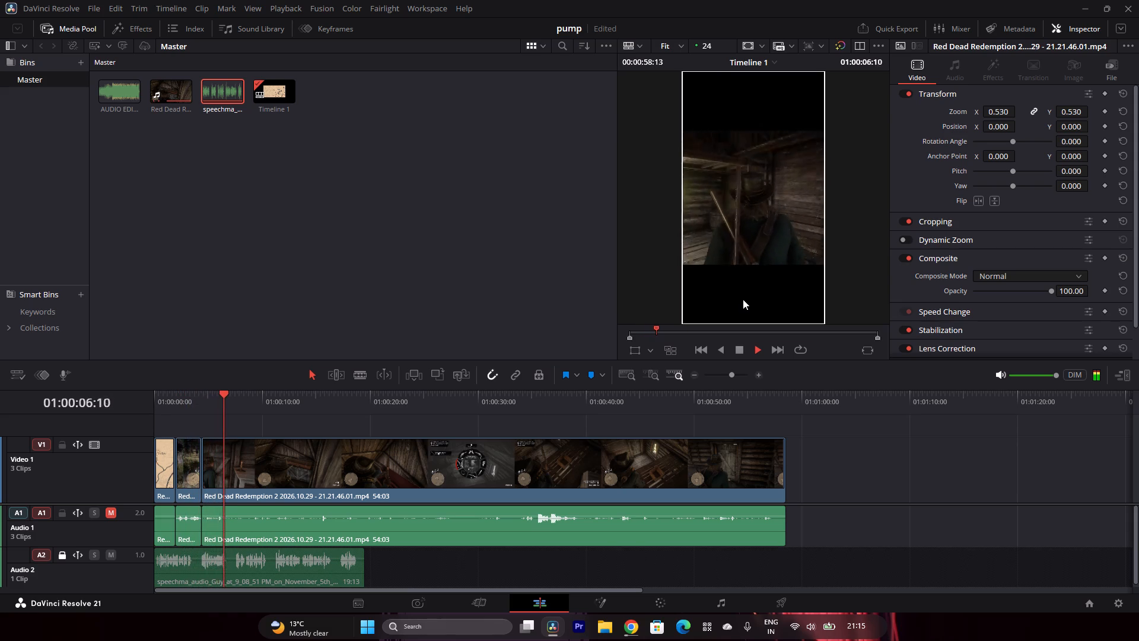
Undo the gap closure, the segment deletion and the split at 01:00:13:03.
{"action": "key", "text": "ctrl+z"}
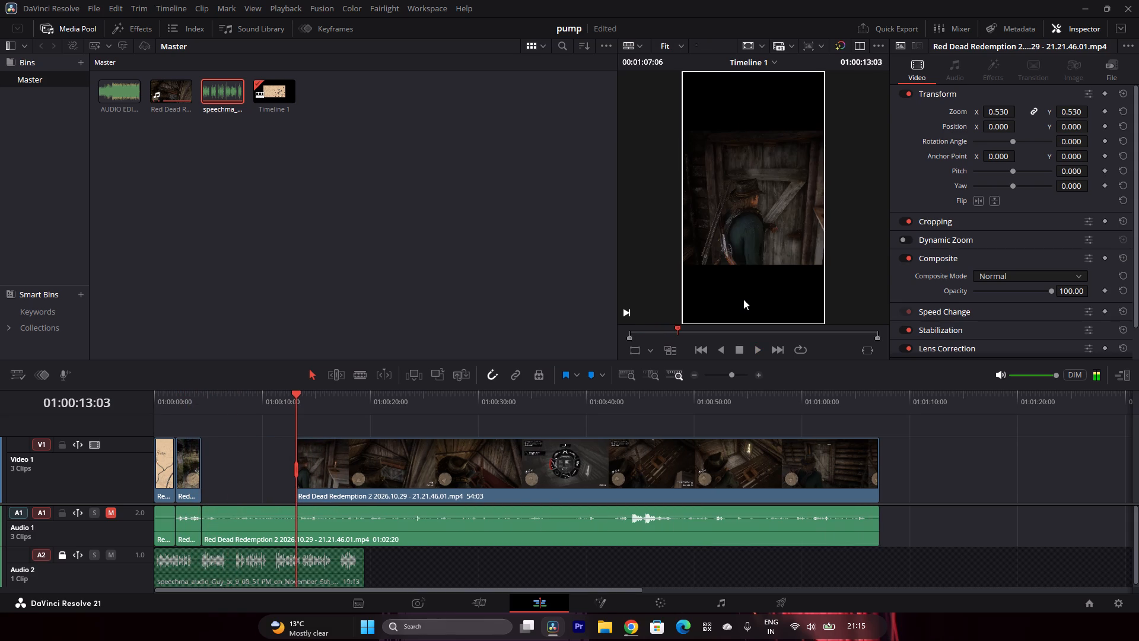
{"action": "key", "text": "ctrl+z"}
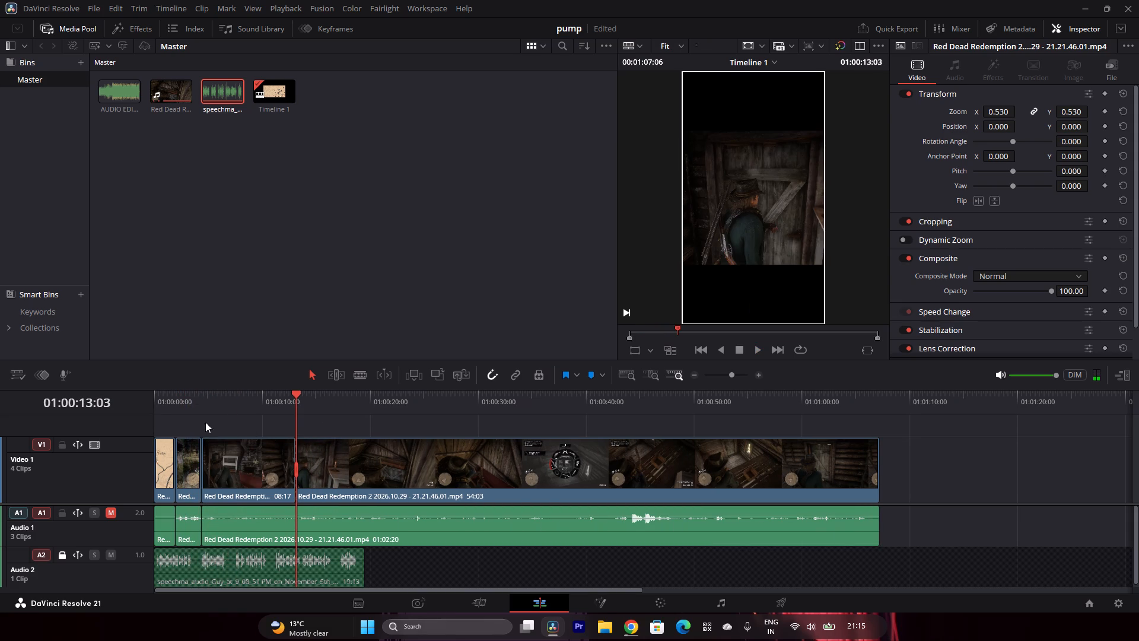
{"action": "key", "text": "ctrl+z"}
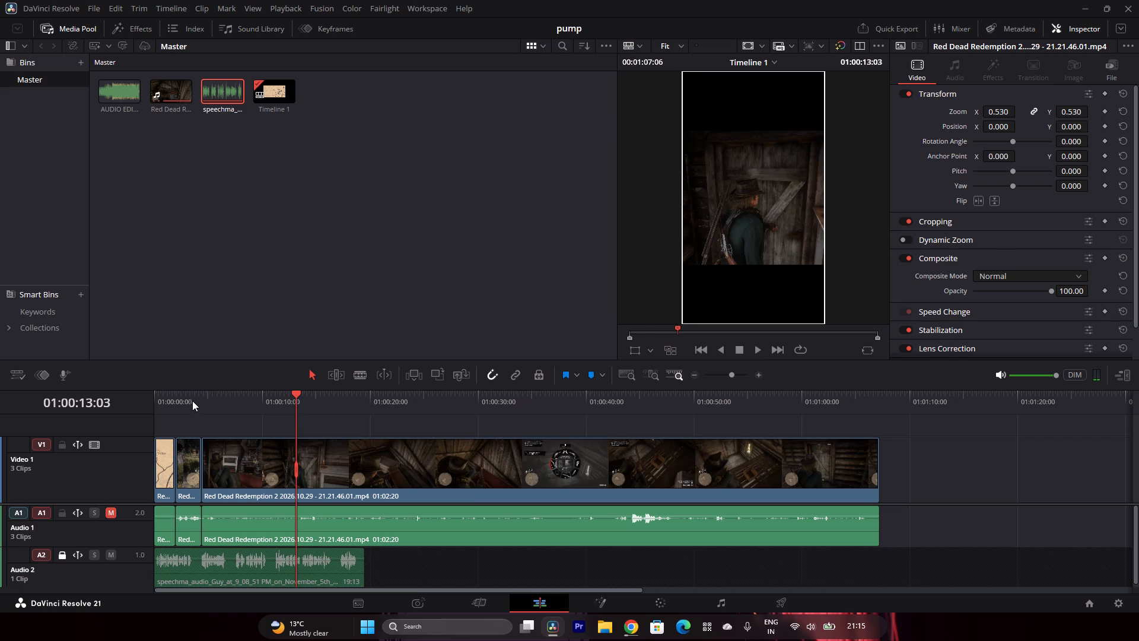
Replay the cabin entry against the voiceover and split the cabin video clip at 01:00:05:09.
{"action": "left_click", "coordinate": [197, 398]}
{"action": "left_click", "coordinate": [176, 402]}
{"action": "key", "text": "space"}
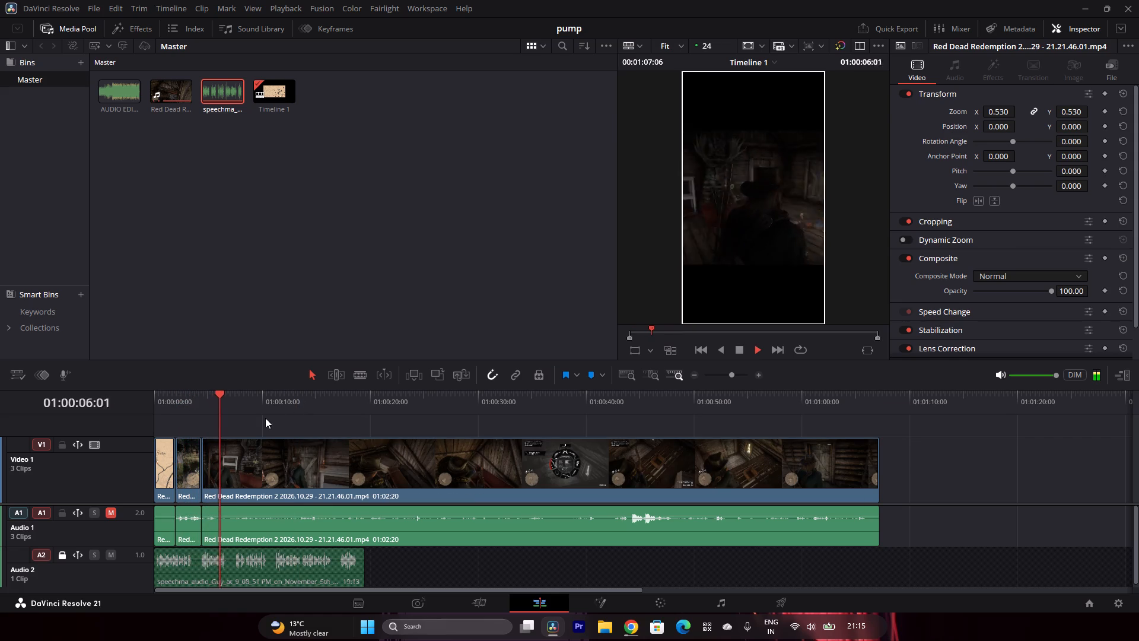
{"action": "key", "text": "space"}
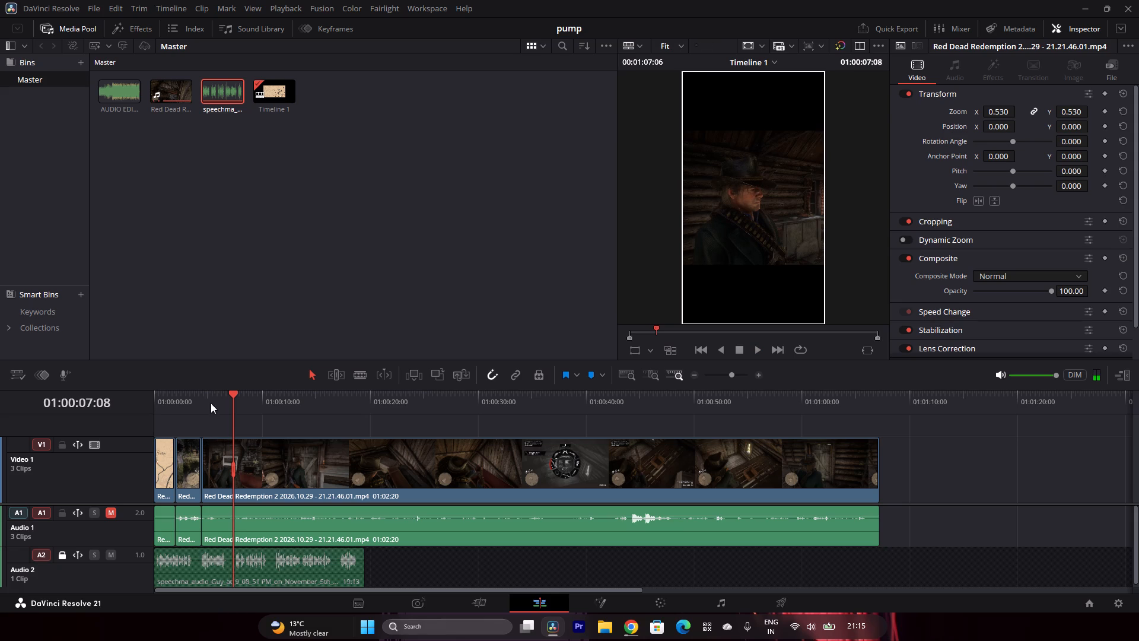
{"action": "left_click", "coordinate": [215, 391]}
{"action": "left_click", "coordinate": [202, 395]}
{"action": "key", "text": "space"}
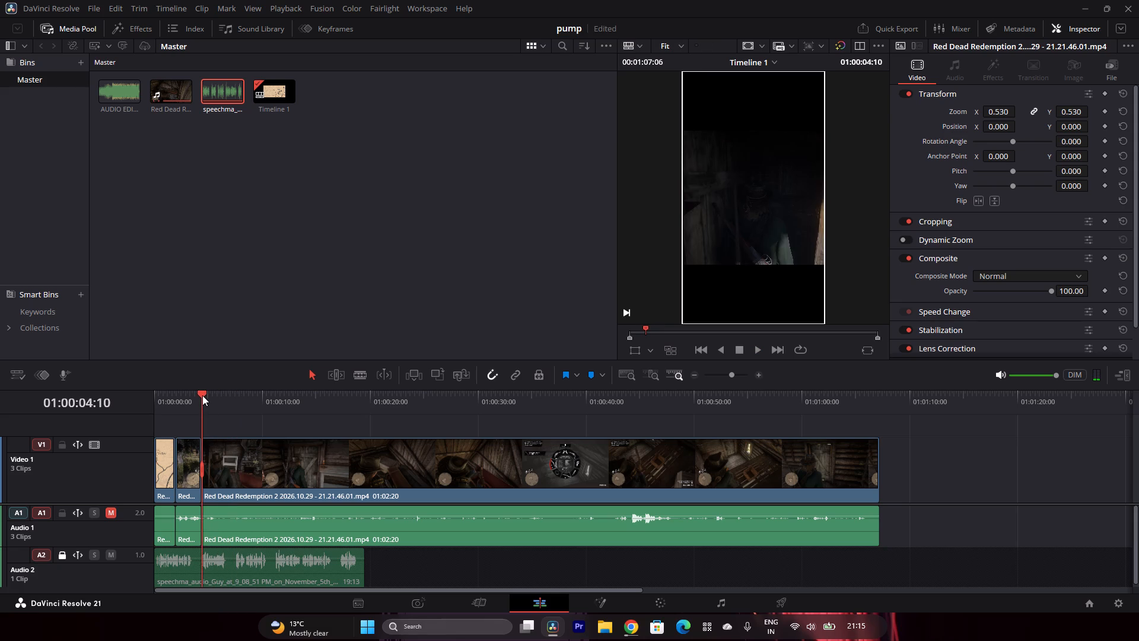
{"action": "key", "text": "space"}
{"action": "key", "text": "space"}
{"action": "key", "text": "space"}
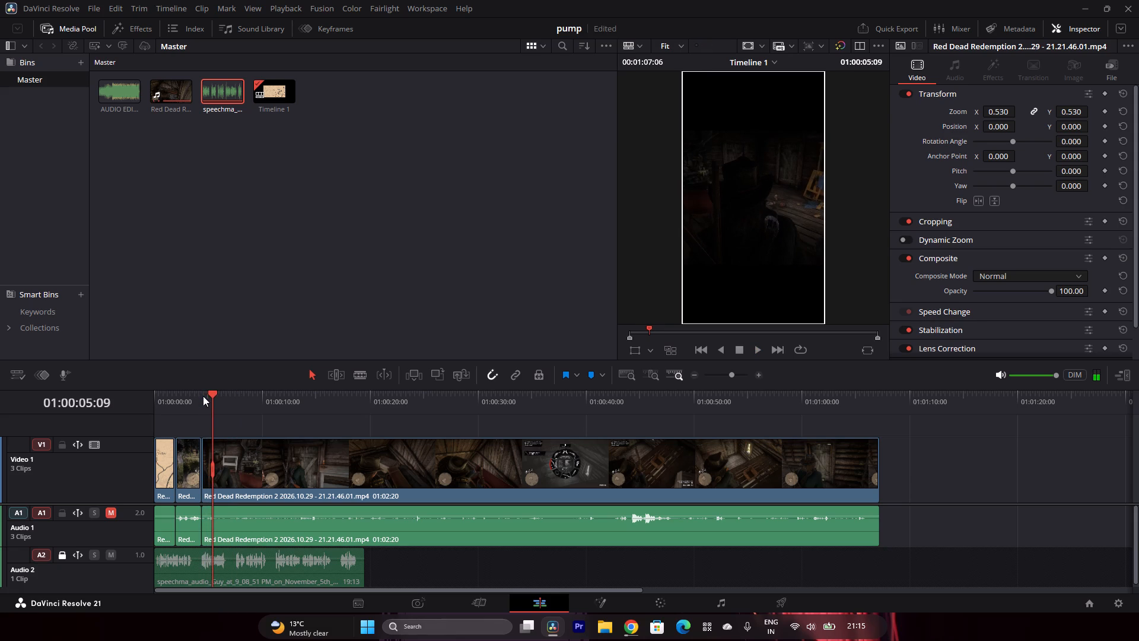
{"action": "left_click", "coordinate": [366, 374]}
{"action": "left_click", "coordinate": [755, 373]}
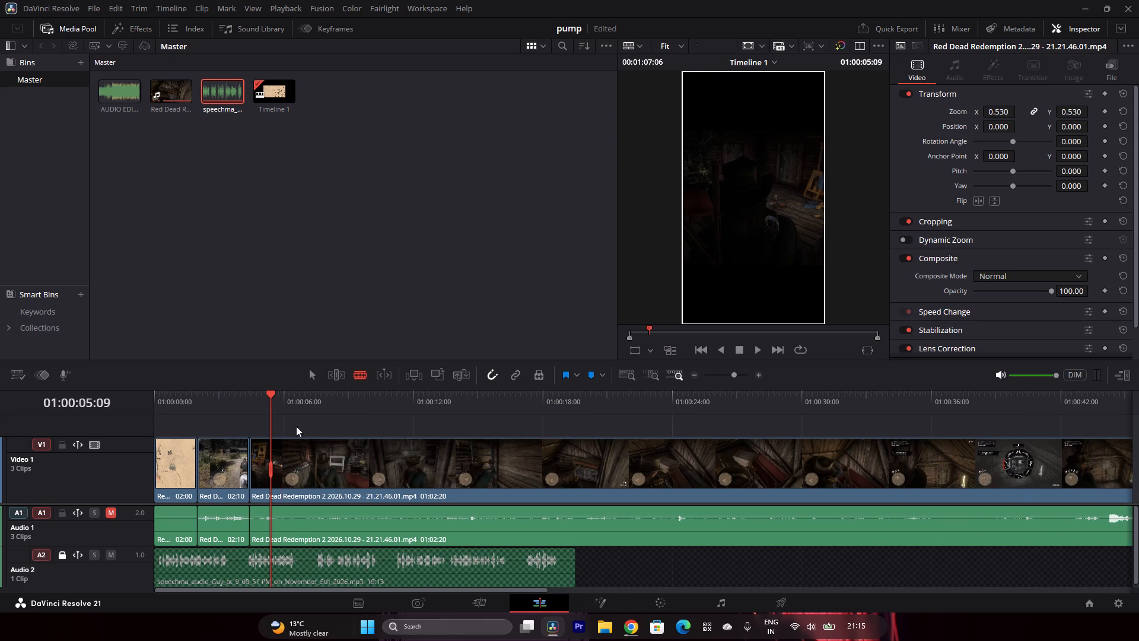
{"action": "left_click", "coordinate": [271, 456]}
{"action": "left_click", "coordinate": [311, 369]}
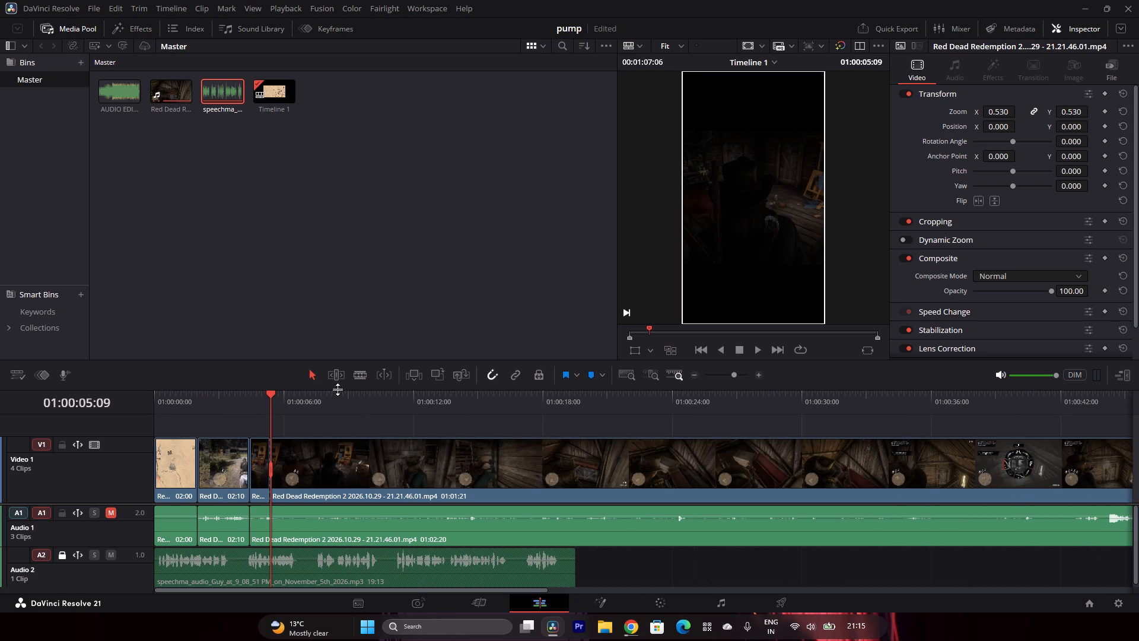
Find where the character stands before the cabin's wooden door and split the video clip at 01:00:12:15.
{"action": "left_click", "coordinate": [532, 394]}
{"action": "left_click", "coordinate": [517, 398]}
{"action": "left_click", "coordinate": [475, 405]}
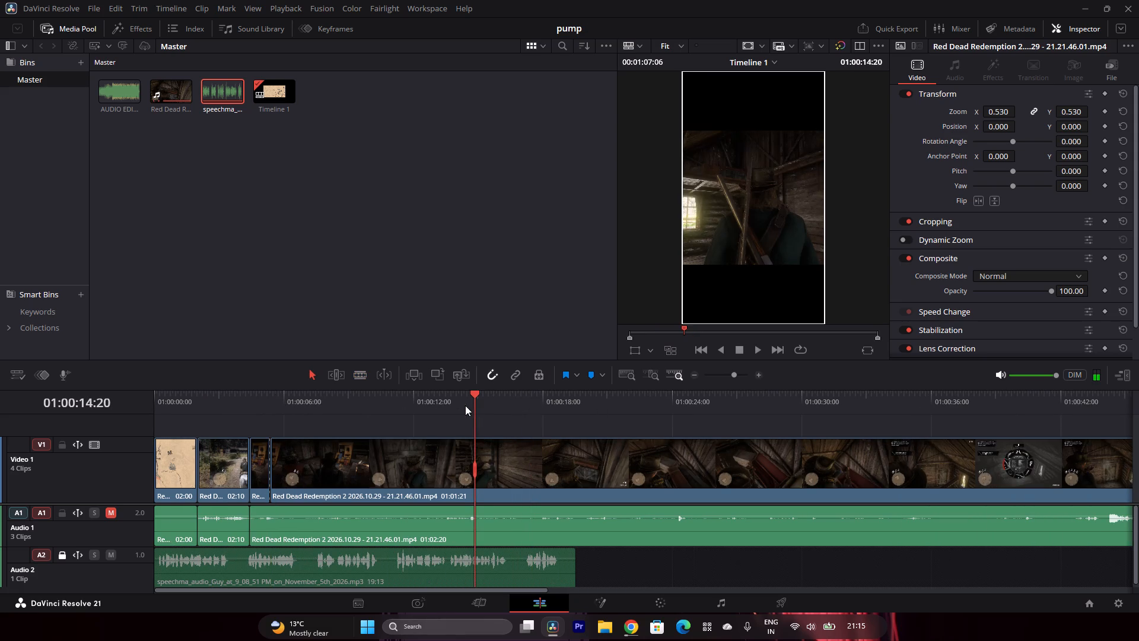
{"action": "left_click", "coordinate": [444, 398]}
{"action": "left_click", "coordinate": [412, 399]}
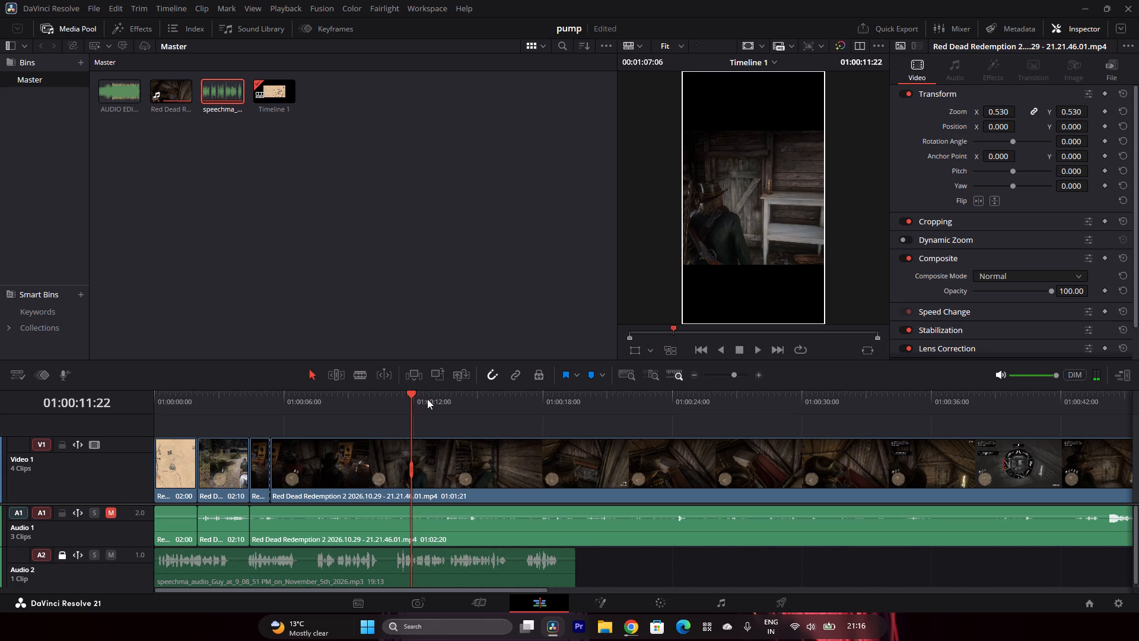
{"action": "left_click", "coordinate": [427, 396]}
{"action": "left_click", "coordinate": [438, 395]}
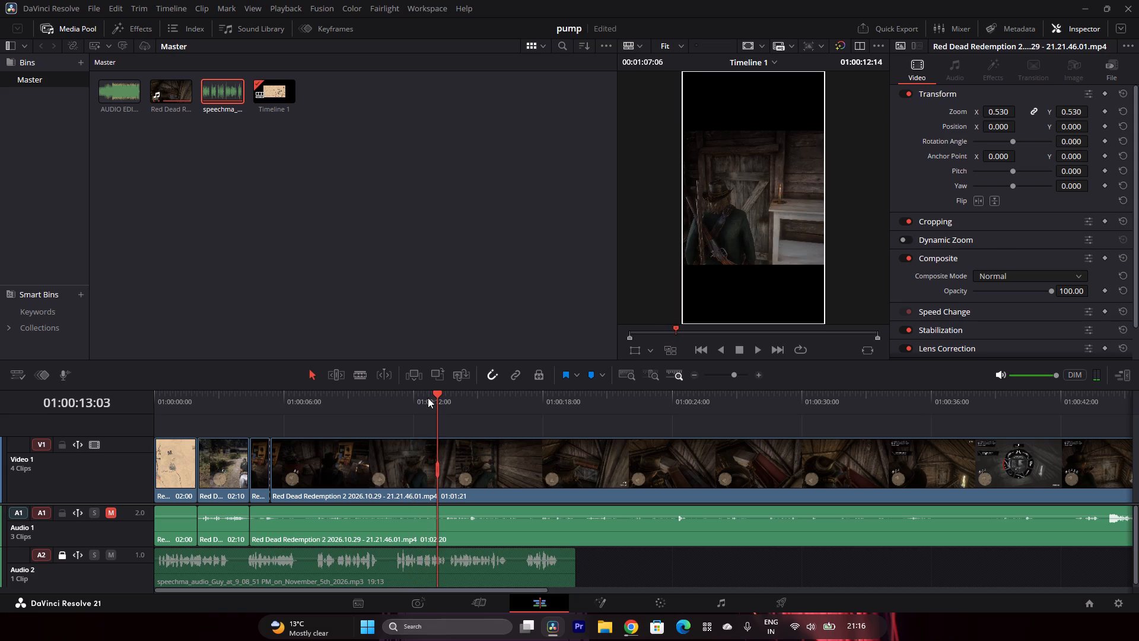
{"action": "left_click", "coordinate": [427, 398]}
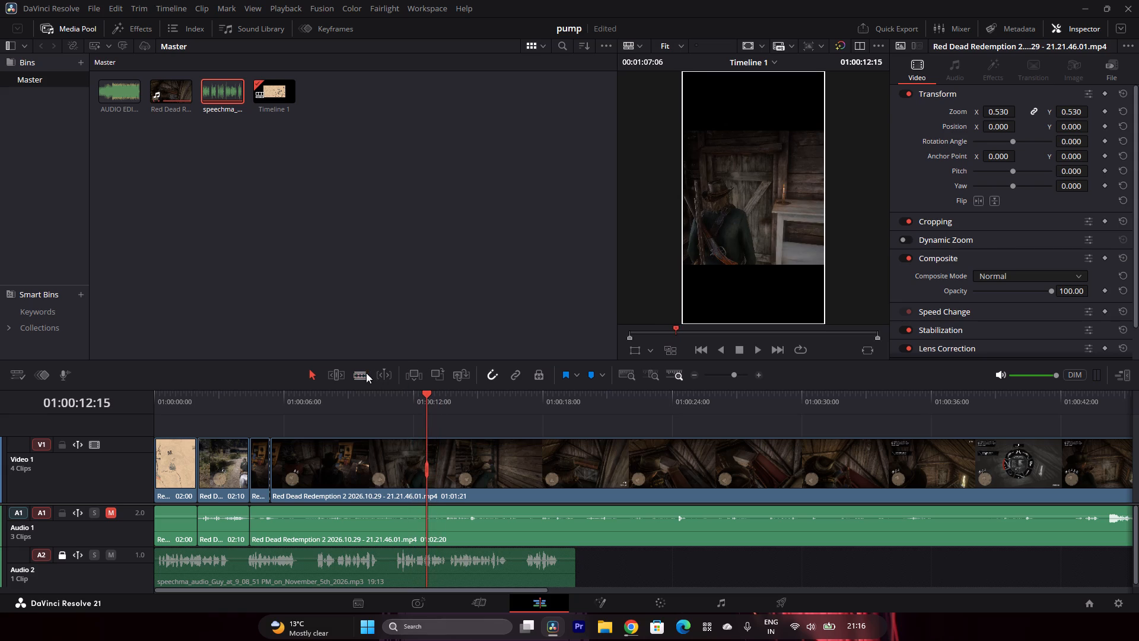
{"action": "left_click", "coordinate": [366, 373]}
{"action": "left_click", "coordinate": [424, 463]}
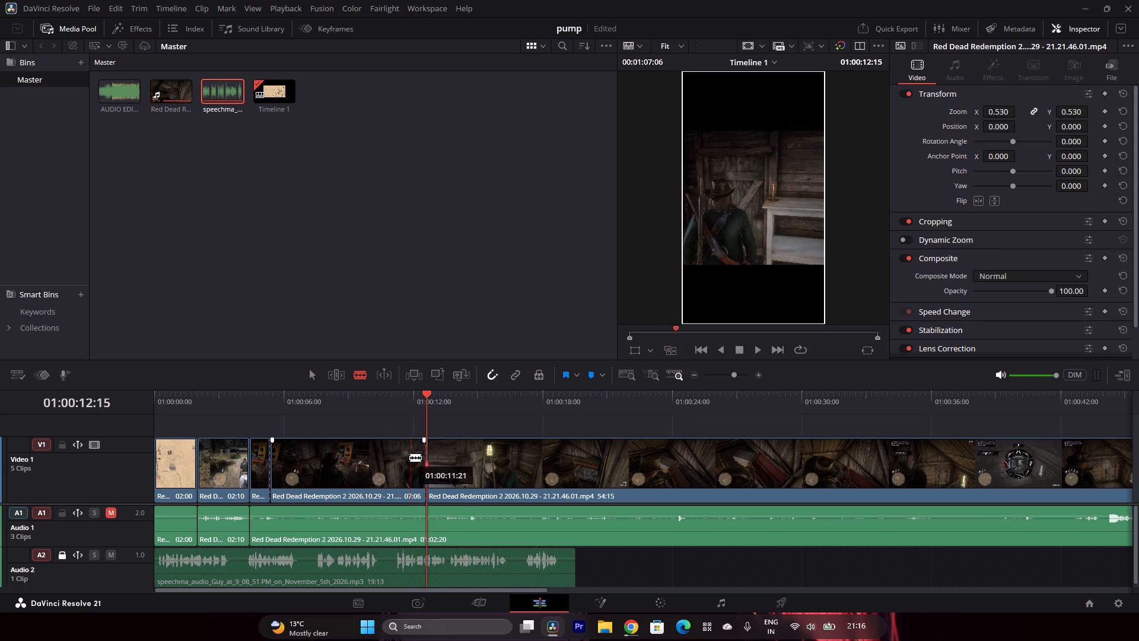
{"action": "left_click", "coordinate": [308, 369]}
Delete the cabin footage between 01:00:05:09 and 01:00:12:15, close the gap, and play back the new cut with the voiceover.
{"action": "left_click", "coordinate": [334, 468]}
{"action": "key", "text": "BackSpace"}
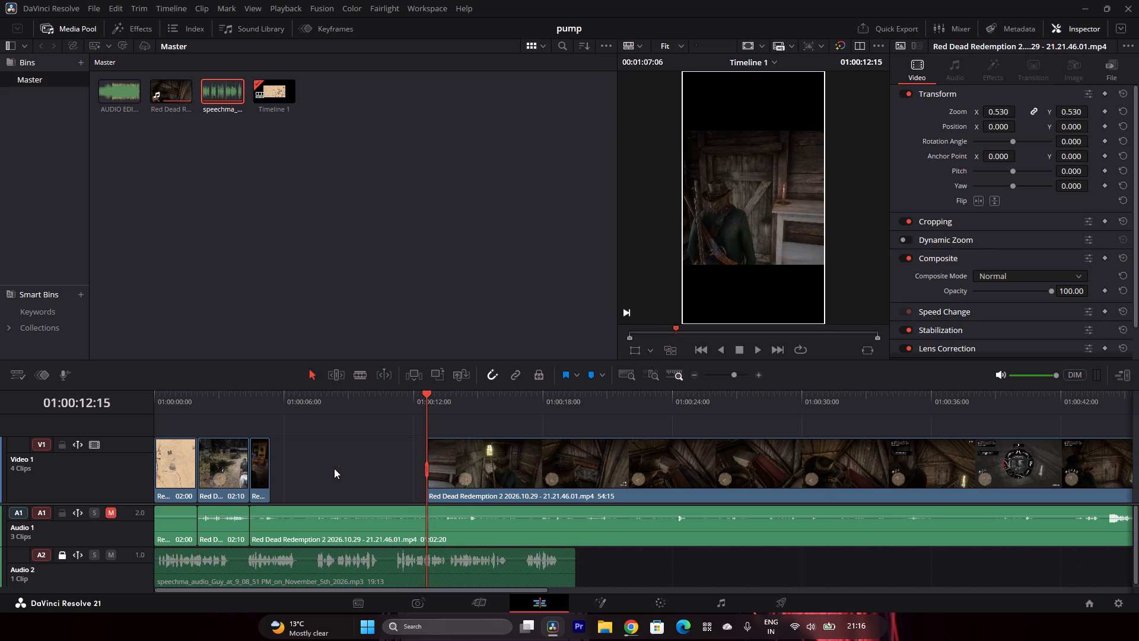
{"action": "left_click", "coordinate": [334, 468]}
{"action": "key", "text": "BackSpace"}
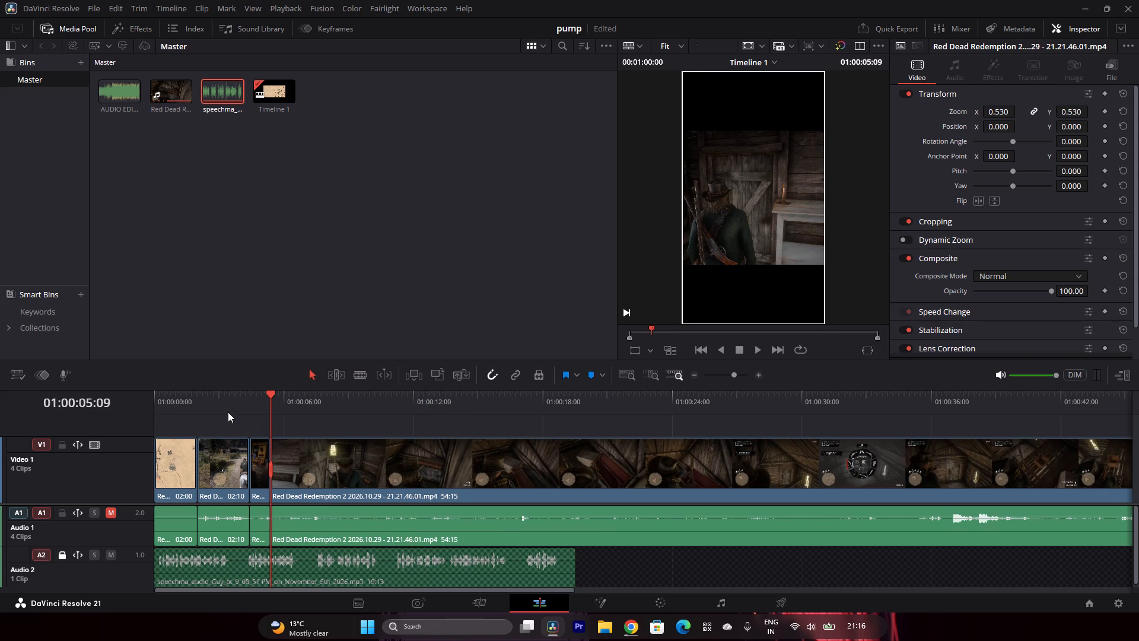
{"action": "left_click", "coordinate": [228, 412]}
{"action": "key", "text": "space"}
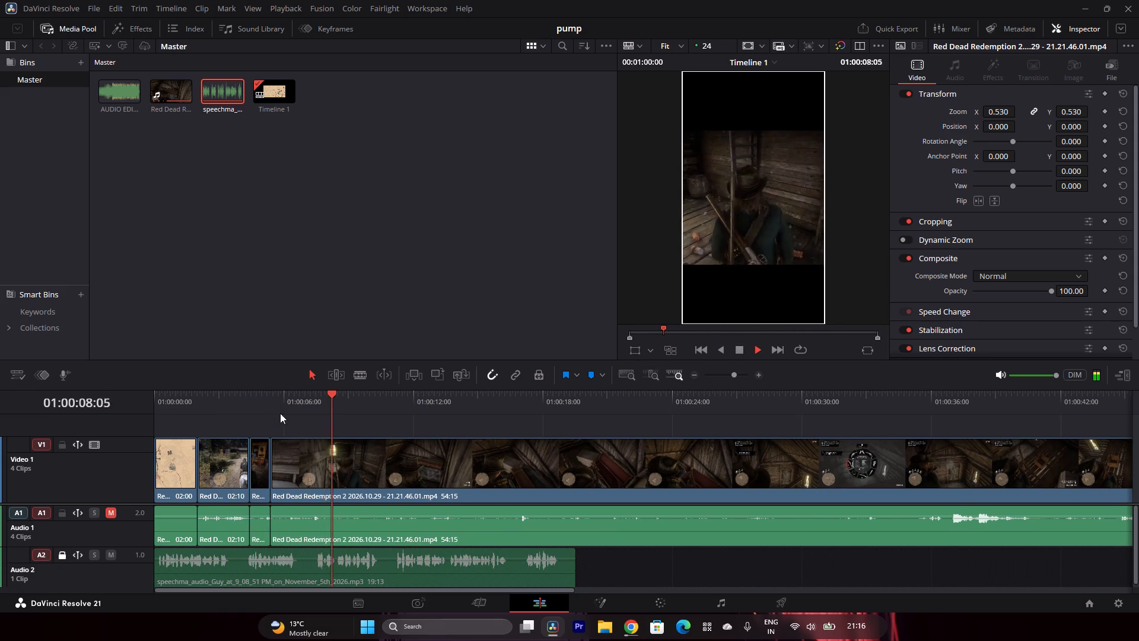
{"action": "left_click_drag", "start_coordinate": [247, 402], "coordinate": [215, 404]}
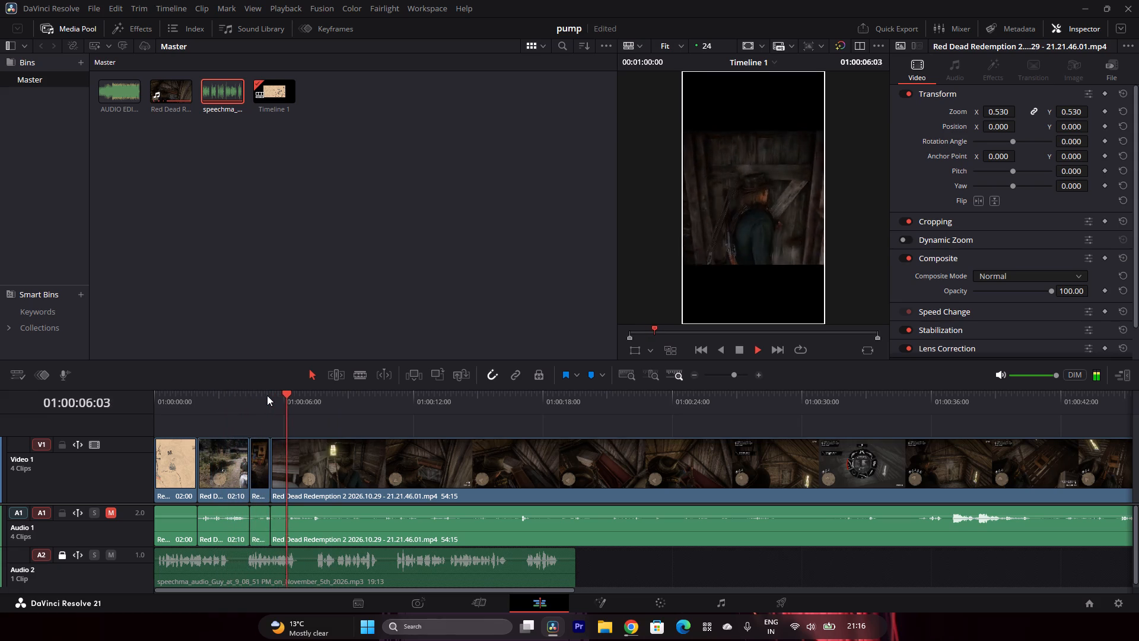
{"action": "key", "text": "space"}
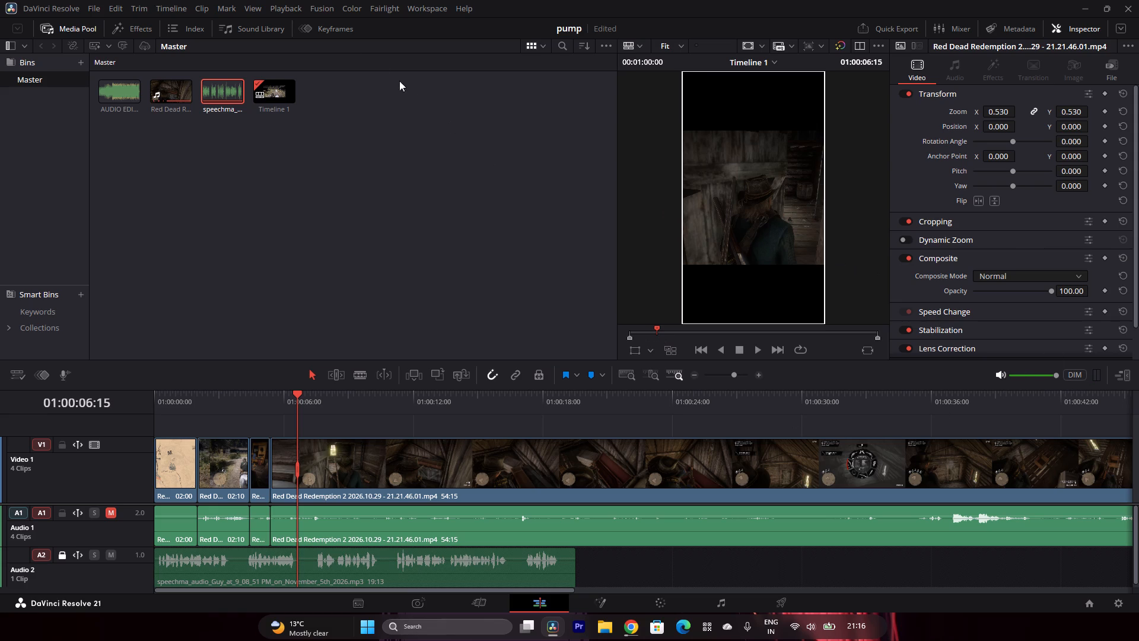
Launch the AutoSubs subtitle app for Timeline 1, then minimise its window to return to DaVinci Resolve.
{"action": "left_click", "coordinate": [425, 8]}
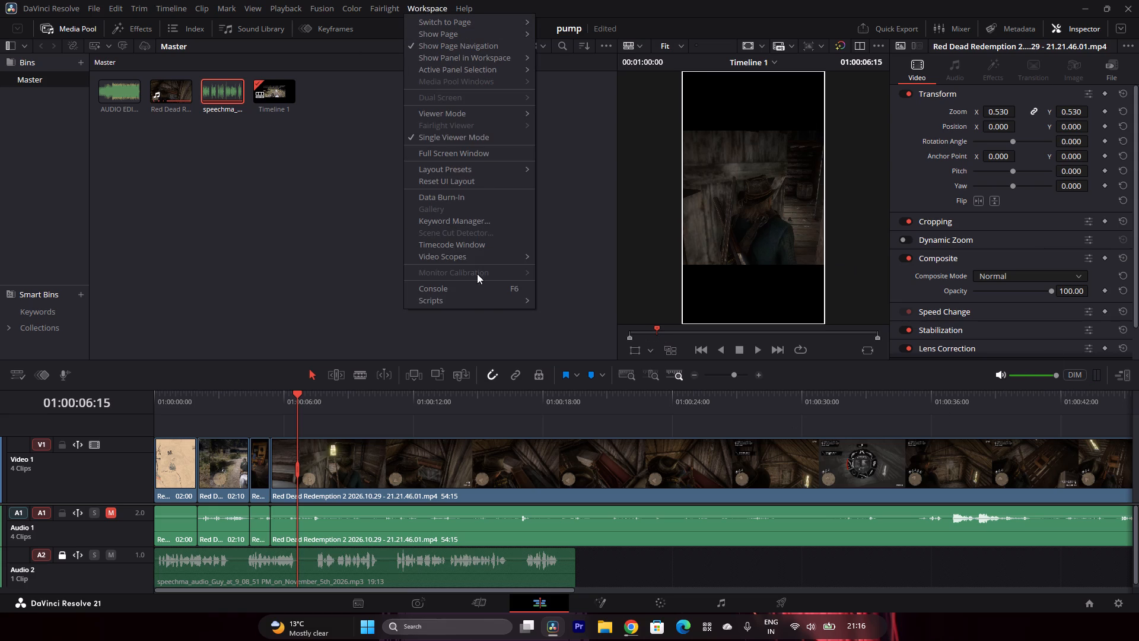
{"action": "left_click", "coordinate": [489, 297]}
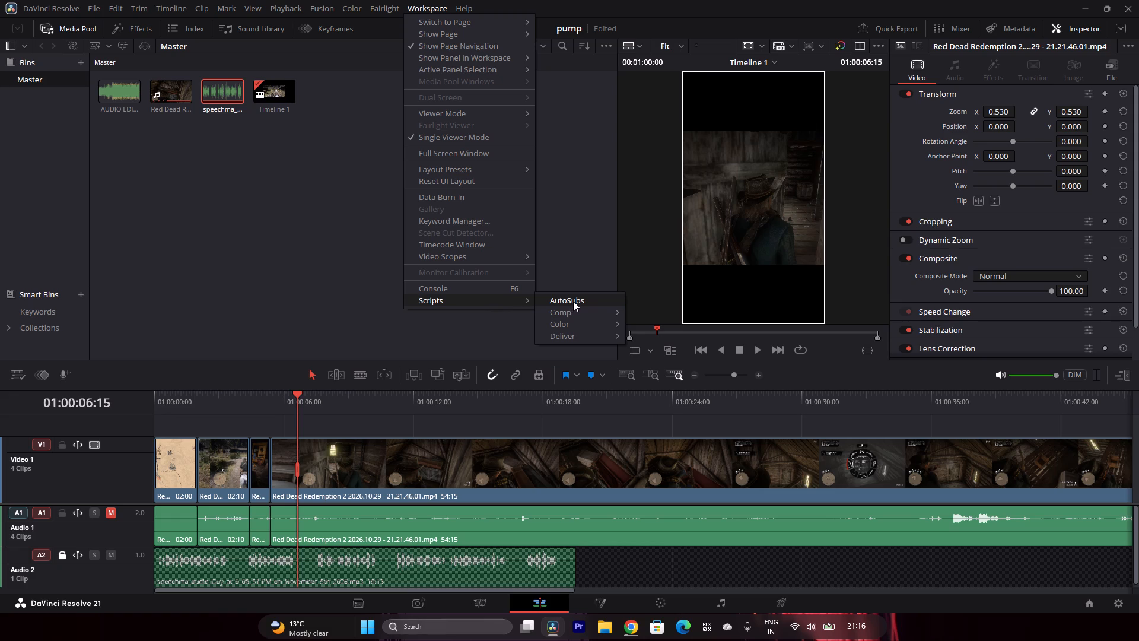
{"action": "left_click", "coordinate": [586, 296]}
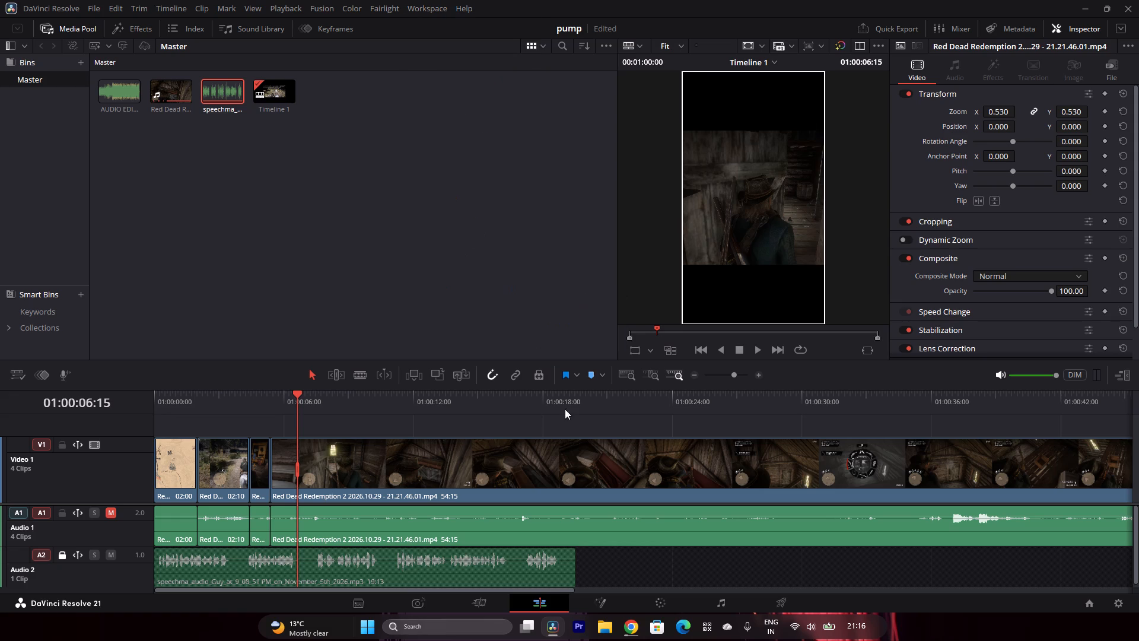
{"action": "left_click", "coordinate": [368, 627]}
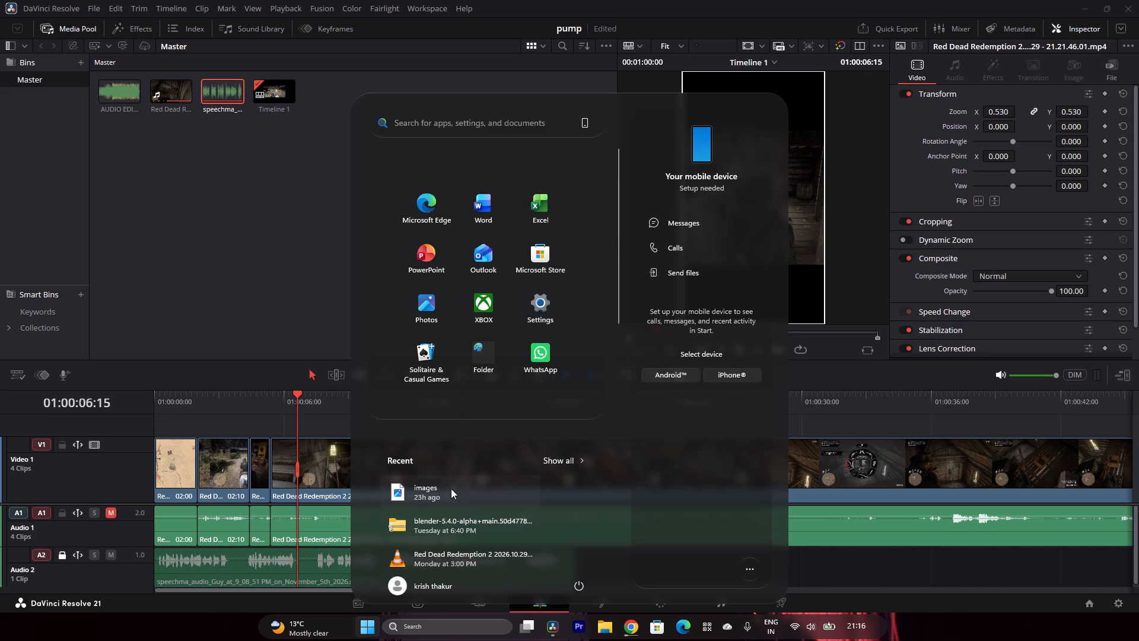
{"action": "scroll", "coordinate": [464, 511], "scroll_direction": "down", "scroll_amount": 4}
{"action": "left_click", "coordinate": [230, 237]}
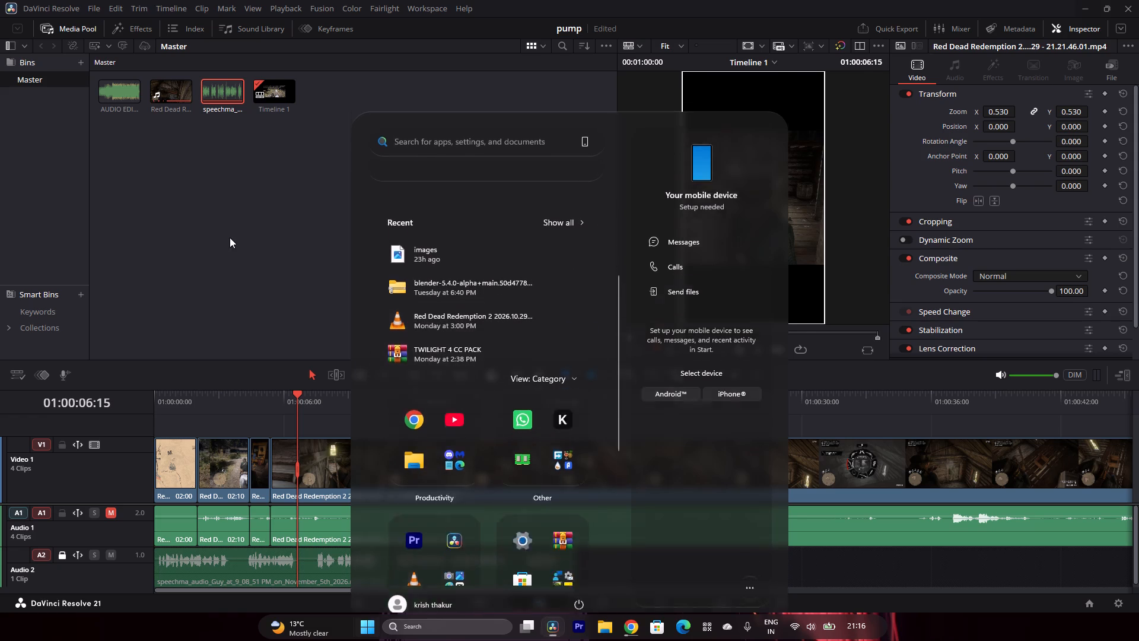
{"action": "left_click", "coordinate": [416, 626]}
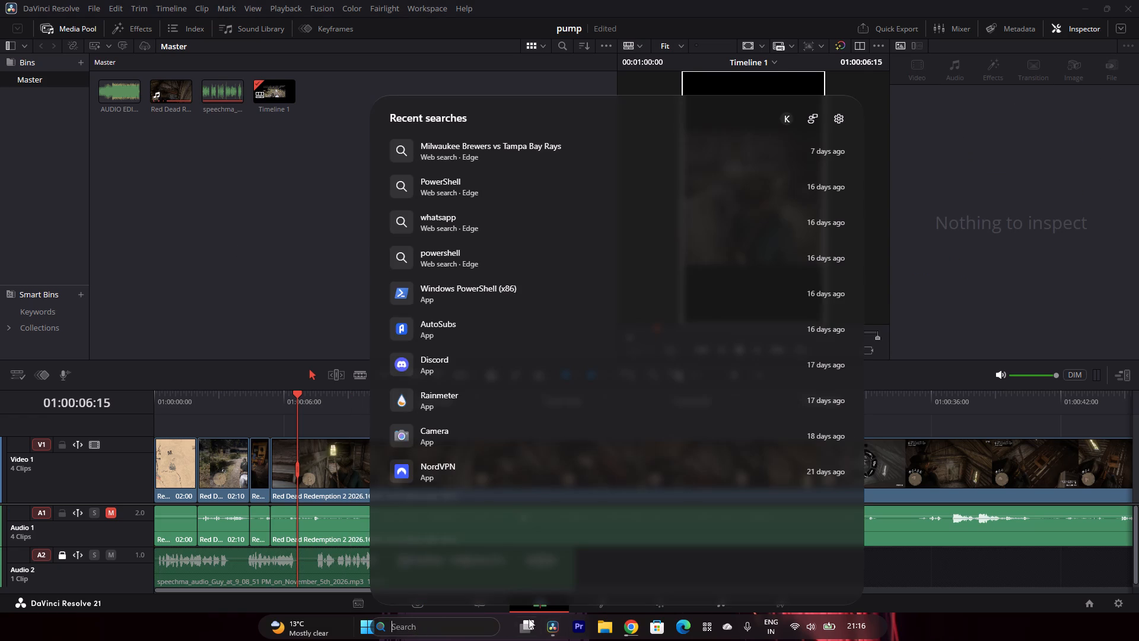
{"action": "left_click", "coordinate": [453, 334]}
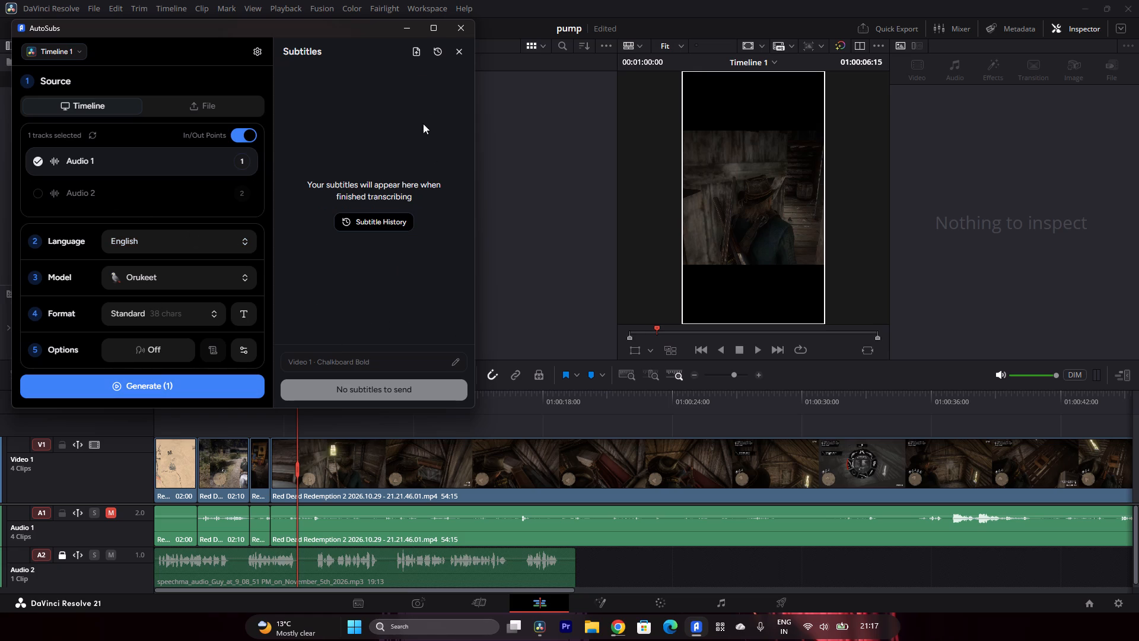
{"action": "left_click", "coordinate": [413, 29]}
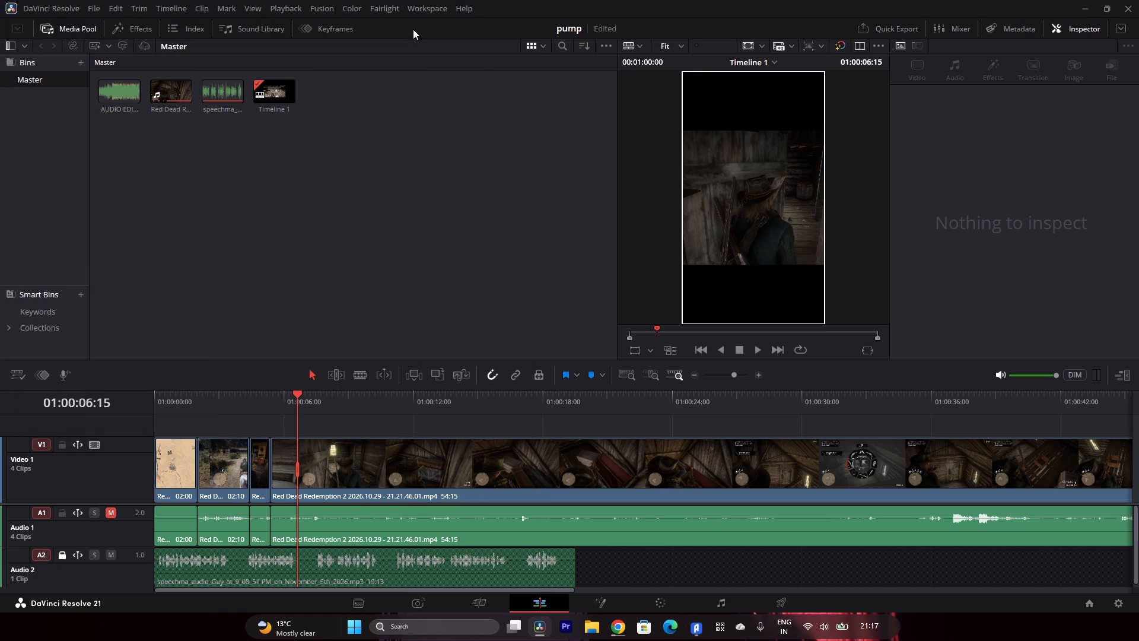
Scrub through the long cabin clip between about 01:00:08 and 01:00:24 to examine the footage around the open chest.
{"action": "left_click", "coordinate": [336, 398]}
{"action": "left_click", "coordinate": [365, 396]}
{"action": "left_click", "coordinate": [386, 398]}
{"action": "left_click", "coordinate": [413, 399]}
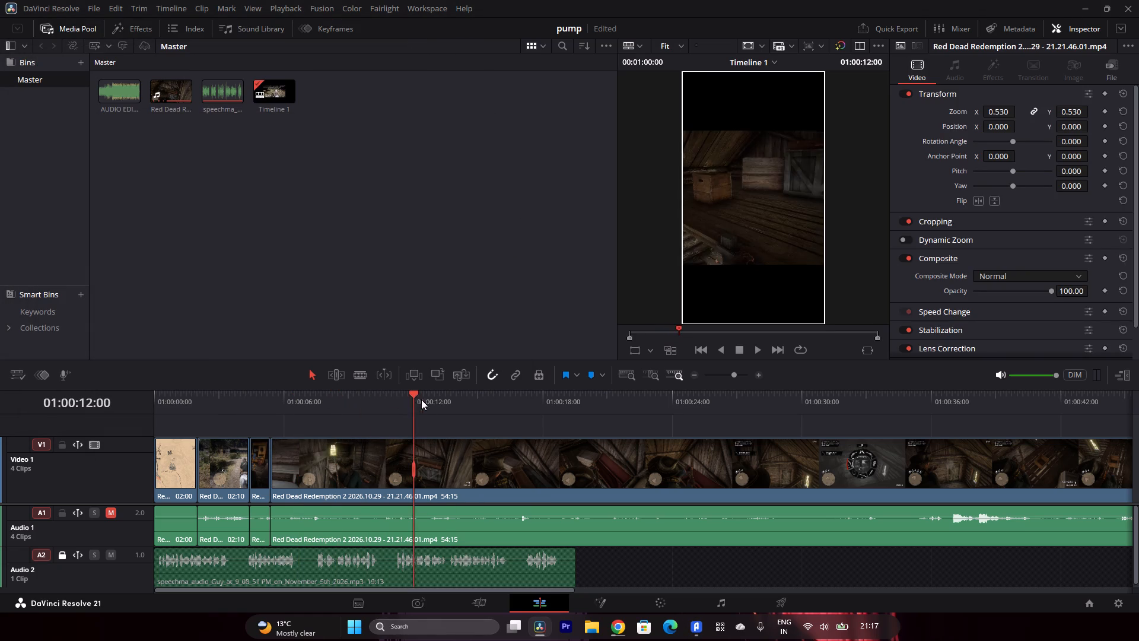
{"action": "left_click", "coordinate": [444, 401]}
{"action": "left_click", "coordinate": [511, 406]}
{"action": "left_click", "coordinate": [594, 404]}
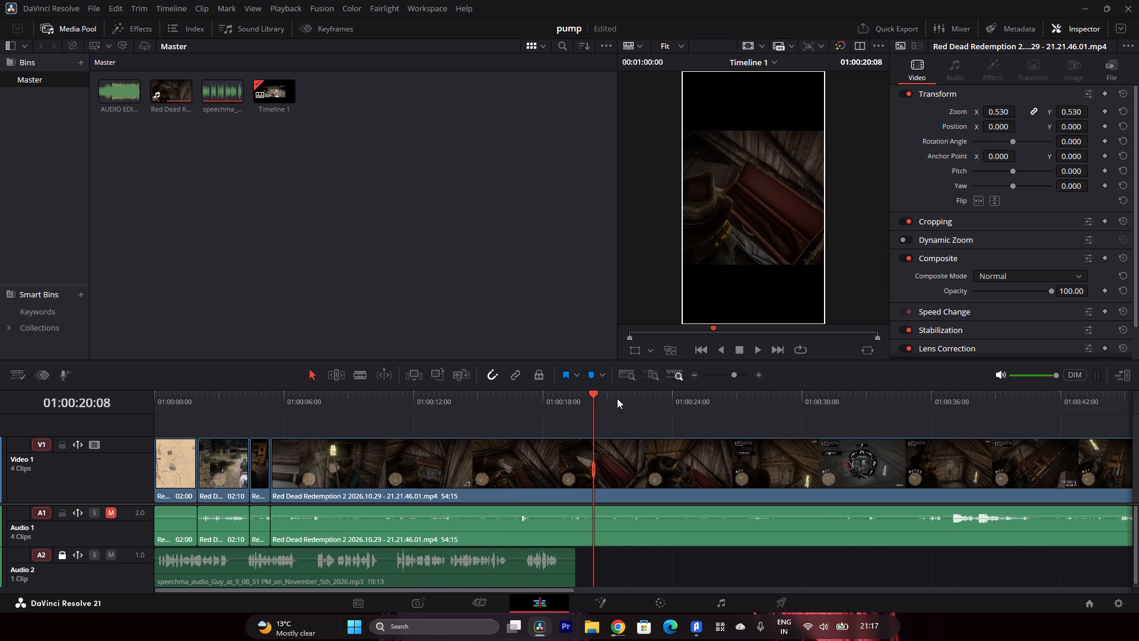
{"action": "left_click", "coordinate": [618, 398]}
{"action": "left_click", "coordinate": [687, 393]}
{"action": "left_click_drag", "start_coordinate": [687, 393], "coordinate": [674, 396]}
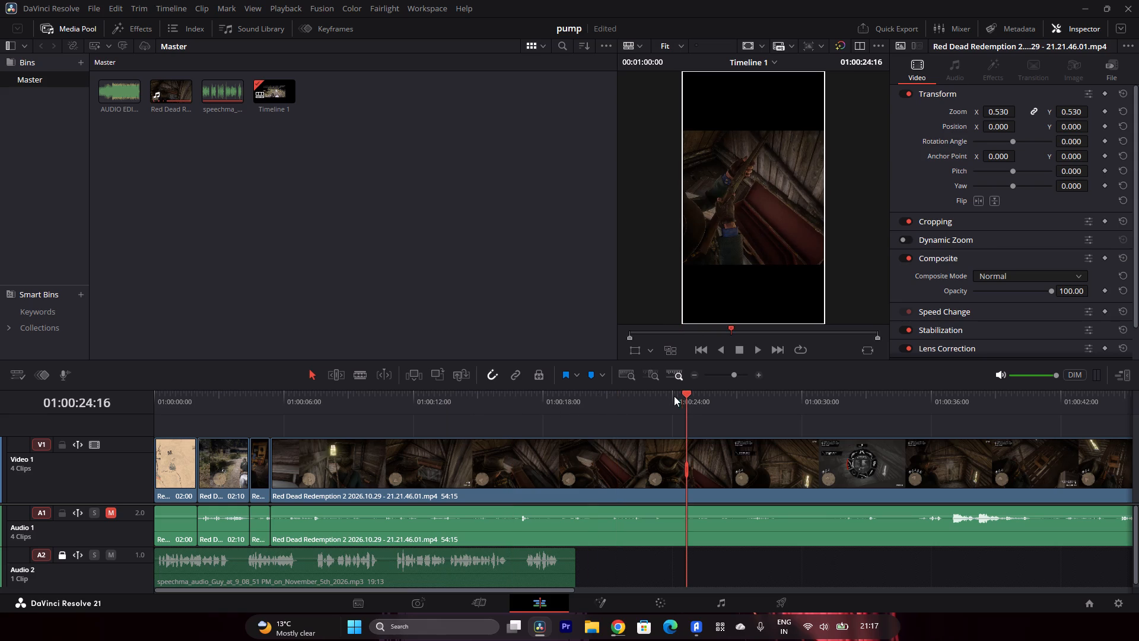
{"action": "left_click_drag", "start_coordinate": [674, 396], "coordinate": [620, 397]}
{"action": "left_click_drag", "start_coordinate": [676, 397], "coordinate": [553, 396]}
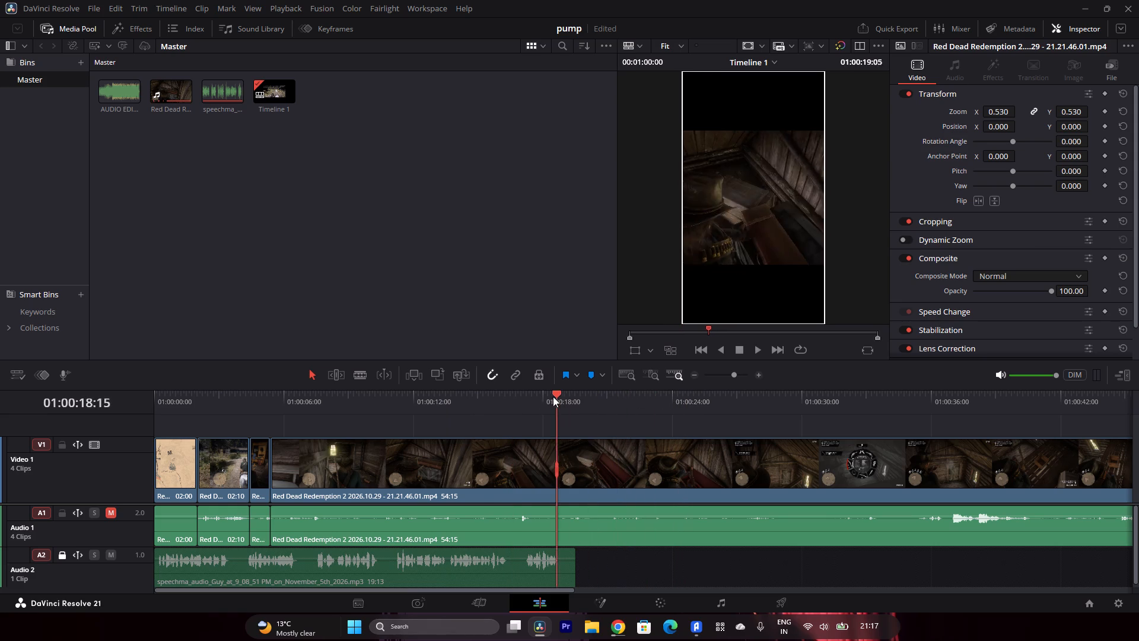
{"action": "left_click_drag", "start_coordinate": [553, 396], "coordinate": [466, 401]}
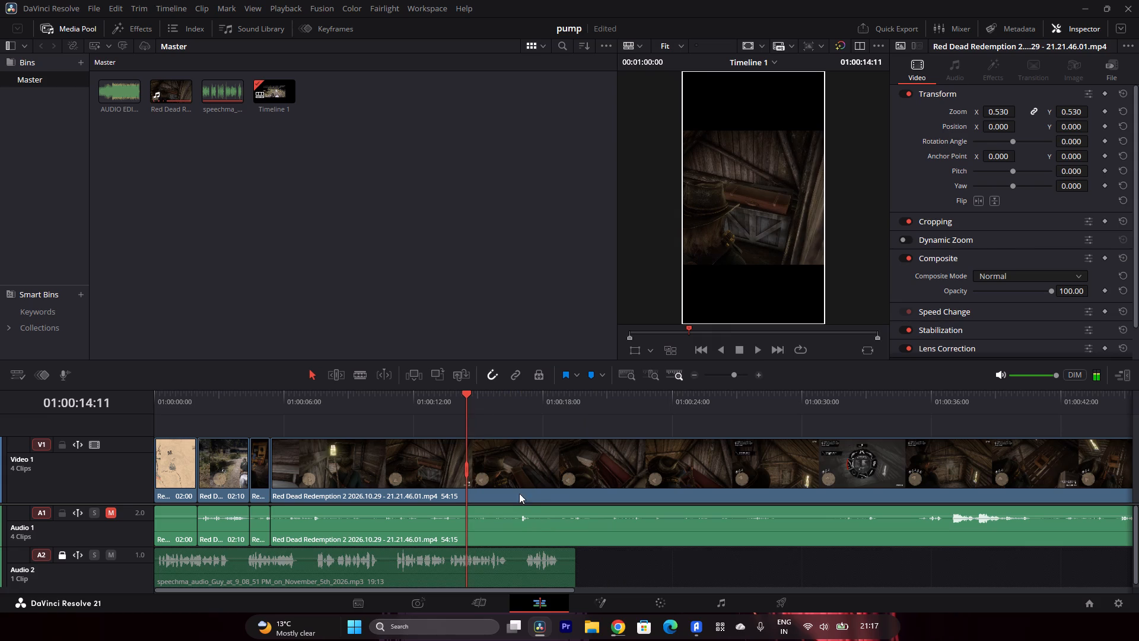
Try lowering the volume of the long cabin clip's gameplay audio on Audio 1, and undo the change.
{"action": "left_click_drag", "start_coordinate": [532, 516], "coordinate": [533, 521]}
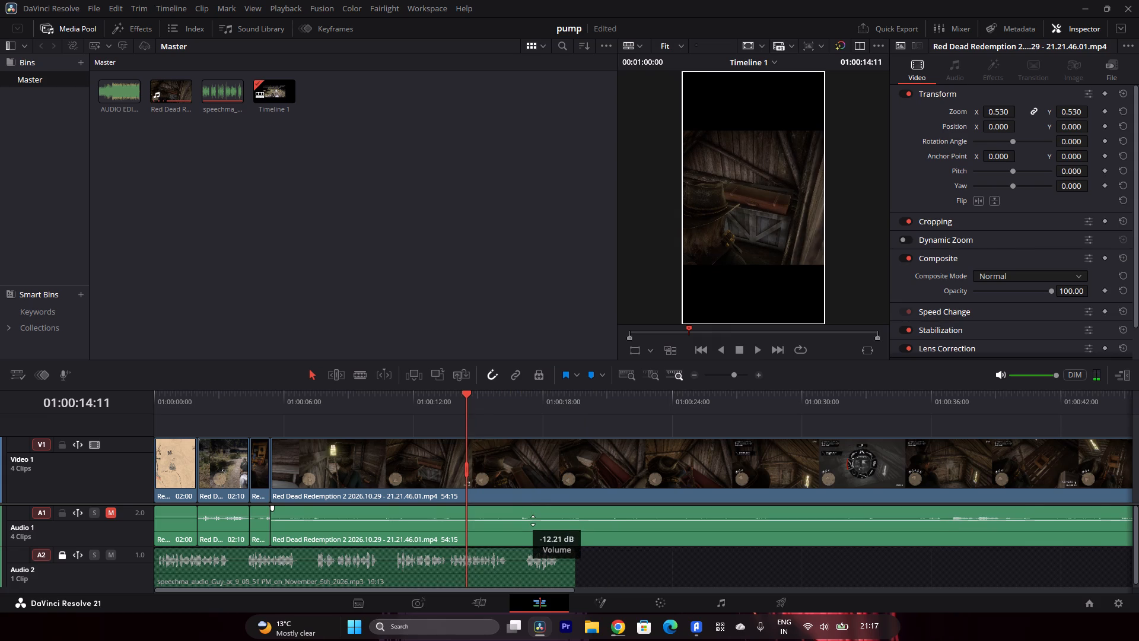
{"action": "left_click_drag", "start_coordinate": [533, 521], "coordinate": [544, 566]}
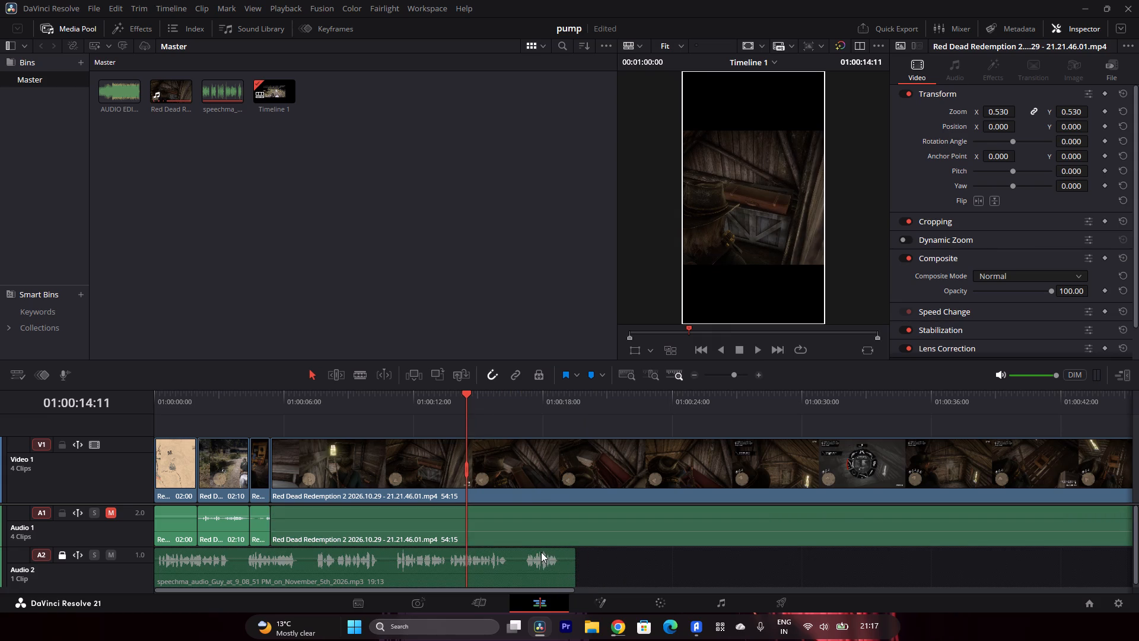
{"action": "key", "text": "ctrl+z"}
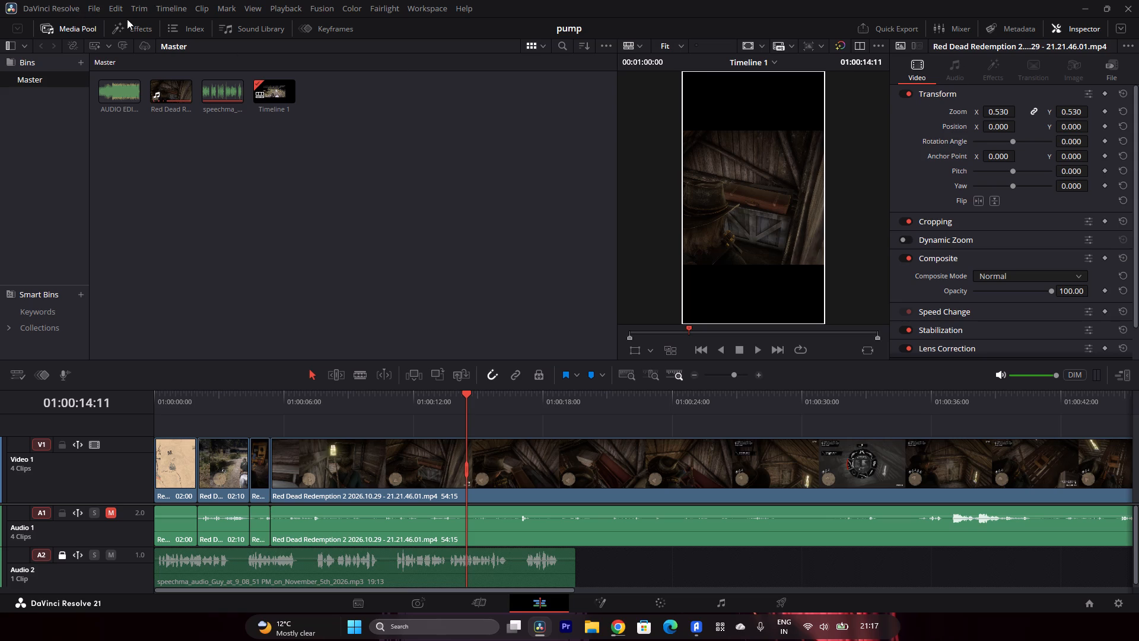
Open the effects library and collapse the Titles groups: Titles, Fusion Titles, Animated and both Subtitles groups.
{"action": "left_click", "coordinate": [144, 27]}
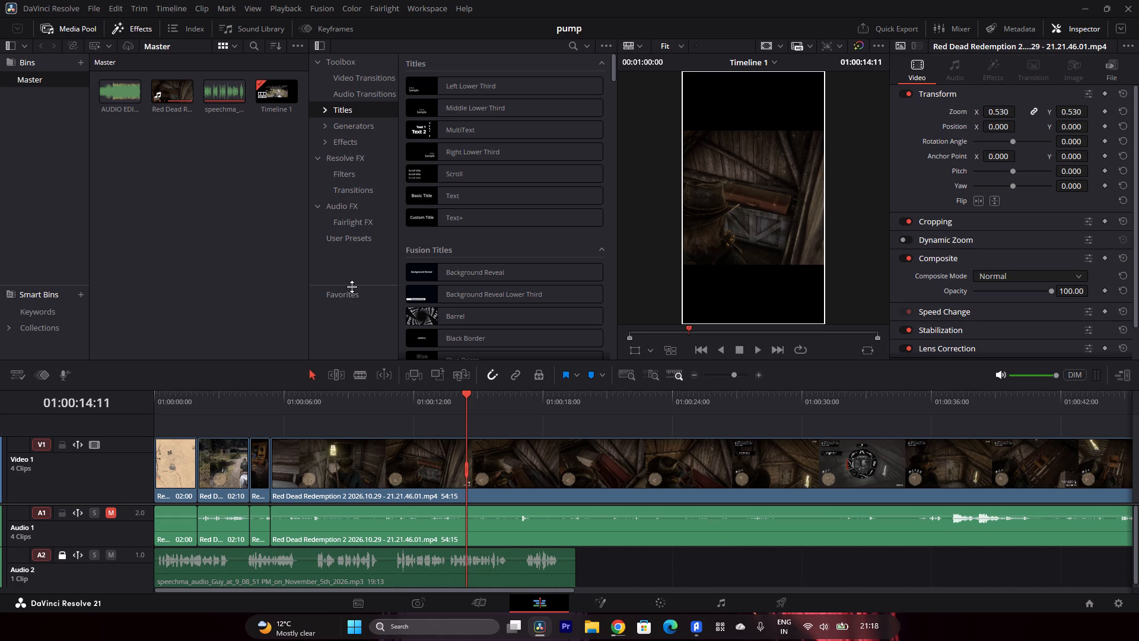
{"action": "left_click_drag", "start_coordinate": [352, 287], "coordinate": [356, 249]}
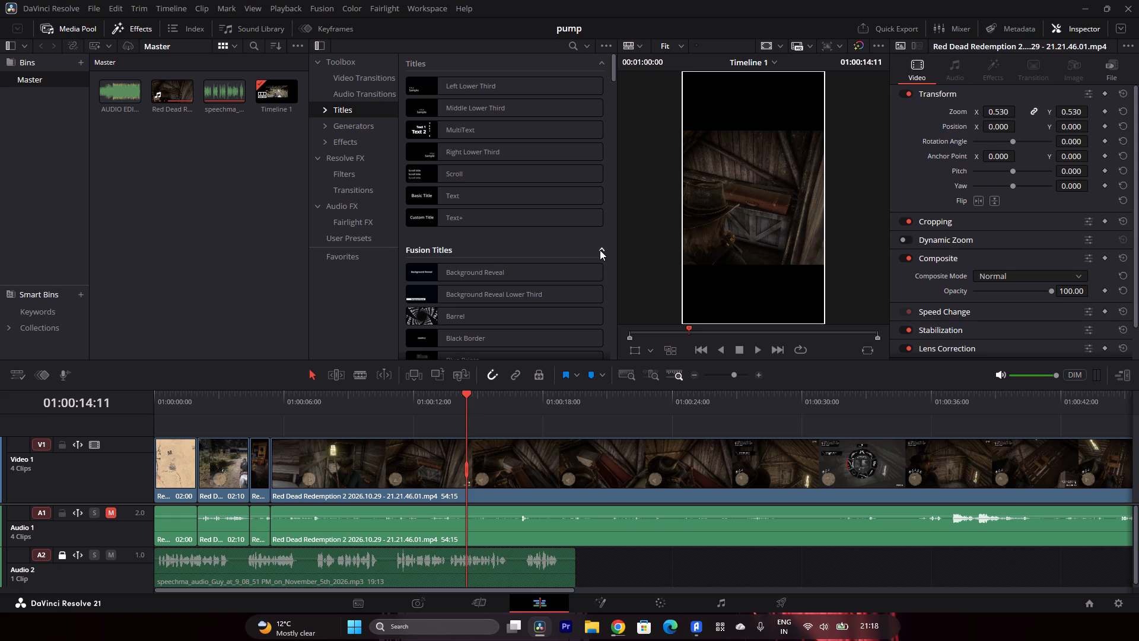
{"action": "left_click", "coordinate": [599, 249]}
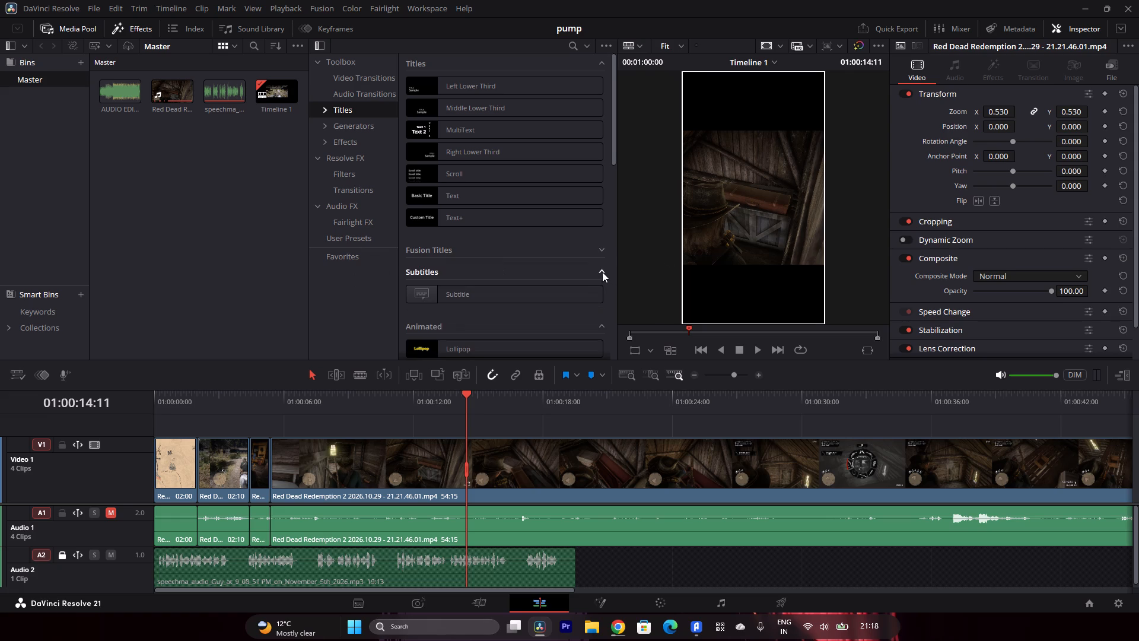
{"action": "left_click", "coordinate": [602, 270]}
{"action": "left_click", "coordinate": [604, 294]}
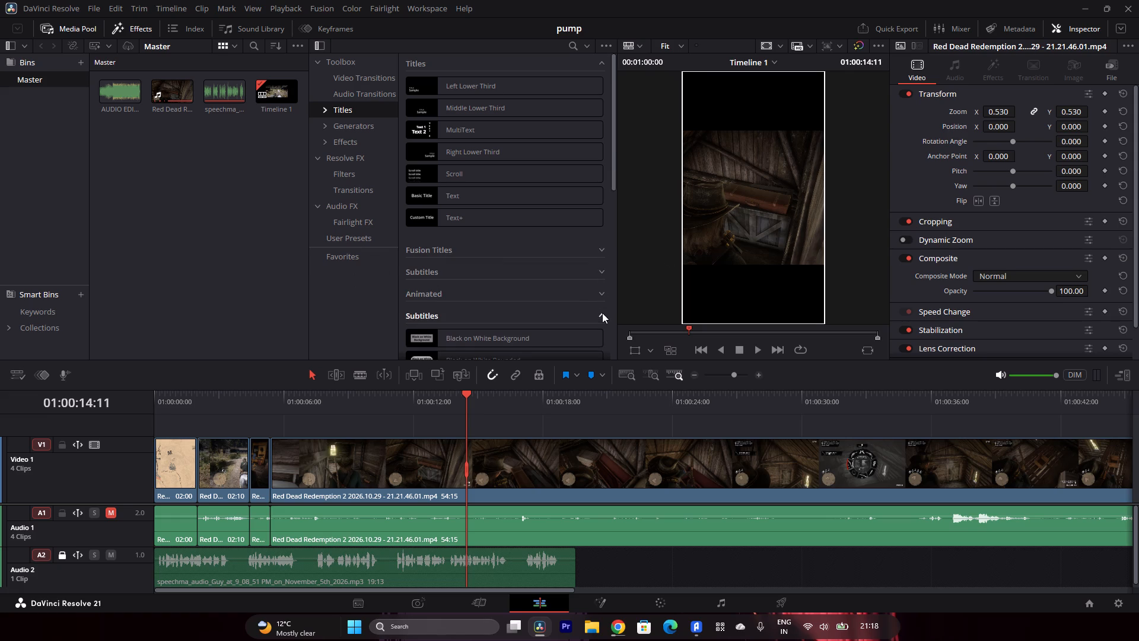
{"action": "left_click", "coordinate": [602, 313]}
{"action": "left_click", "coordinate": [602, 66]}
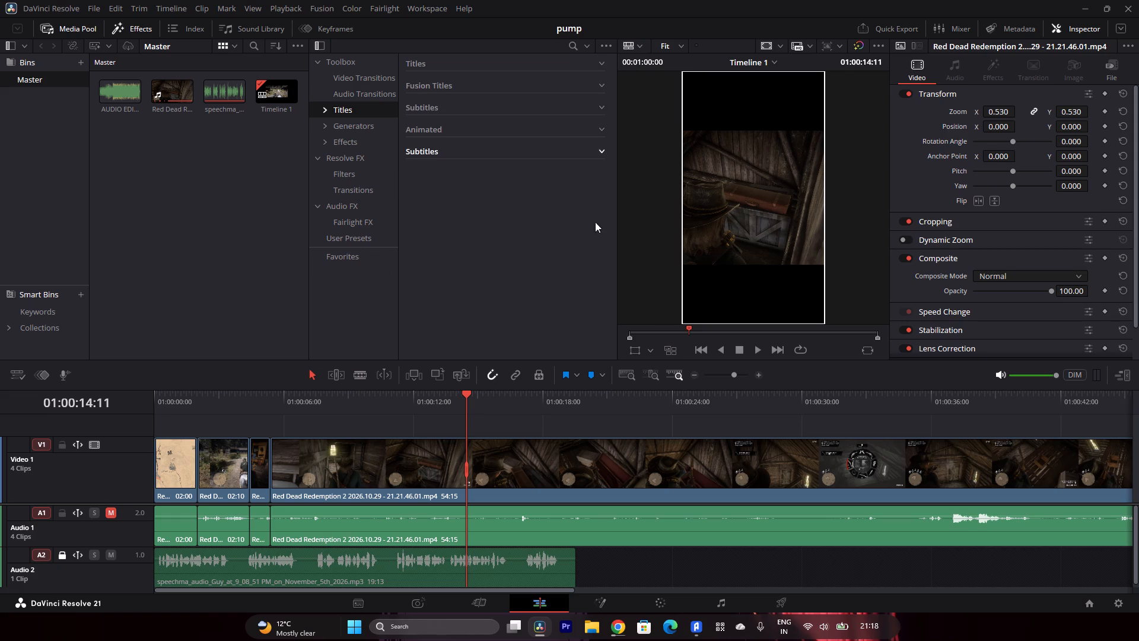
Collapse the Generators, Fusion Generators, Stinger Transitions and Krokodove groups in the Generators category of the effects library.
{"action": "left_click", "coordinate": [346, 122]}
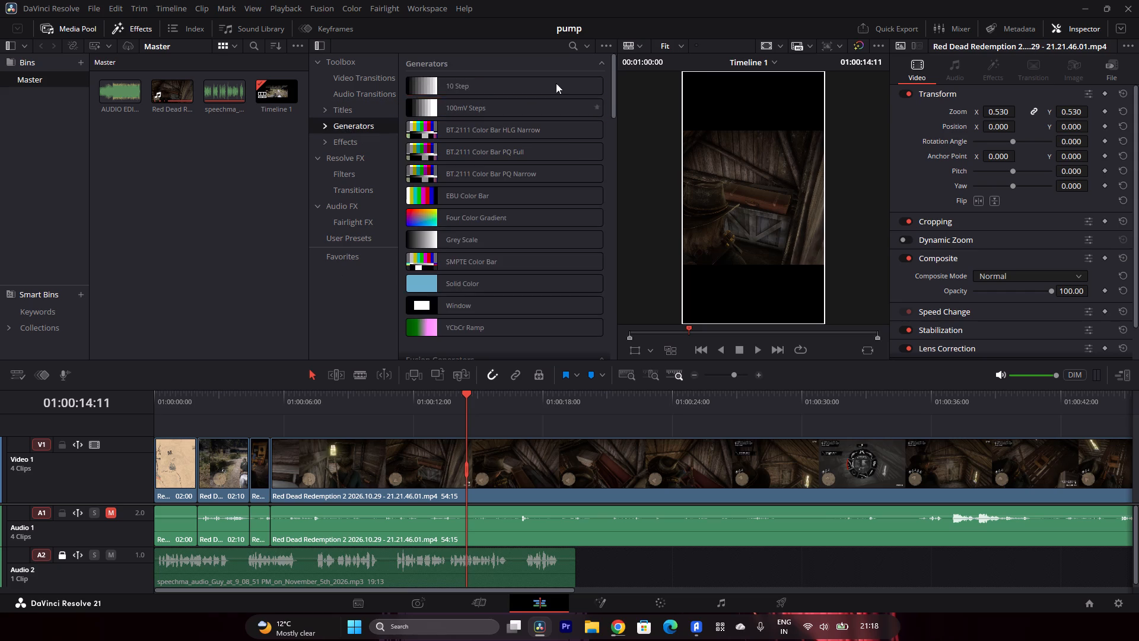
{"action": "left_click", "coordinate": [597, 65]}
{"action": "left_click", "coordinate": [600, 85]}
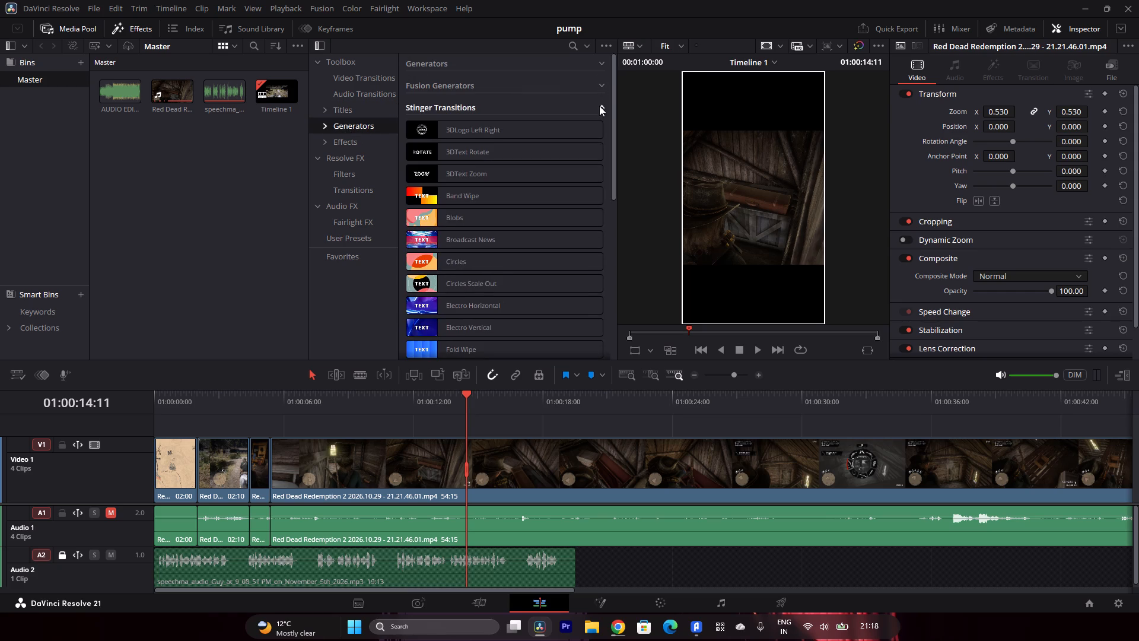
{"action": "left_click", "coordinate": [599, 106]}
{"action": "left_click", "coordinate": [595, 130]}
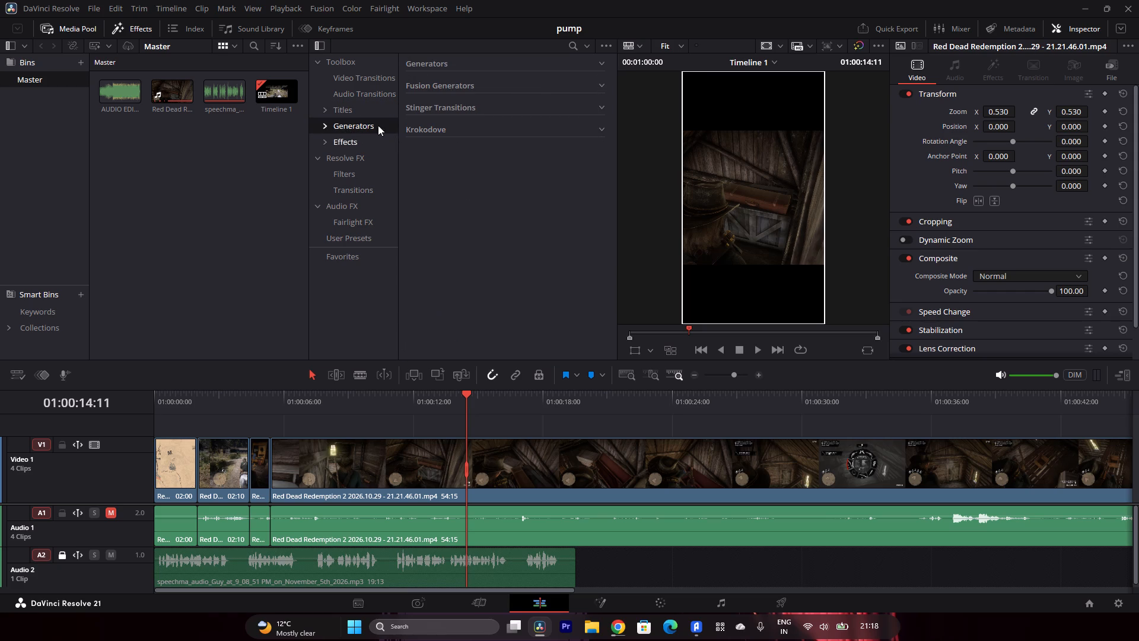
Collapse the Effects, Fusion Effects and Krokodove groups in the Effects category of the effects library.
{"action": "left_click", "coordinate": [355, 110]}
{"action": "left_click", "coordinate": [360, 123]}
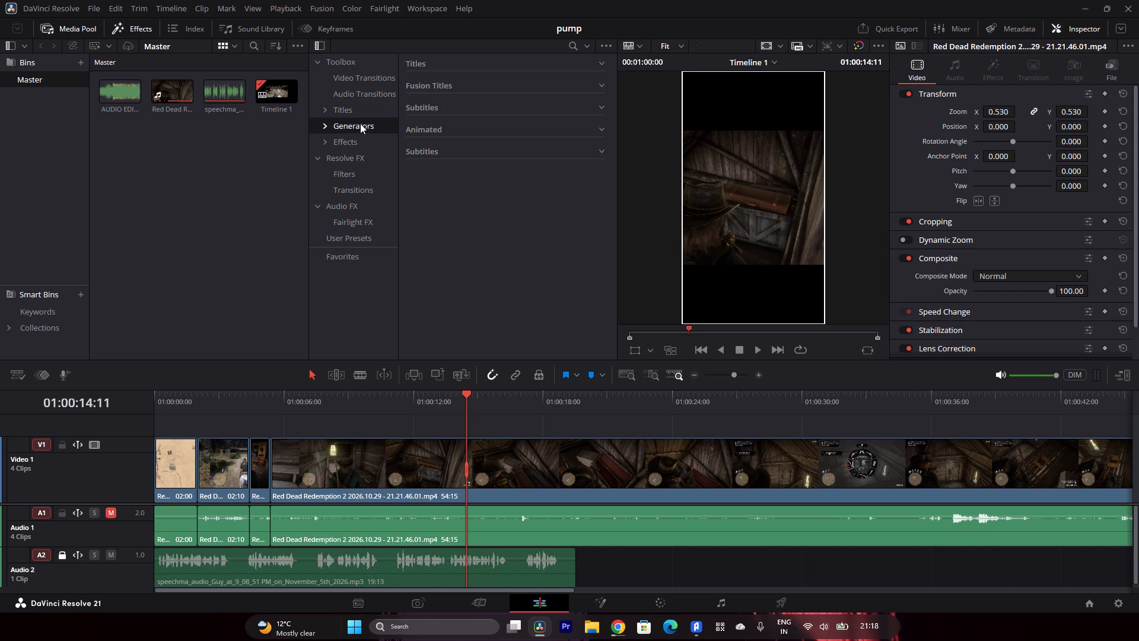
{"action": "left_click", "coordinate": [365, 142]}
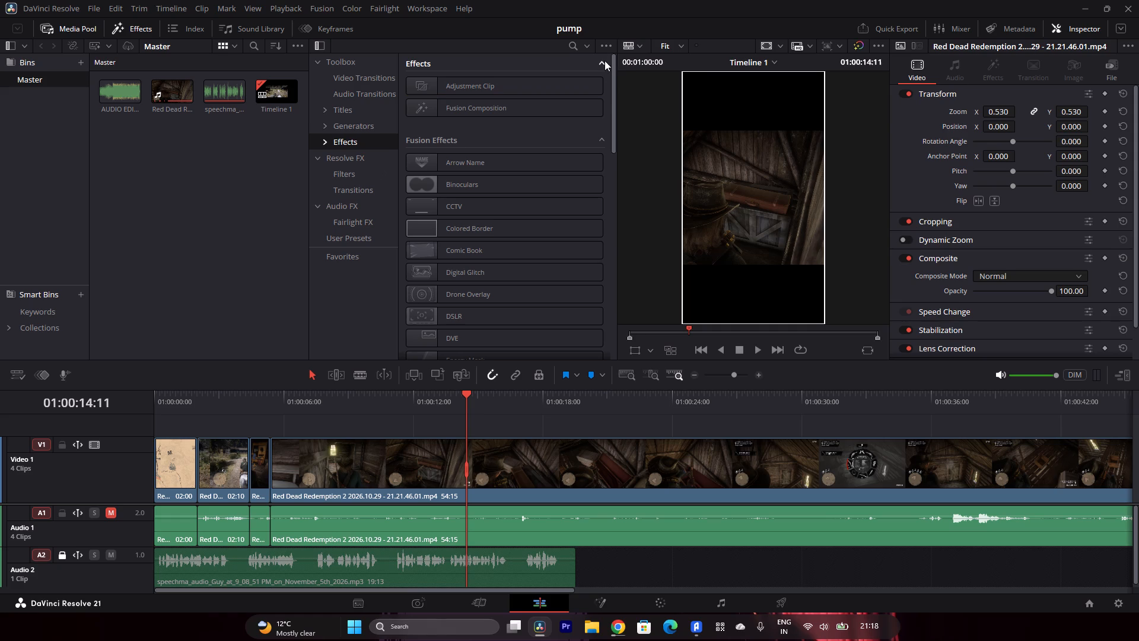
{"action": "left_click", "coordinate": [605, 61]}
{"action": "left_click", "coordinate": [599, 65]}
{"action": "left_click", "coordinate": [602, 86]}
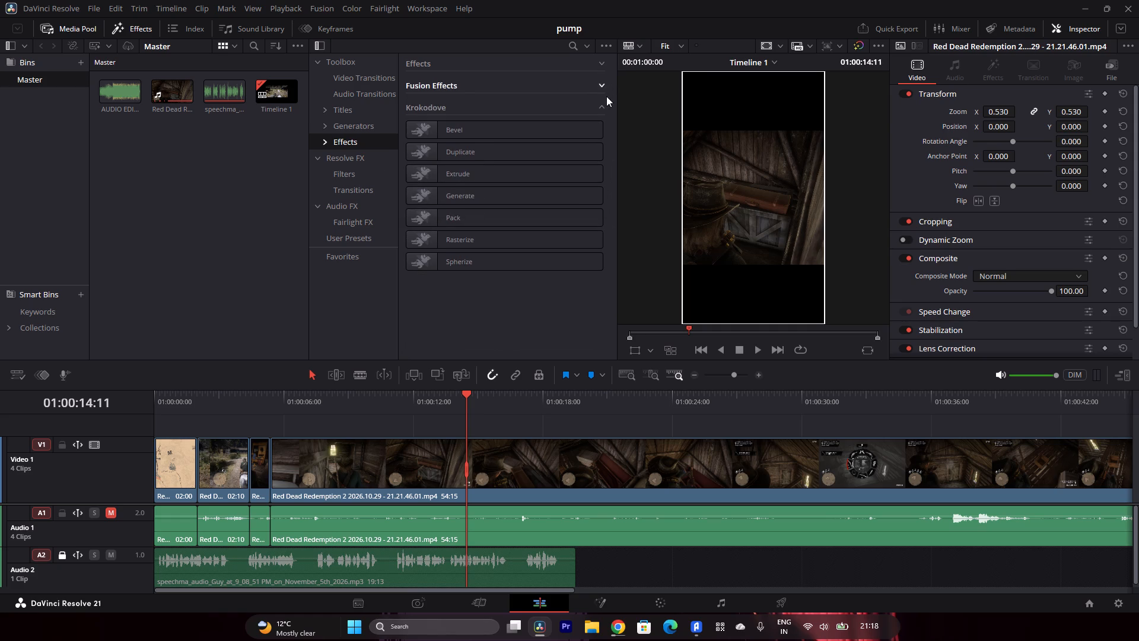
{"action": "left_click", "coordinate": [600, 104]}
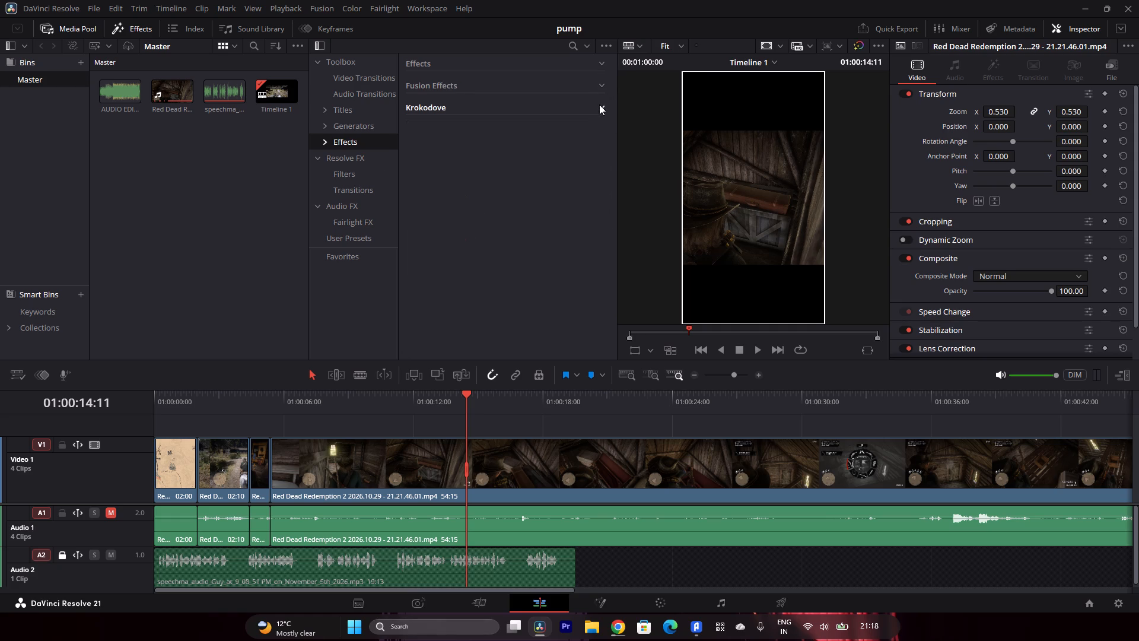
Open the Resolve FX category and collapse its groups from the first Color group through Stylize, Blur, Color, Film Emulation, Generate and Key.
{"action": "left_click", "coordinate": [366, 157]}
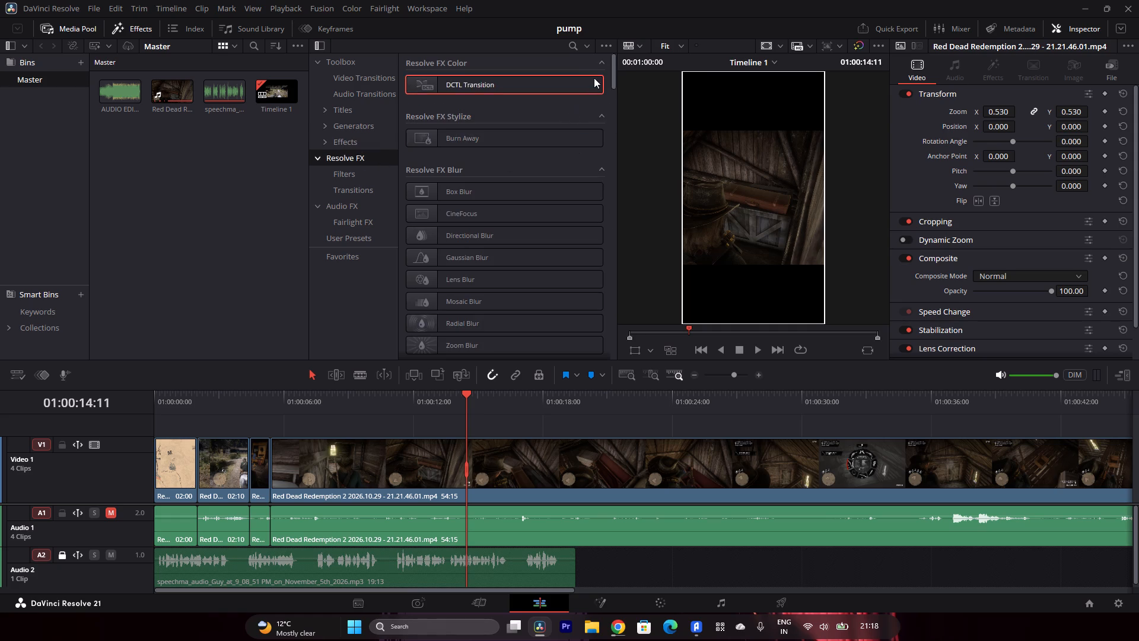
{"action": "left_click", "coordinate": [600, 63]}
{"action": "left_click", "coordinate": [600, 85]}
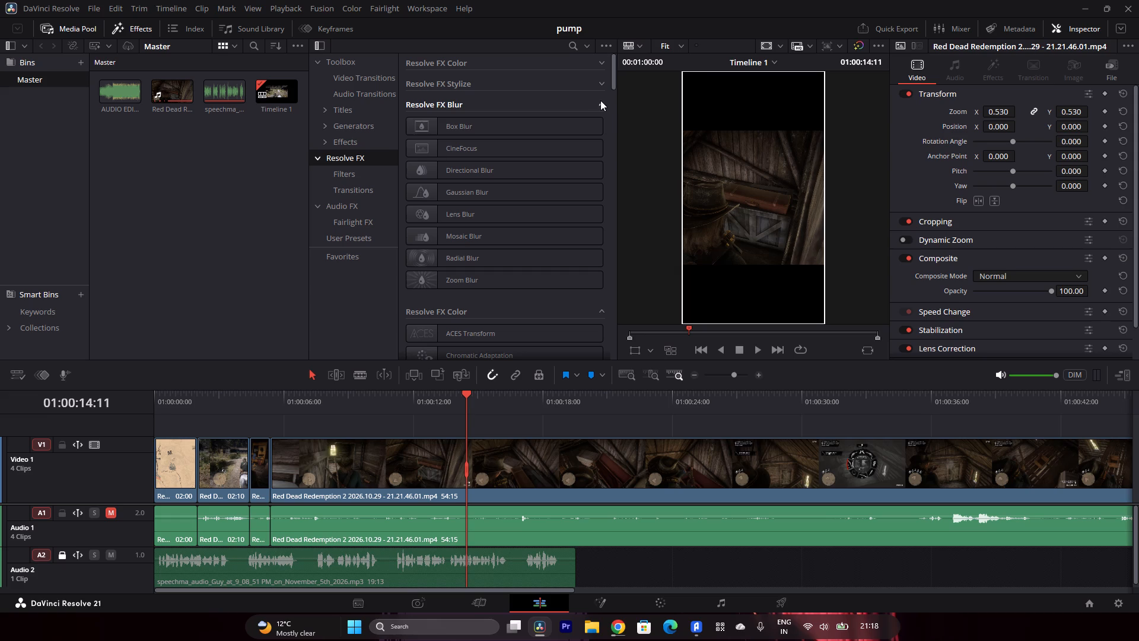
{"action": "left_click", "coordinate": [600, 100]}
{"action": "left_click", "coordinate": [598, 101]}
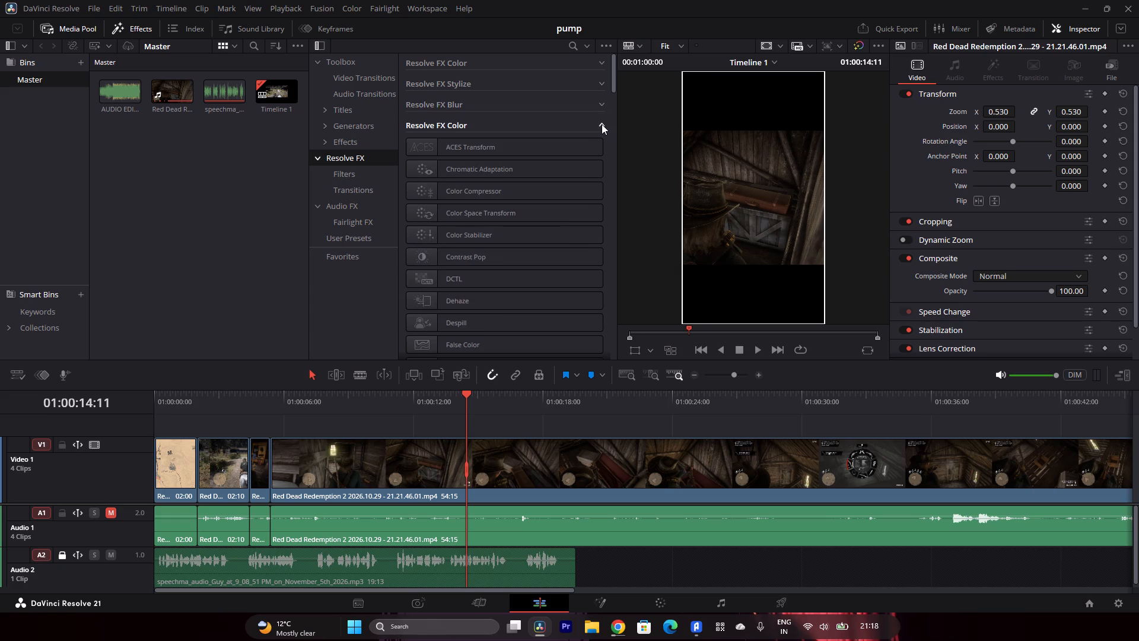
{"action": "left_click", "coordinate": [602, 124]}
{"action": "left_click", "coordinate": [600, 141]}
{"action": "left_click", "coordinate": [603, 150]}
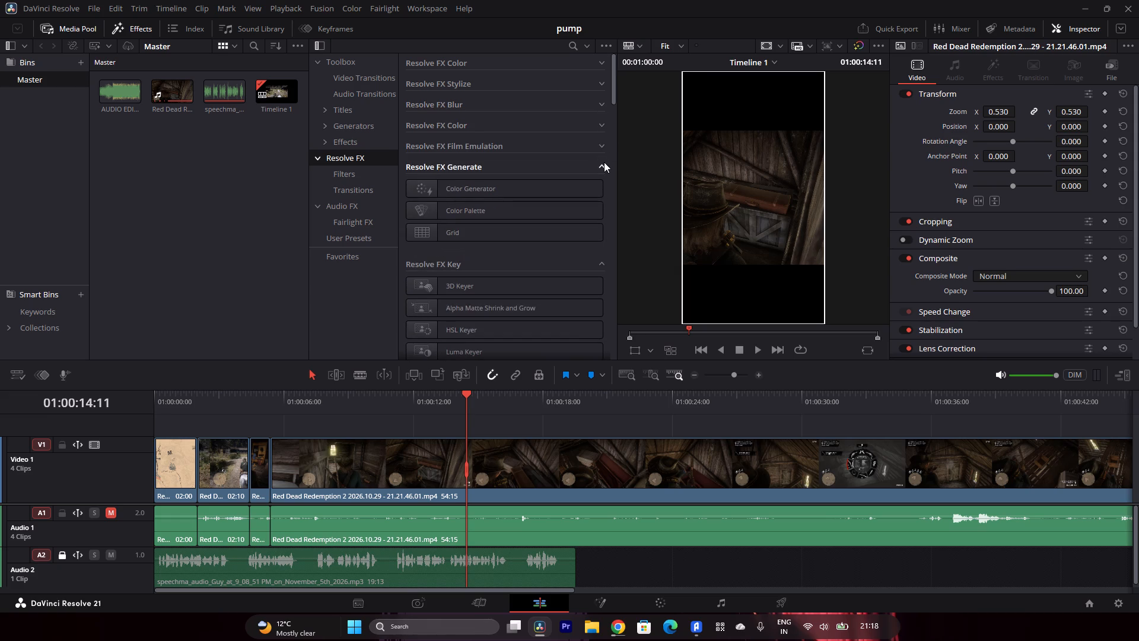
{"action": "left_click", "coordinate": [604, 162]}
{"action": "left_click", "coordinate": [597, 165]}
{"action": "left_click", "coordinate": [603, 188]}
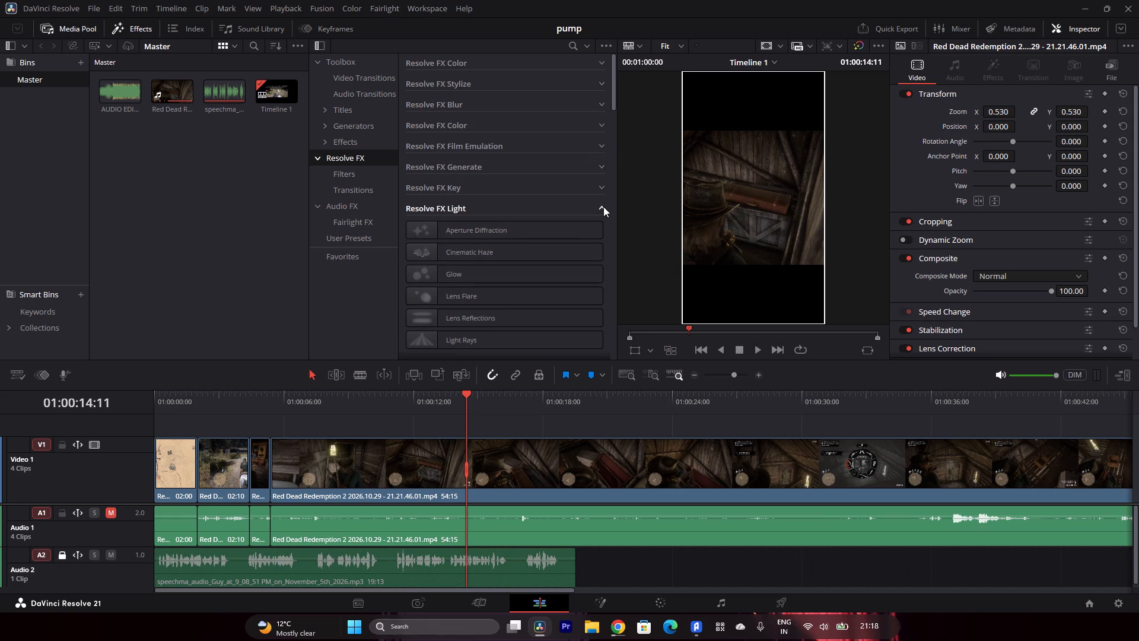
Collapse the Light, OpenColorIO, Refine, Revival and Sharpen groups in the Resolve FX category.
{"action": "left_click", "coordinate": [603, 207]}
{"action": "left_click", "coordinate": [603, 227]}
{"action": "left_click", "coordinate": [602, 246]}
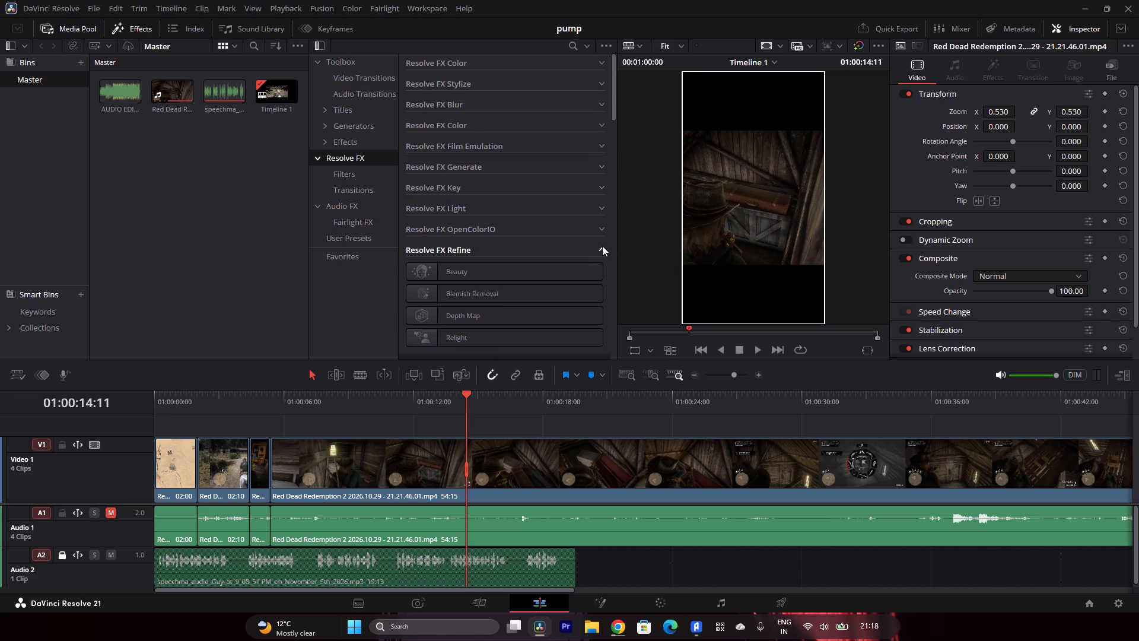
{"action": "left_click", "coordinate": [600, 249]}
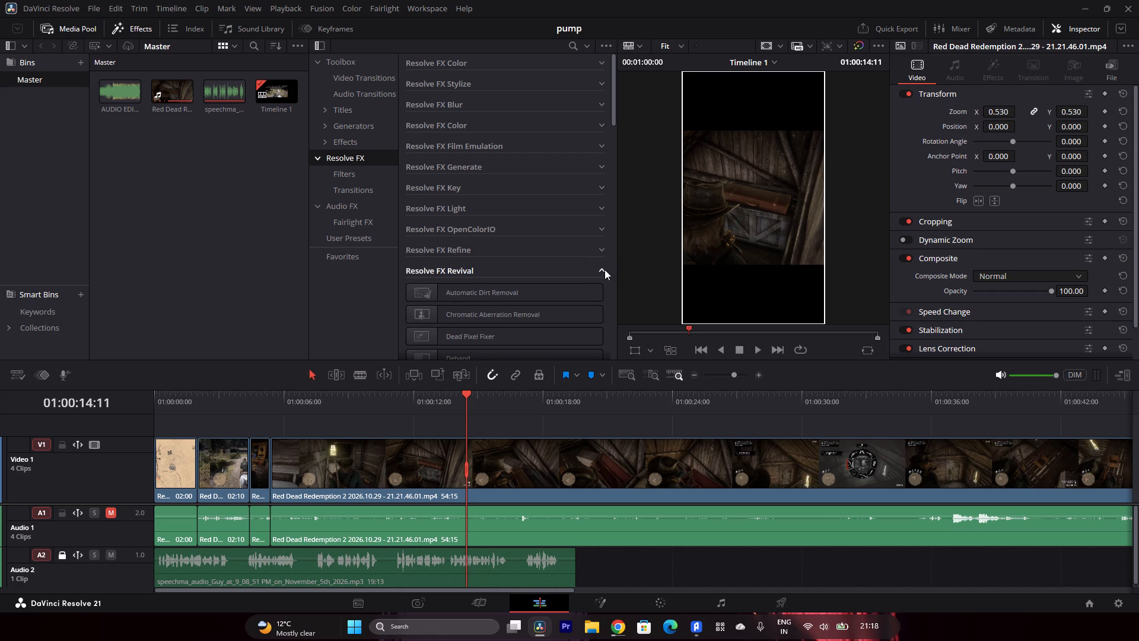
{"action": "left_click", "coordinate": [605, 270]}
{"action": "left_click", "coordinate": [597, 266]}
{"action": "left_click", "coordinate": [598, 267]}
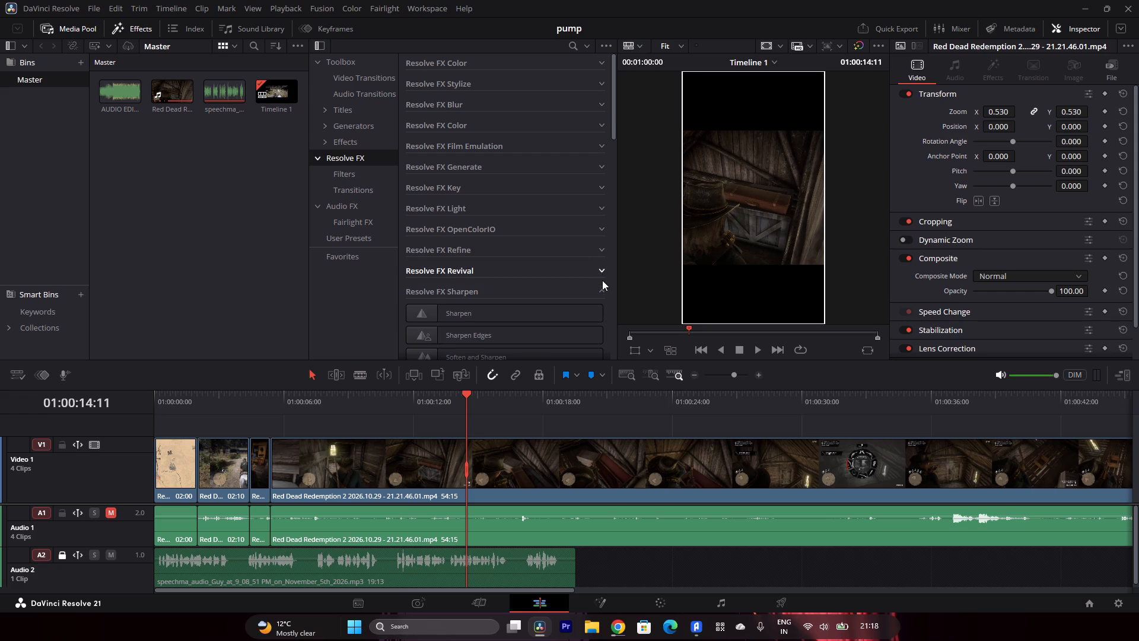
{"action": "left_click", "coordinate": [603, 288]}
Collapse the remaining Resolve FX groups: the second Stylize group, Temporal, Texture, Warp and Transform.
{"action": "left_click", "coordinate": [603, 315]}
{"action": "scroll", "coordinate": [565, 274], "scroll_direction": "down", "scroll_amount": 2}
{"action": "left_click", "coordinate": [598, 240]}
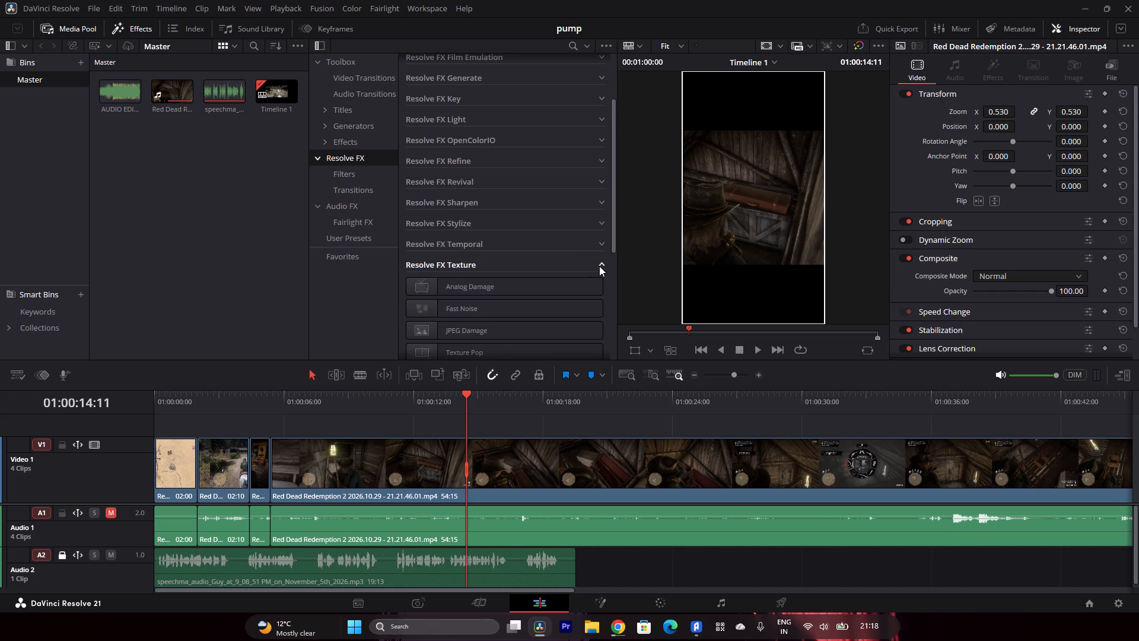
{"action": "left_click", "coordinate": [602, 262]}
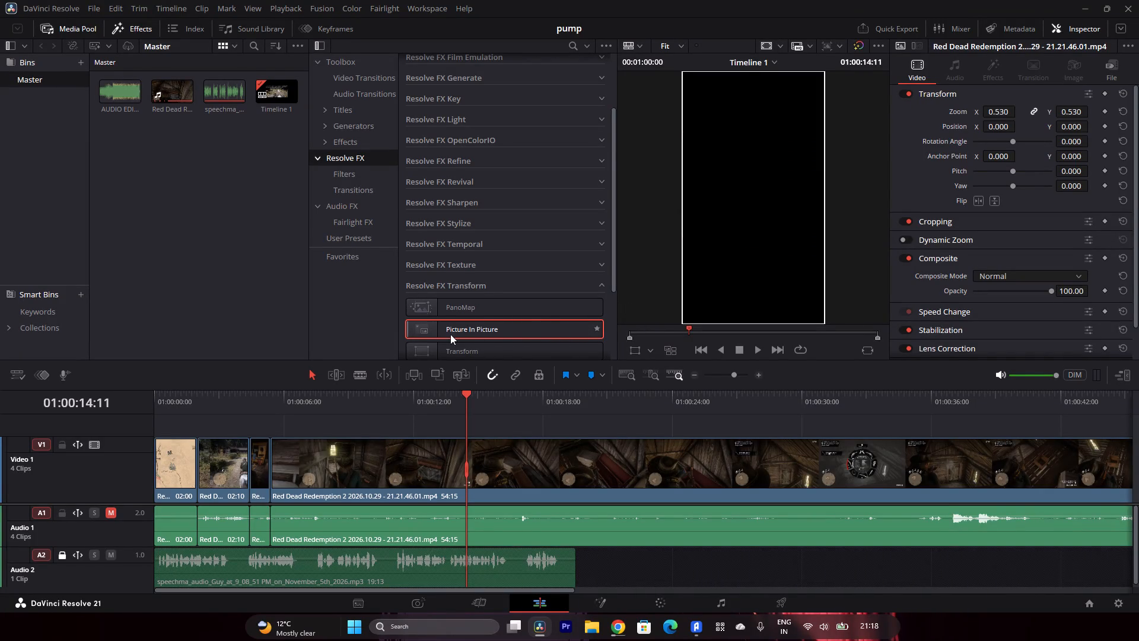
{"action": "scroll", "coordinate": [558, 334], "scroll_direction": "down", "scroll_amount": 2}
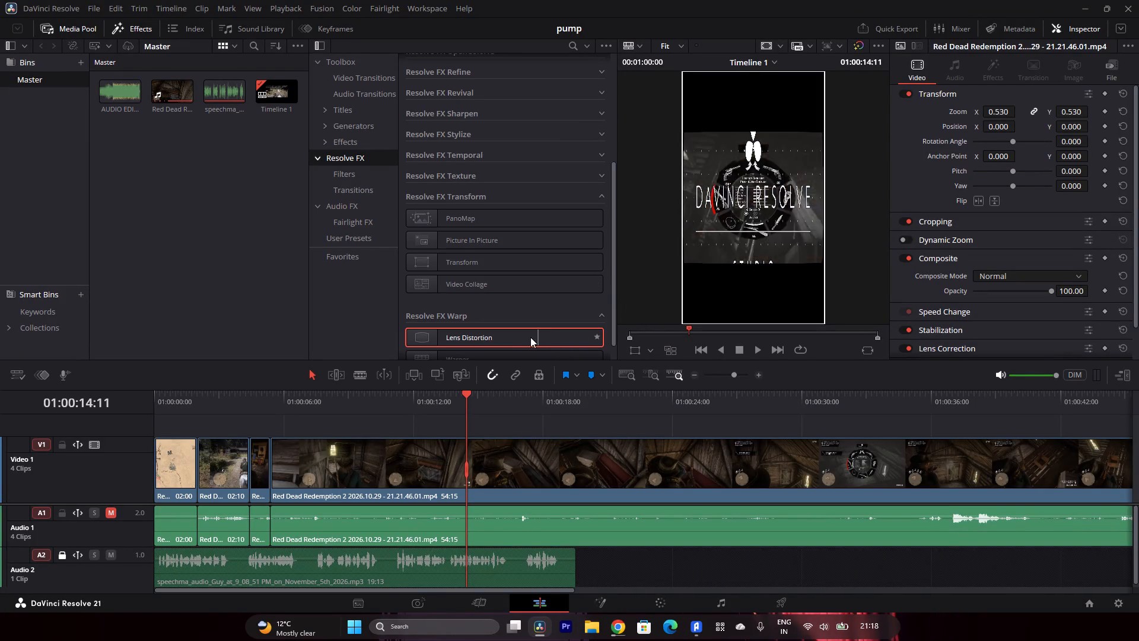
{"action": "scroll", "coordinate": [527, 337], "scroll_direction": "down", "scroll_amount": 2}
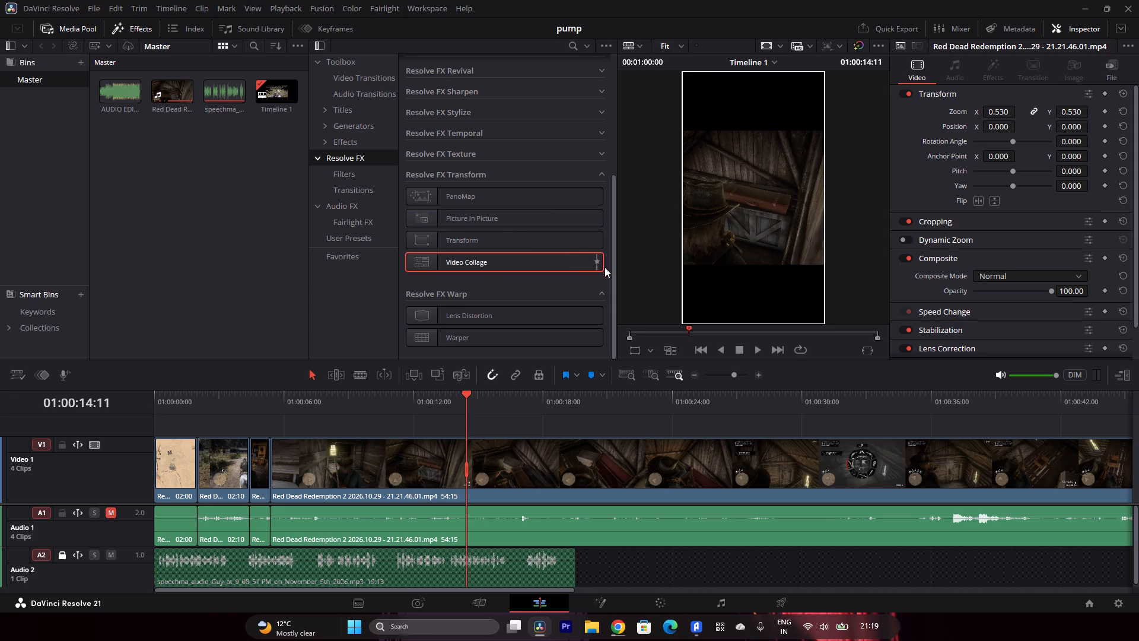
{"action": "left_click", "coordinate": [597, 290]}
{"action": "left_click", "coordinate": [602, 294]}
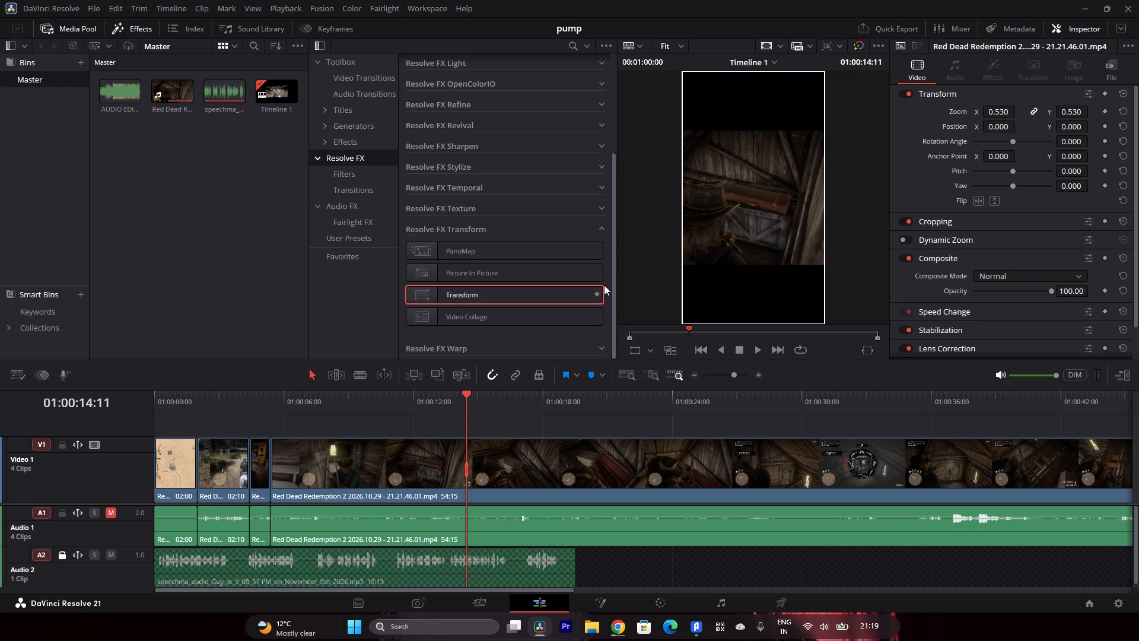
{"action": "left_click", "coordinate": [604, 229]}
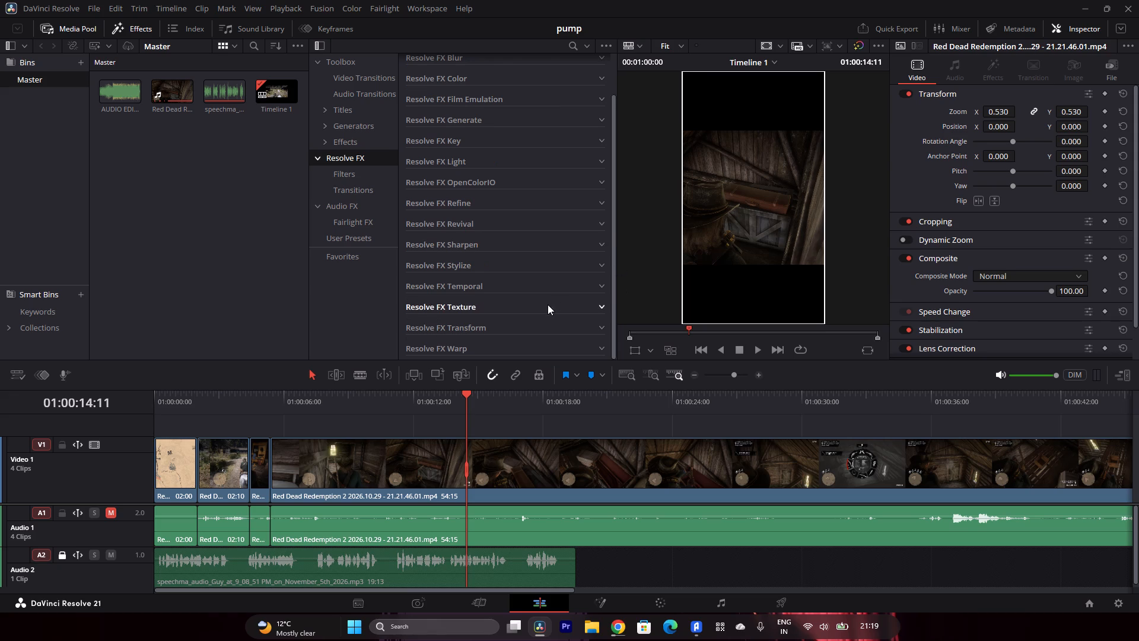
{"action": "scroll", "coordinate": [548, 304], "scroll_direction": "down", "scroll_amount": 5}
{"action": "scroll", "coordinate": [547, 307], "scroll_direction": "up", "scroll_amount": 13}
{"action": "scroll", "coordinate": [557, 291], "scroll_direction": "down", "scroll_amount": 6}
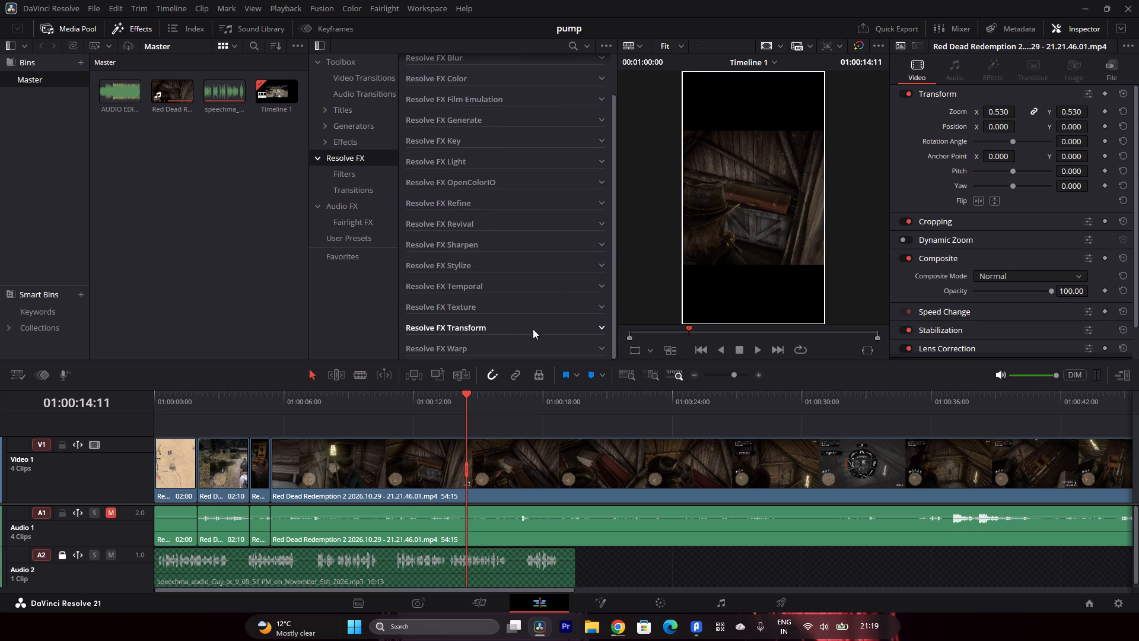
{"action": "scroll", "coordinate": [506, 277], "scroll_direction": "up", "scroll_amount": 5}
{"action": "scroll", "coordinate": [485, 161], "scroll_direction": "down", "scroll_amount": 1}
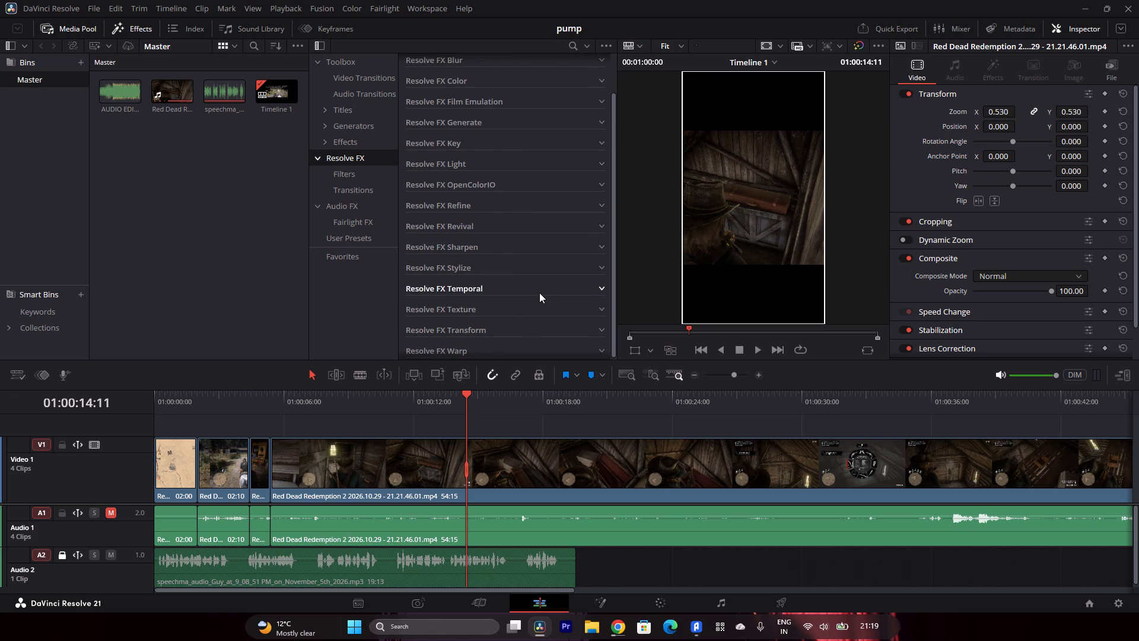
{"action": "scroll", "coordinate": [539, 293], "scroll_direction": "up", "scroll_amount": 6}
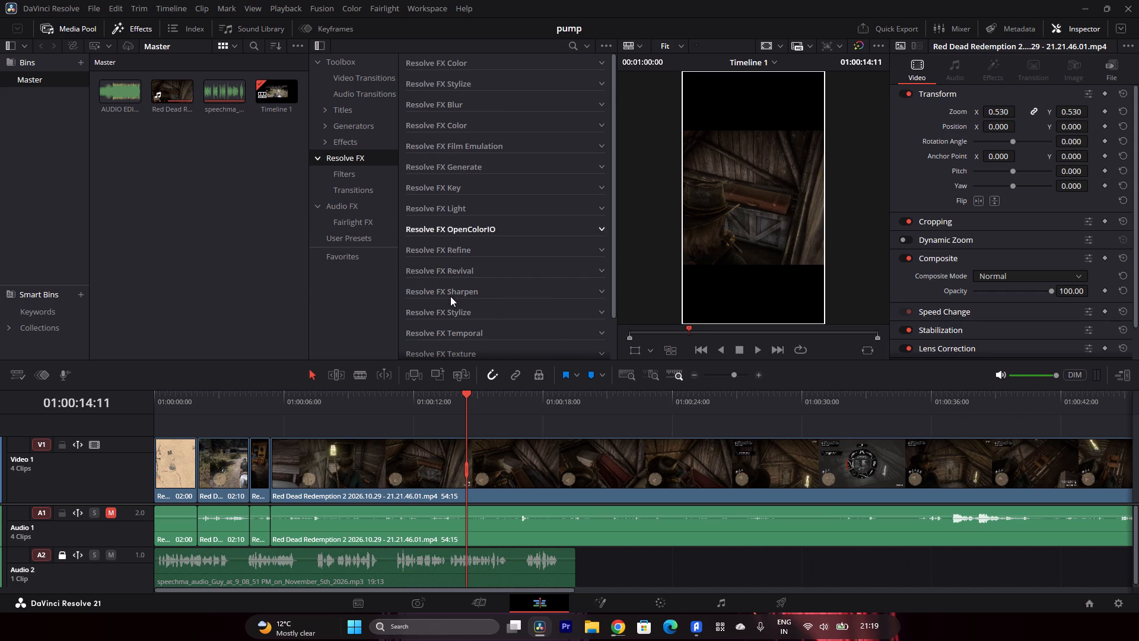
Move the playhead to the start of the long cabin clip at 01:00:05:09.
{"action": "left_click", "coordinate": [292, 401]}
{"action": "left_click", "coordinate": [279, 395]}
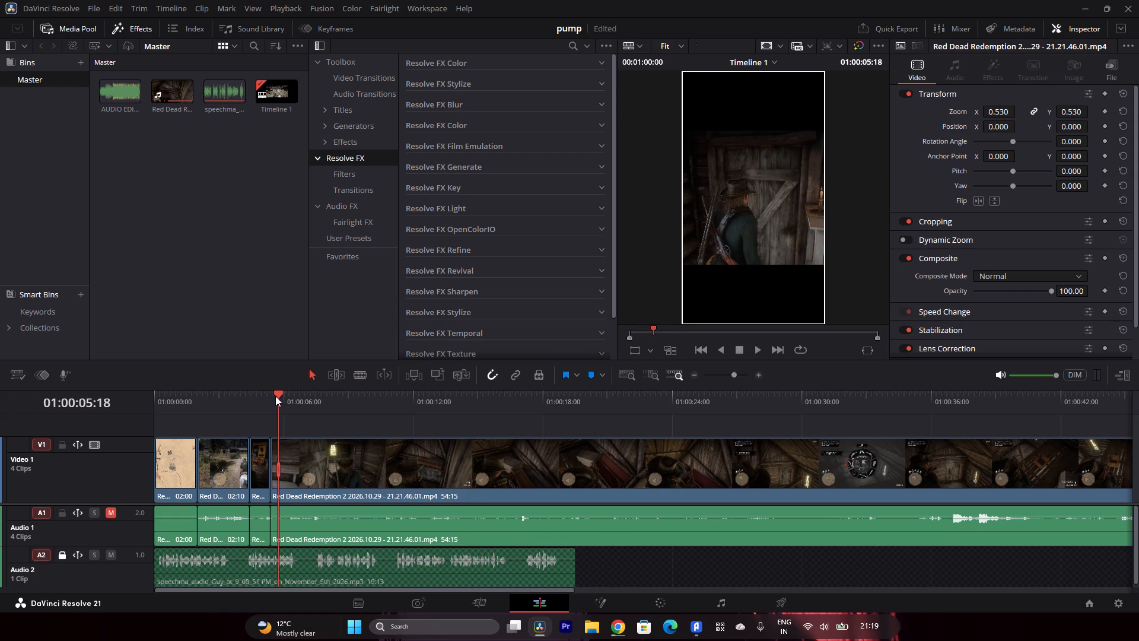
{"action": "left_click", "coordinate": [273, 390]}
{"action": "left_click", "coordinate": [269, 389]}
{"action": "left_click", "coordinate": [268, 393]}
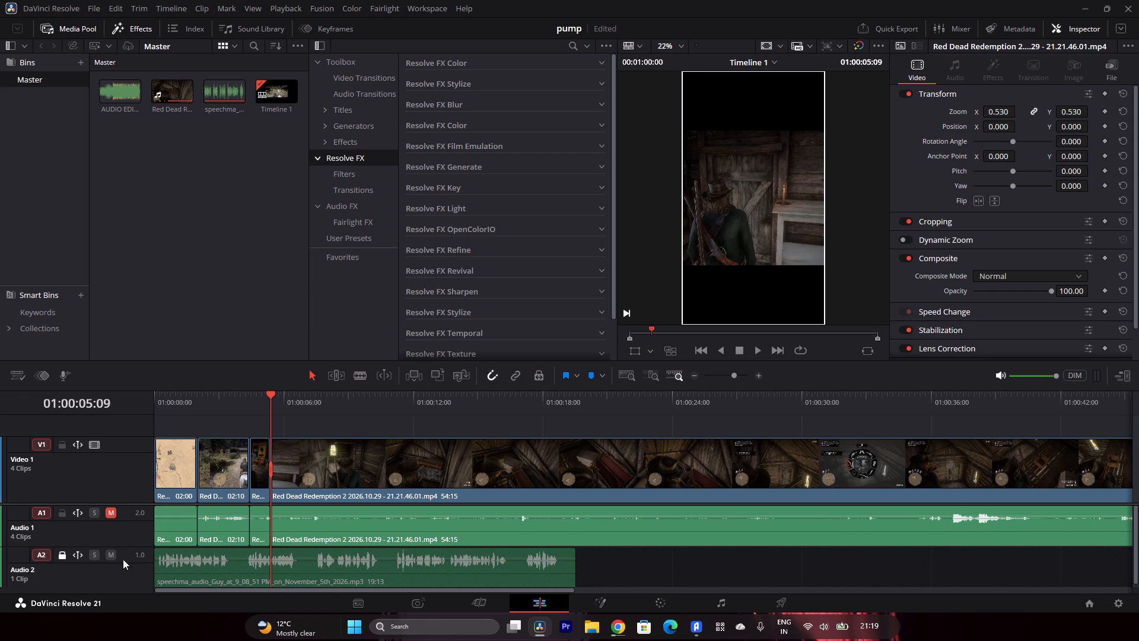
Shrink the timeline track heights of Audio 2, Audio 1 and Video 1 to make the tracks compact.
{"action": "scroll", "coordinate": [131, 560], "scroll_direction": "down", "scroll_amount": 2}
{"action": "left_click_drag", "start_coordinate": [136, 586], "coordinate": [138, 579]}
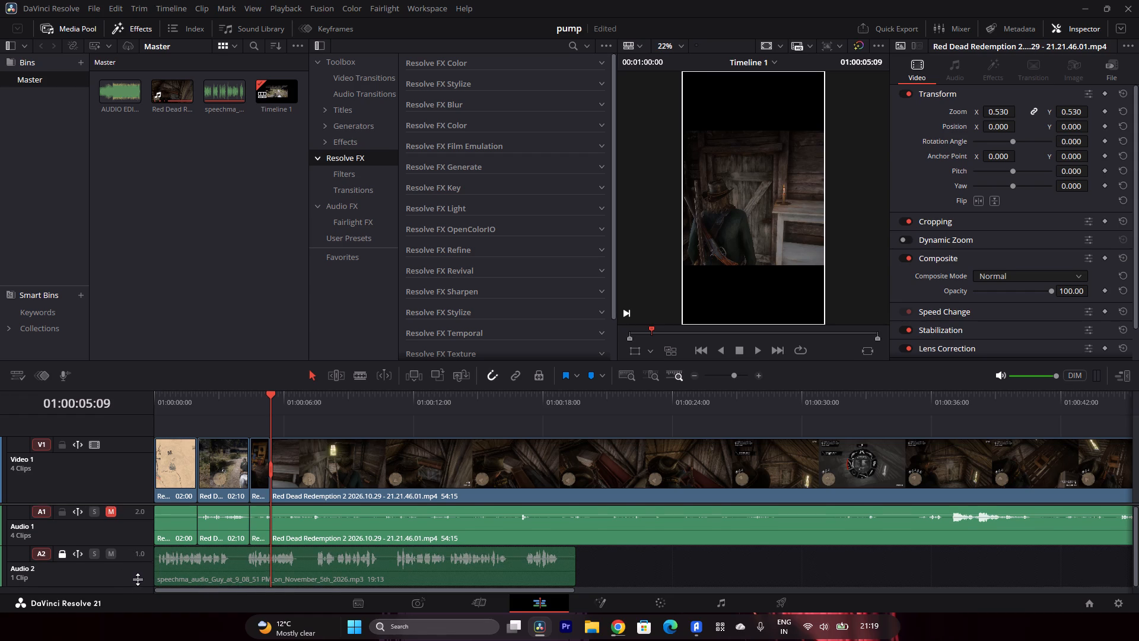
{"action": "left_click_drag", "start_coordinate": [138, 579], "coordinate": [145, 557]}
{"action": "left_click_drag", "start_coordinate": [142, 546], "coordinate": [148, 525]}
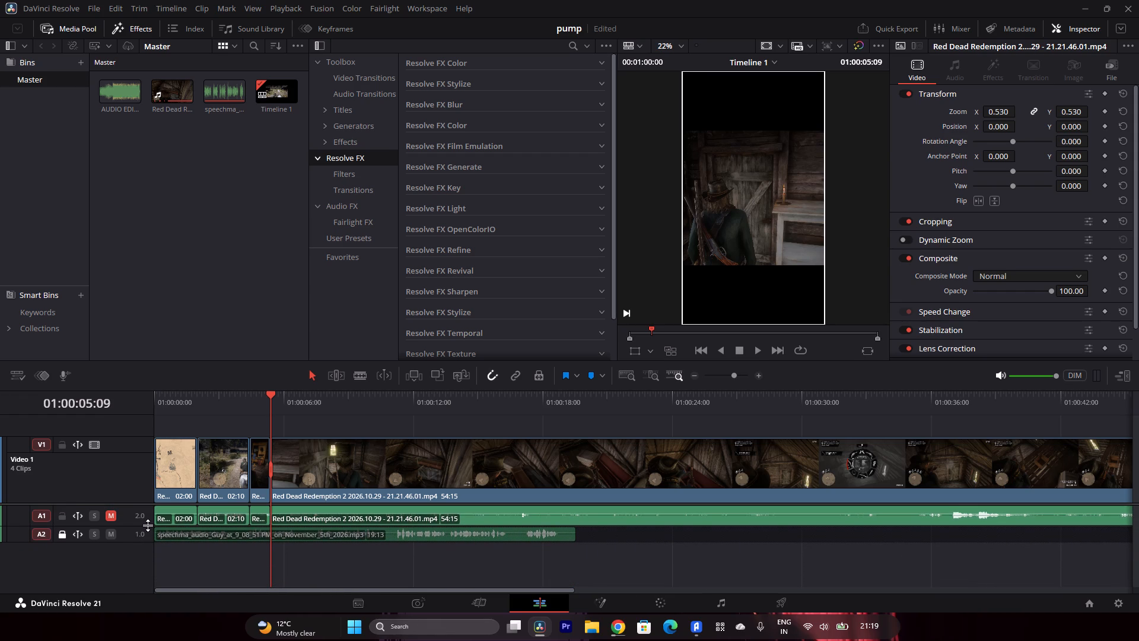
{"action": "left_click_drag", "start_coordinate": [148, 525], "coordinate": [149, 516]}
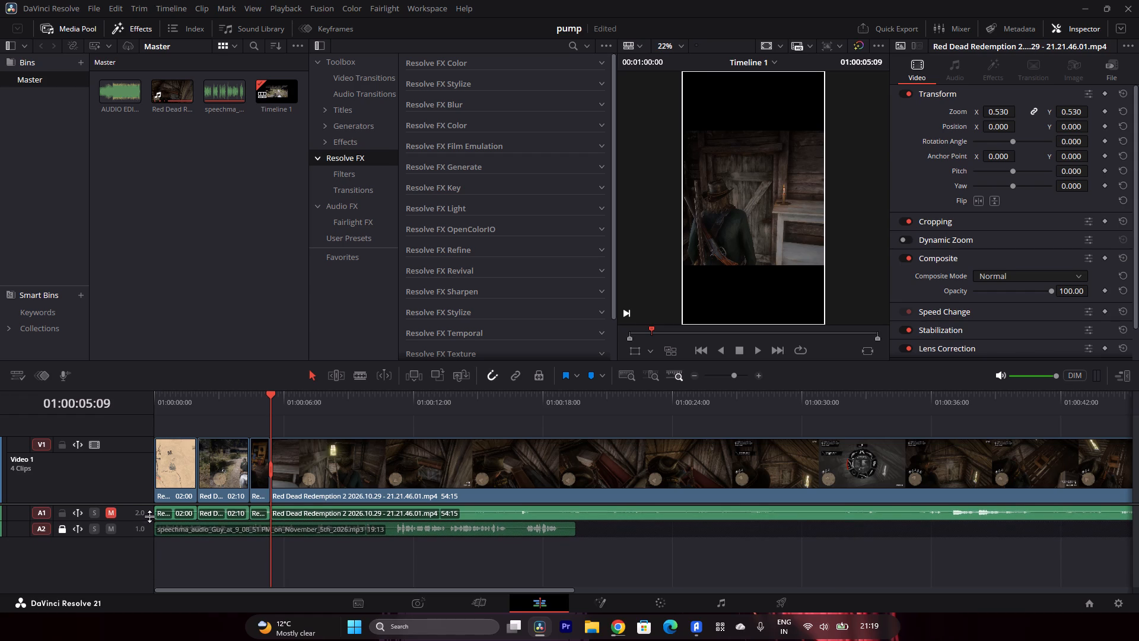
{"action": "left_click", "coordinate": [146, 497]}
{"action": "left_click", "coordinate": [142, 505]}
{"action": "left_click_drag", "start_coordinate": [139, 433], "coordinate": [137, 441]}
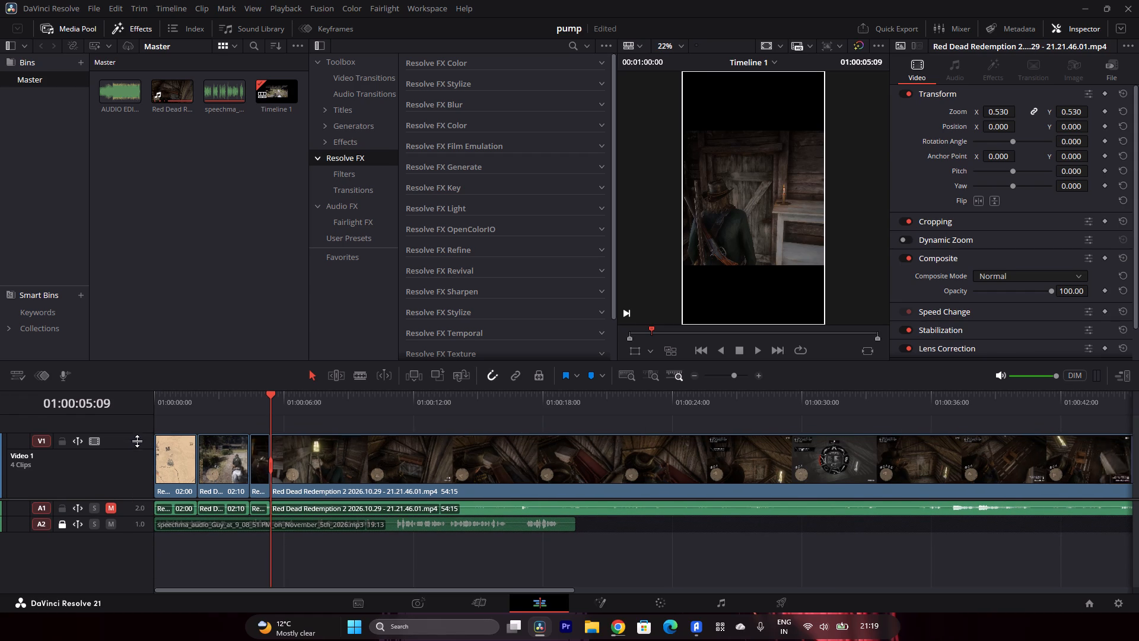
{"action": "left_click_drag", "start_coordinate": [137, 441], "coordinate": [135, 462]}
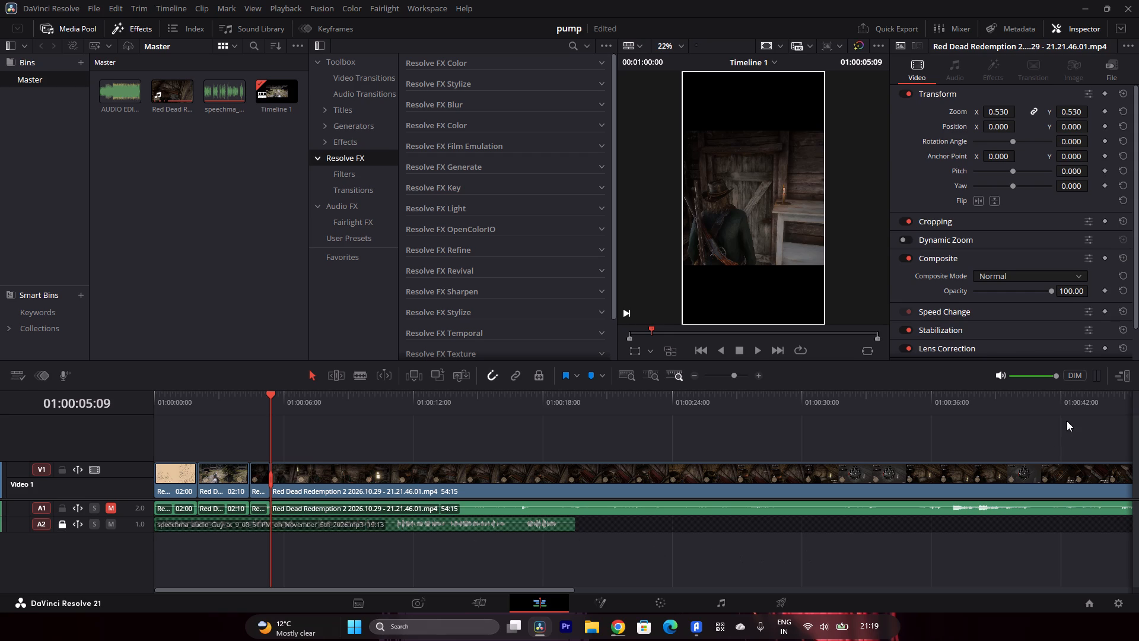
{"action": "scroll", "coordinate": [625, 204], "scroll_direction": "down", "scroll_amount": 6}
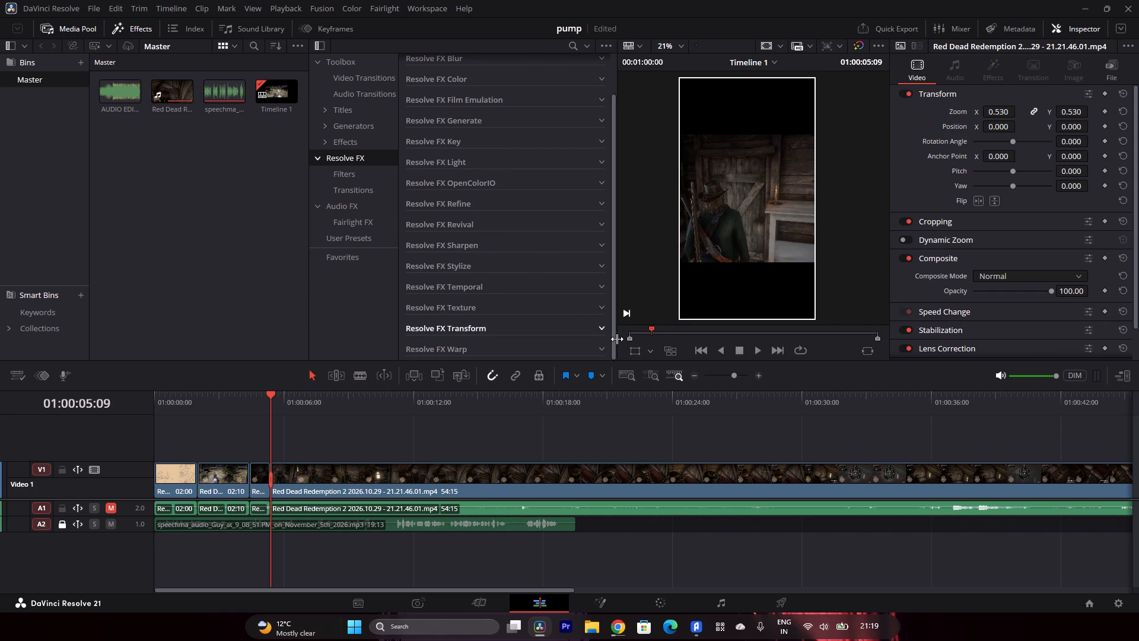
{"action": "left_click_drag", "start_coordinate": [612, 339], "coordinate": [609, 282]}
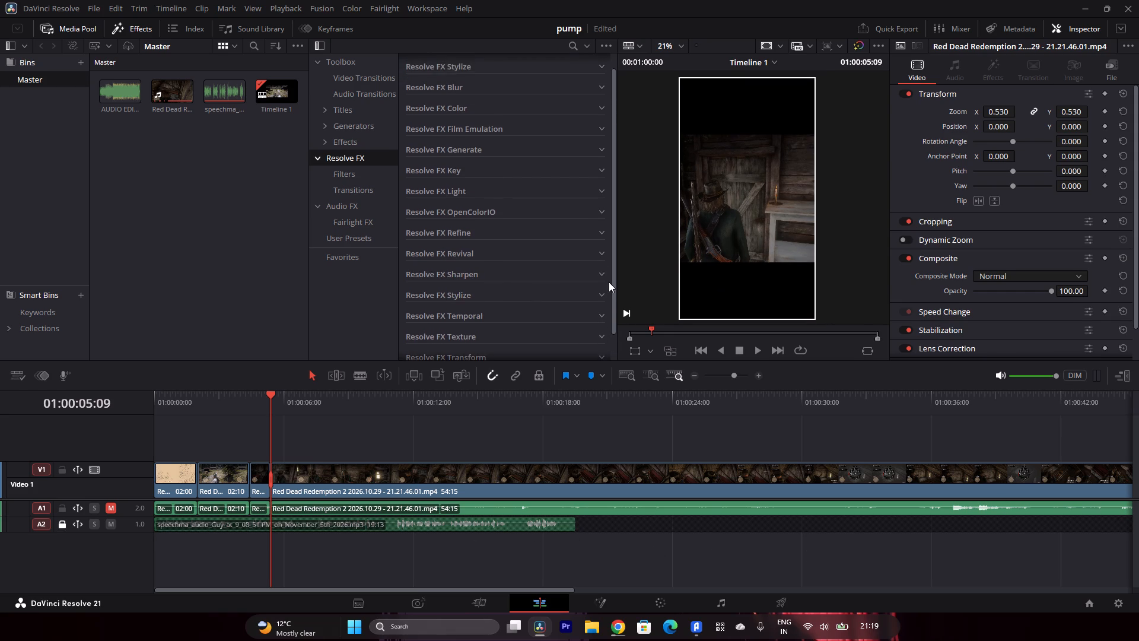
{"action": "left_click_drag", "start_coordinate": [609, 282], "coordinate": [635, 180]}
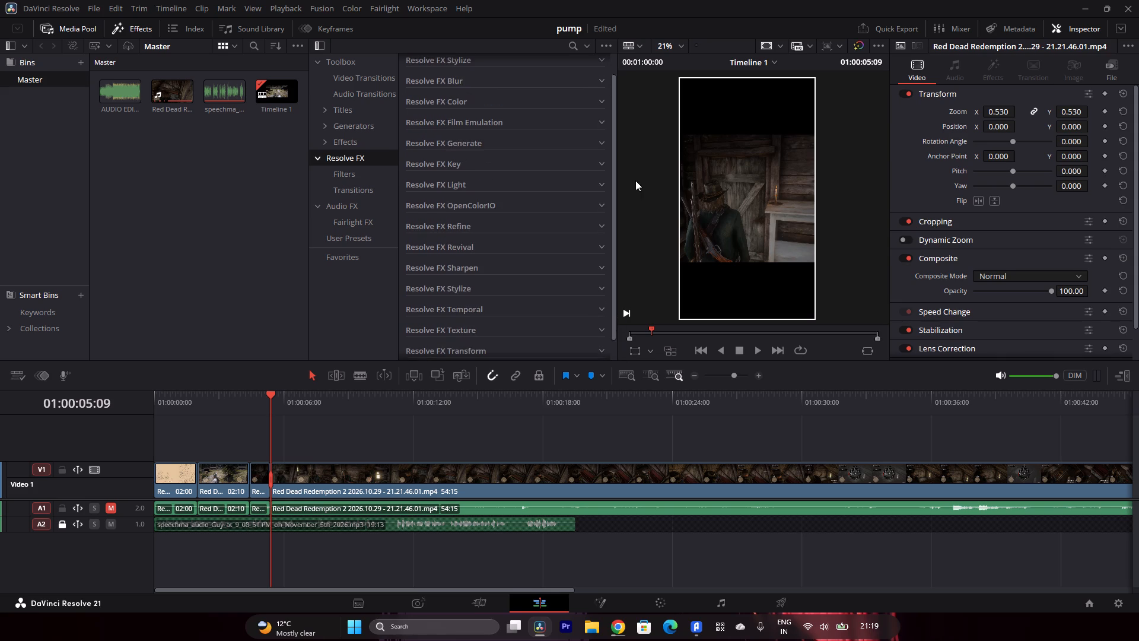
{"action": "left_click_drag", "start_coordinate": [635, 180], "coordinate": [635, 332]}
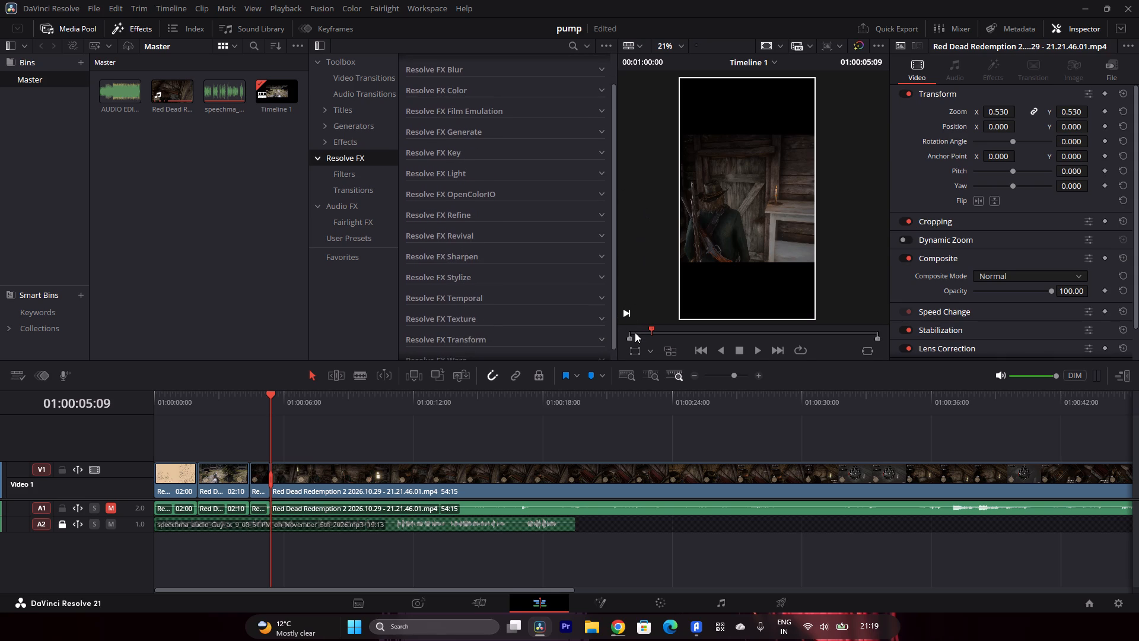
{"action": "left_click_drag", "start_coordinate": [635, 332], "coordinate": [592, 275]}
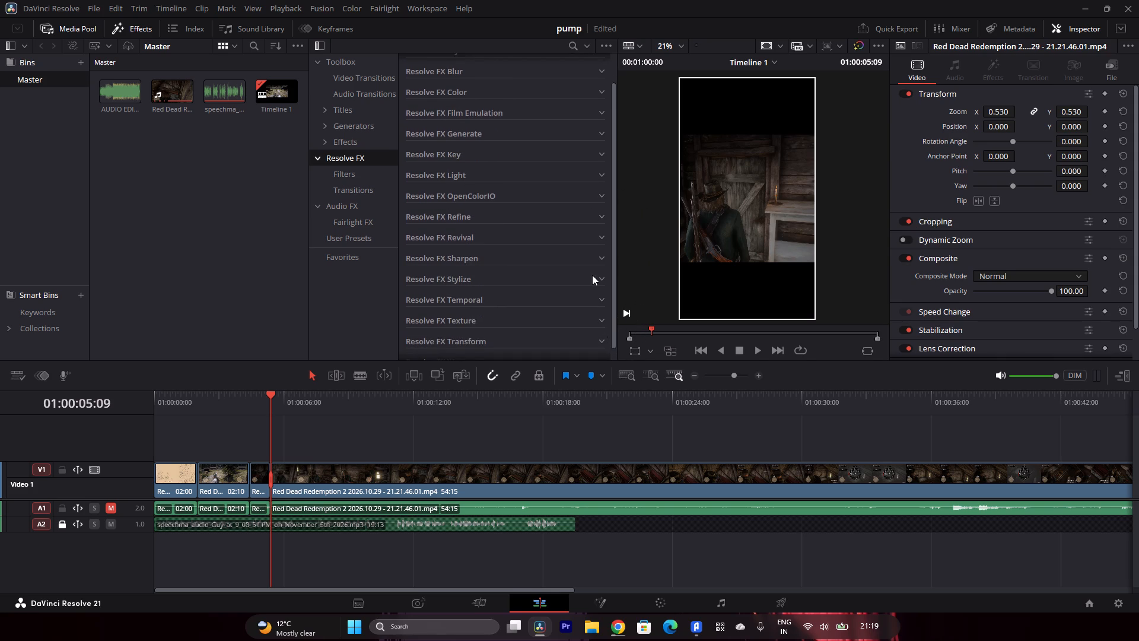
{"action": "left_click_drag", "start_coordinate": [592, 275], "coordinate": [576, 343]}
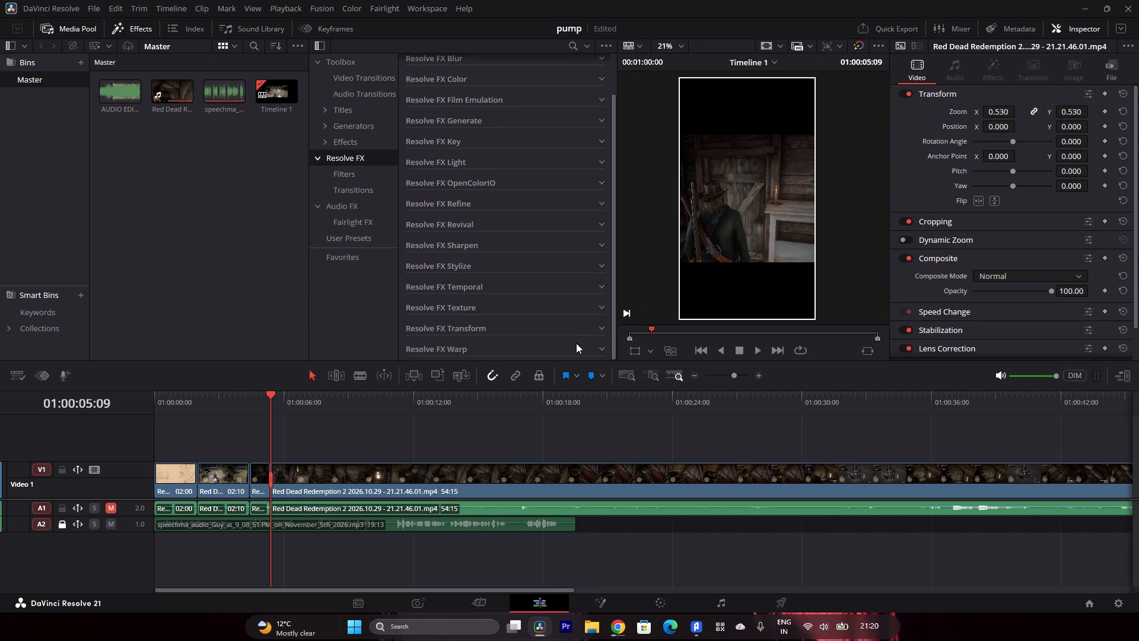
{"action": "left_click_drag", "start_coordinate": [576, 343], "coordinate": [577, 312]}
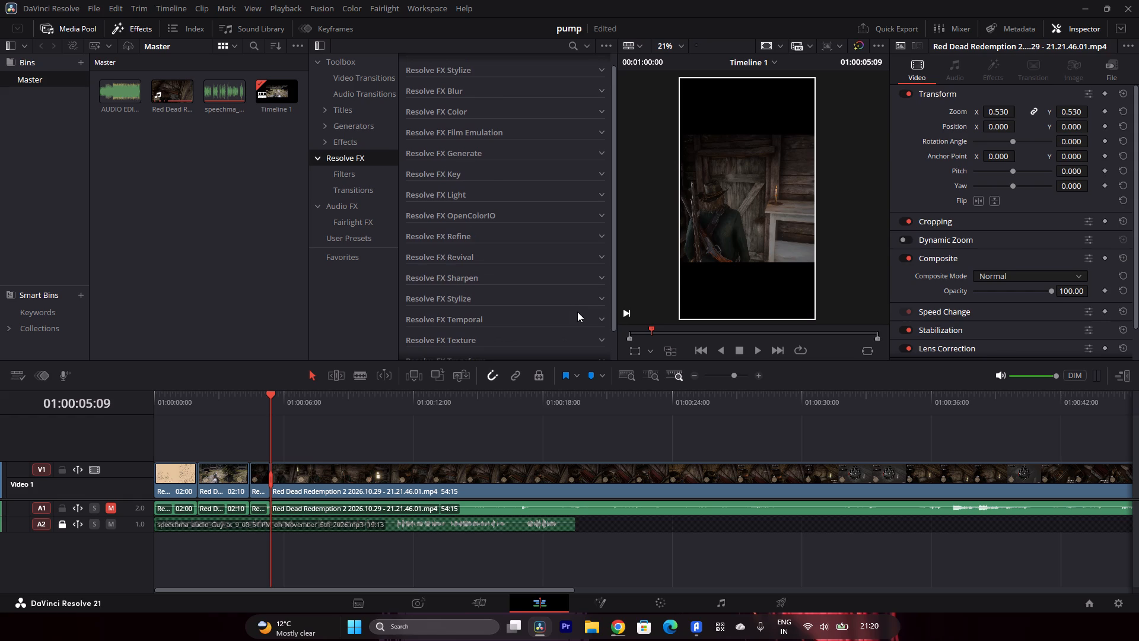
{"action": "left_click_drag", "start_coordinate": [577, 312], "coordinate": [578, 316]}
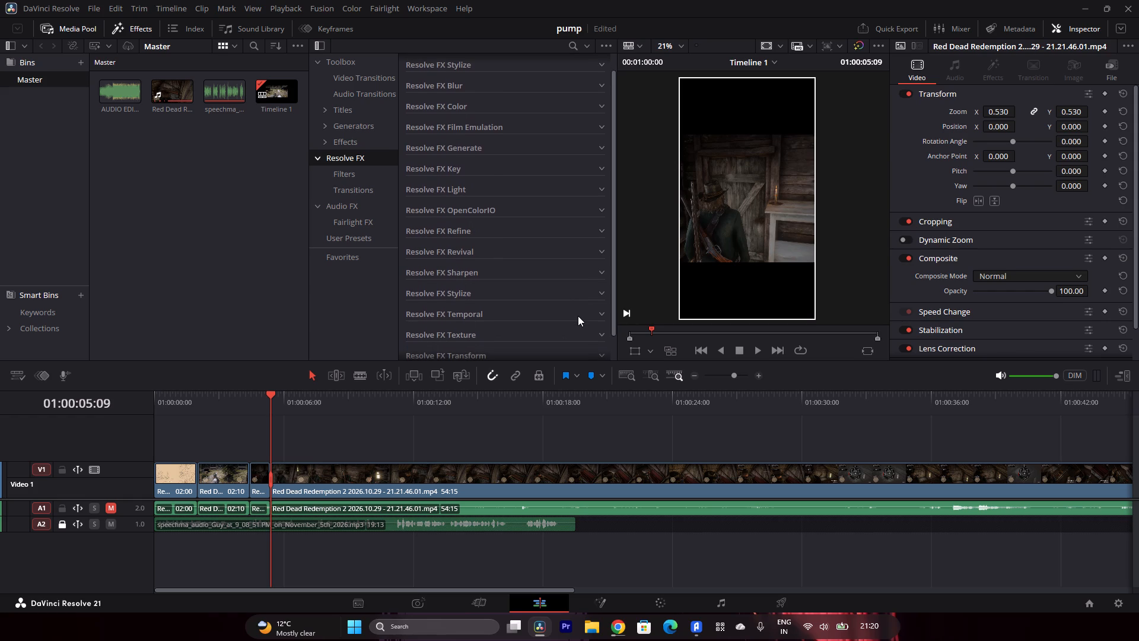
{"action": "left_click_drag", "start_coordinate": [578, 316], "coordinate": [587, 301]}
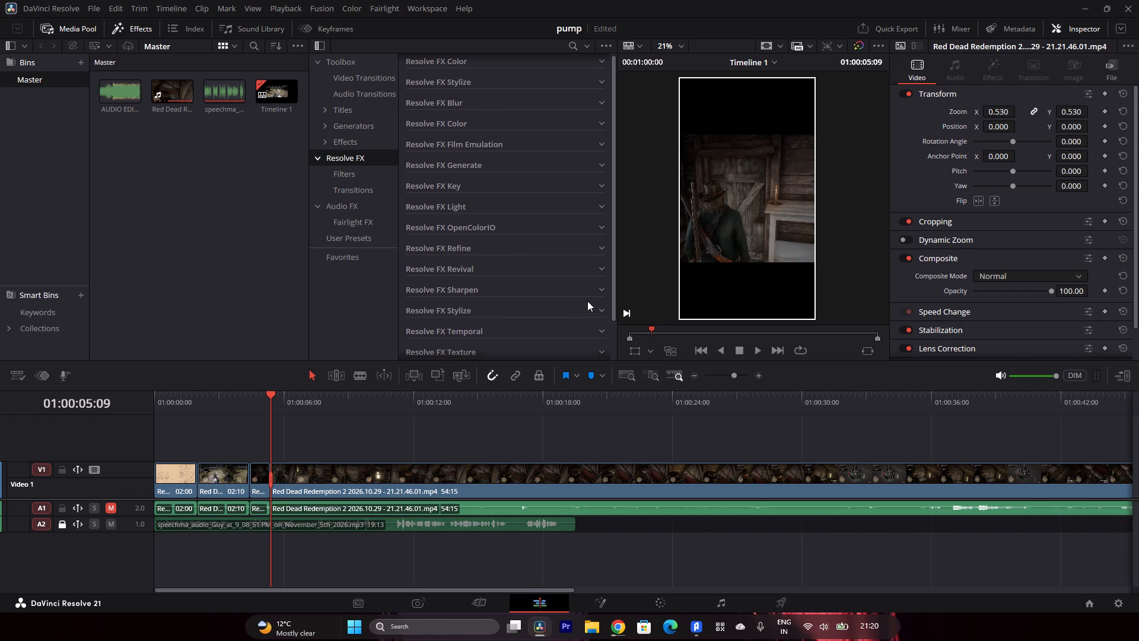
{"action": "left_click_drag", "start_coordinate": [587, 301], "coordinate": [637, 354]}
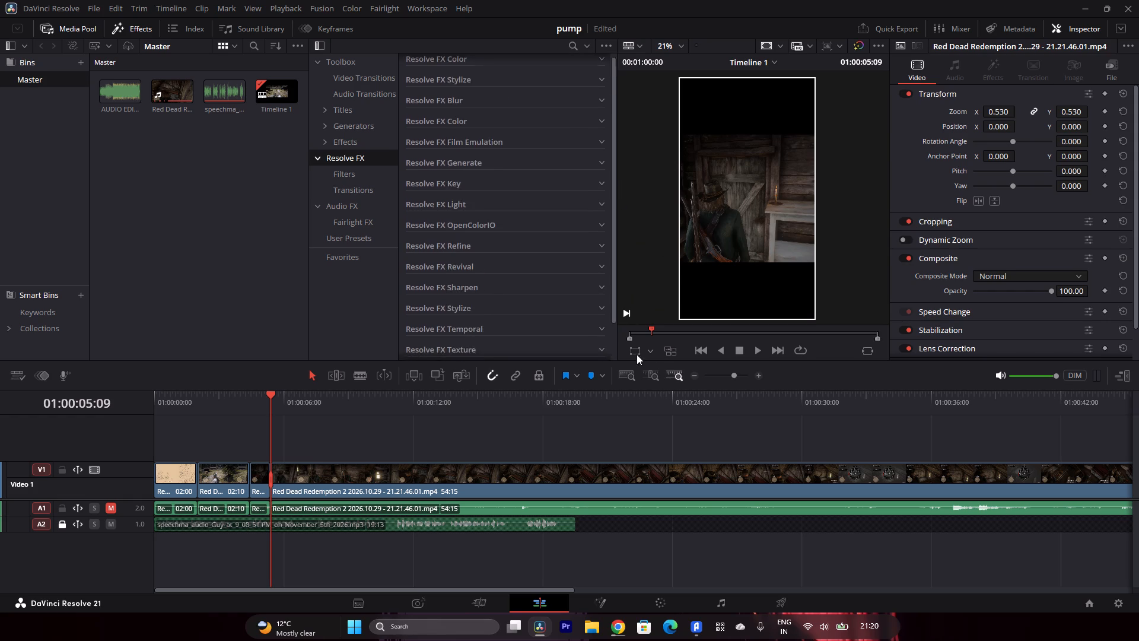
Hide the Effects library and widen the timeline viewer into the media pool's space.
{"action": "left_click_drag", "start_coordinate": [637, 354], "coordinate": [557, 308]}
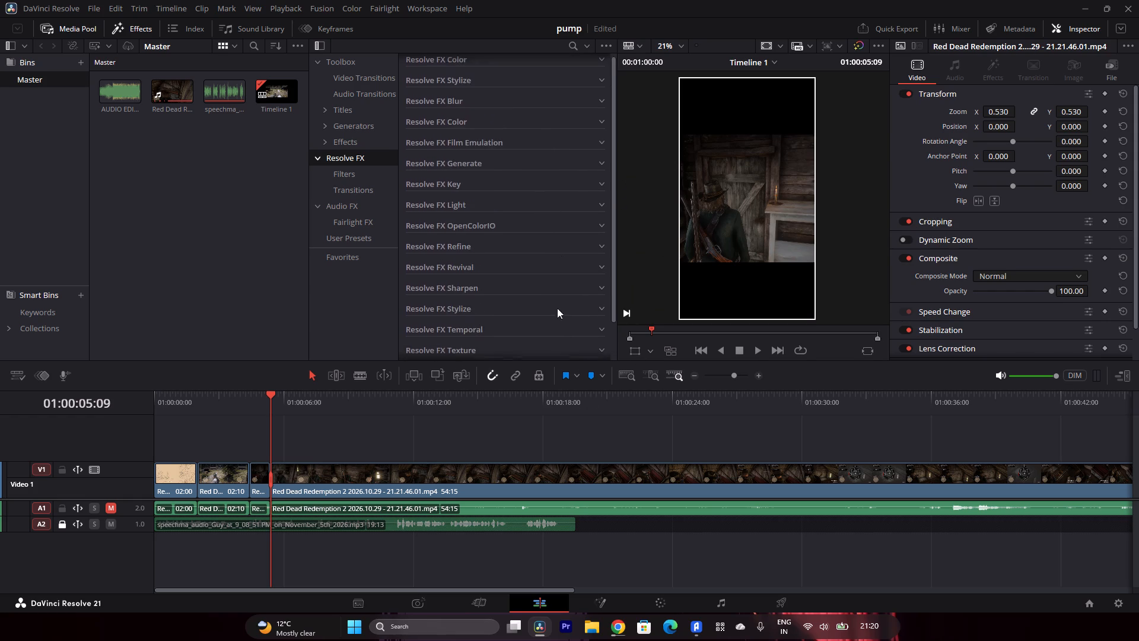
{"action": "left_click_drag", "start_coordinate": [557, 308], "coordinate": [629, 431]}
{"action": "left_click", "coordinate": [135, 27]}
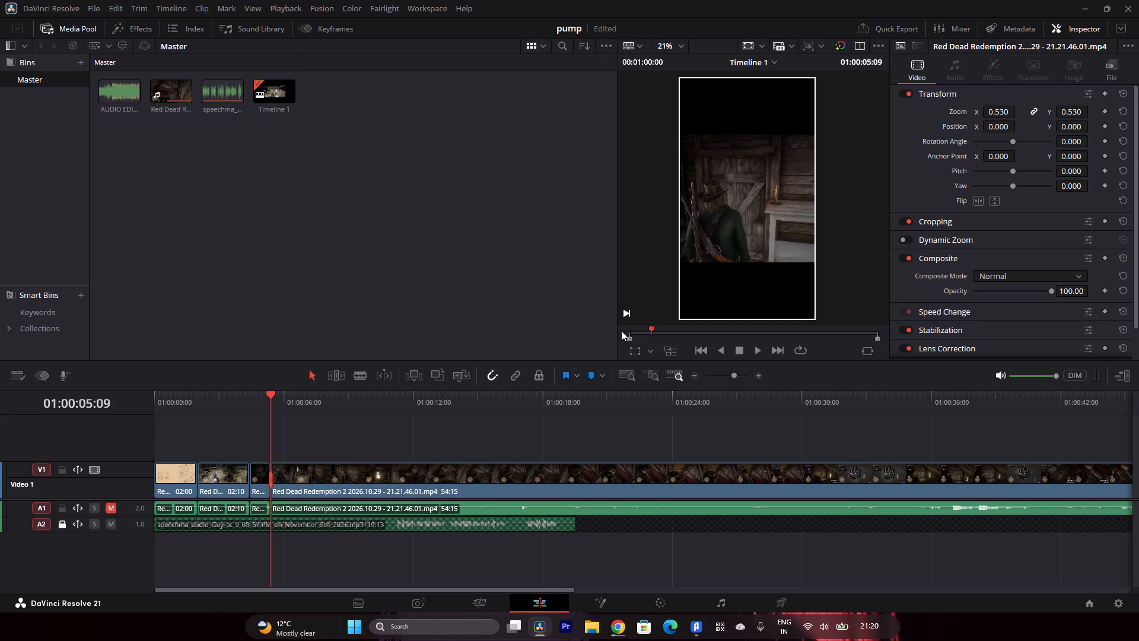
{"action": "left_click_drag", "start_coordinate": [618, 330], "coordinate": [453, 305]}
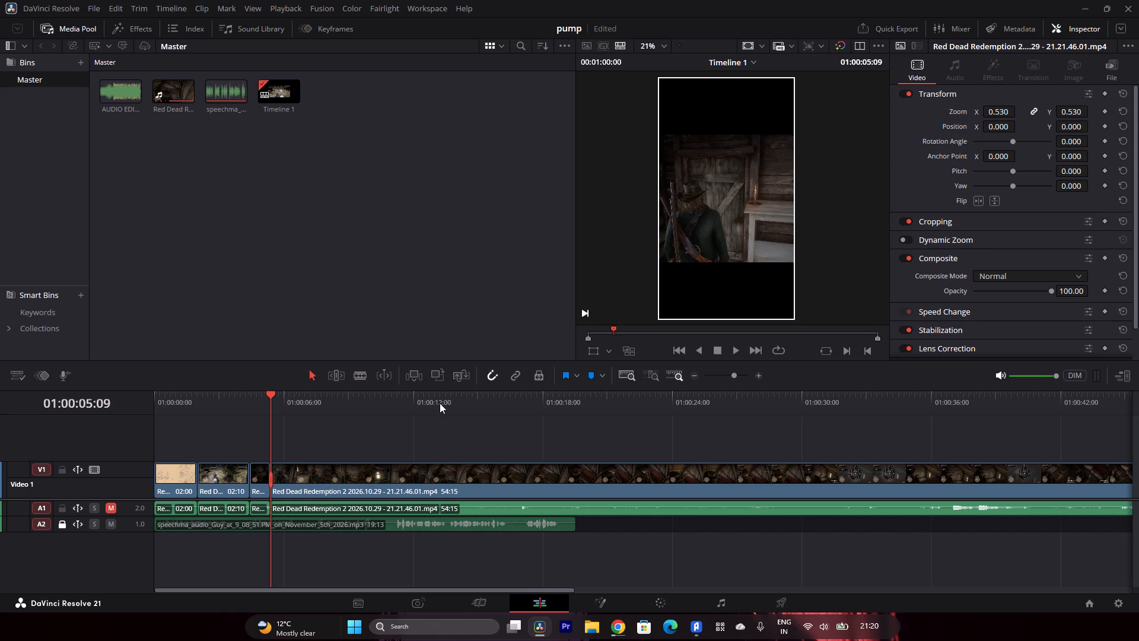
Play the long cabin clip from 01:00:05:09 and split it on Video 1 at 01:00:07:16, matching the voiceover.
{"action": "left_click", "coordinate": [734, 350]}
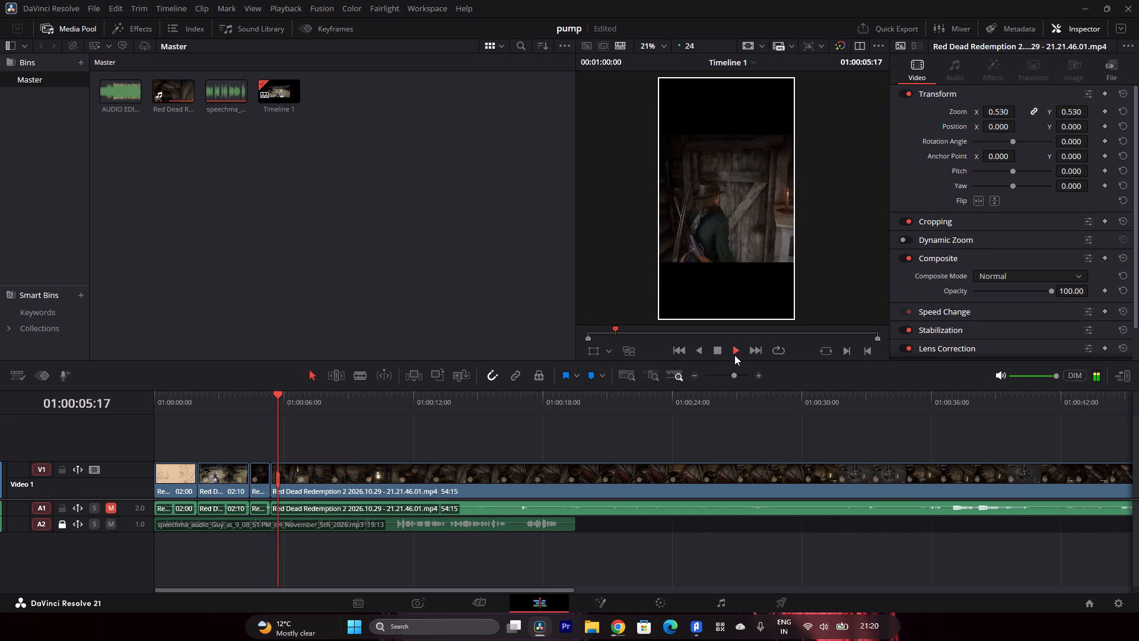
{"action": "left_click", "coordinate": [717, 351]}
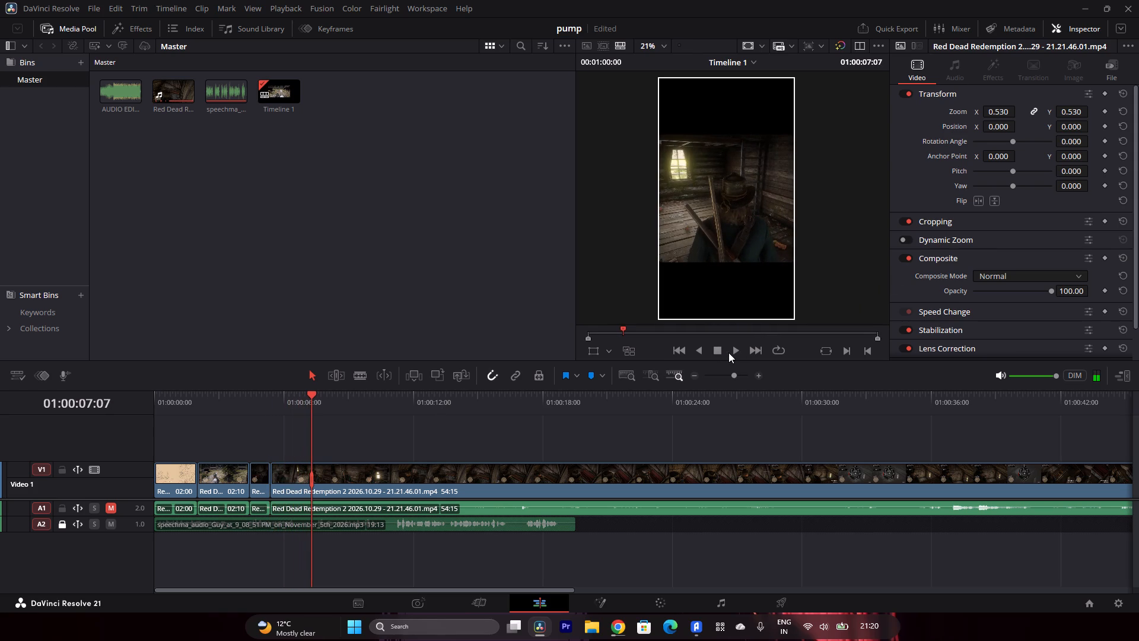
{"action": "left_click", "coordinate": [734, 354]}
{"action": "left_click", "coordinate": [721, 353]}
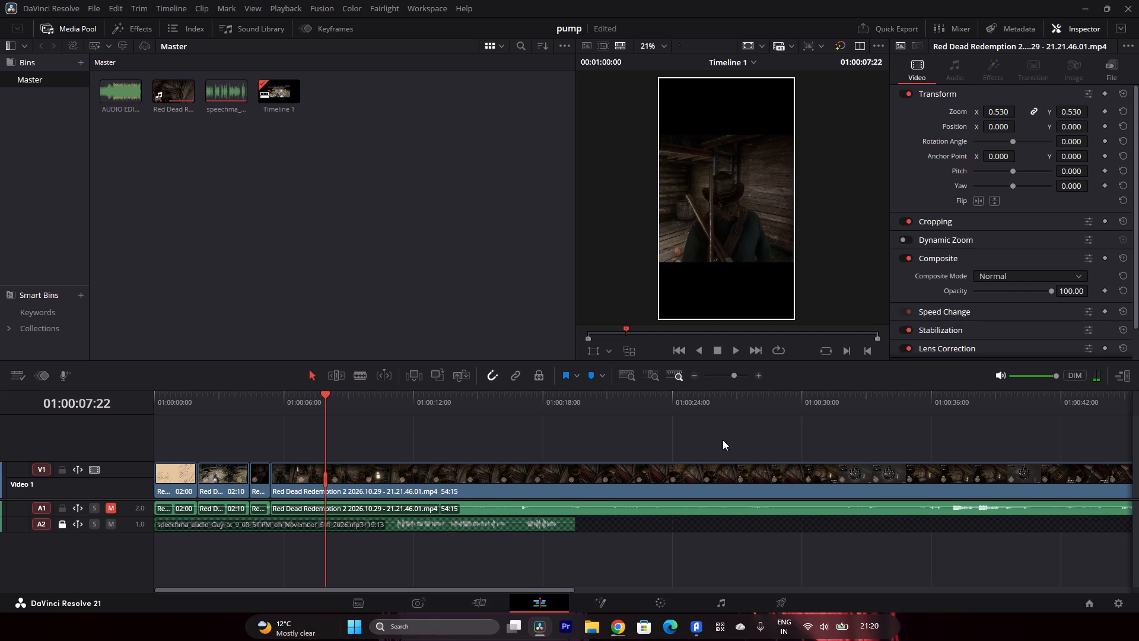
{"action": "left_click", "coordinate": [759, 376]}
{"action": "left_click", "coordinate": [759, 376]}
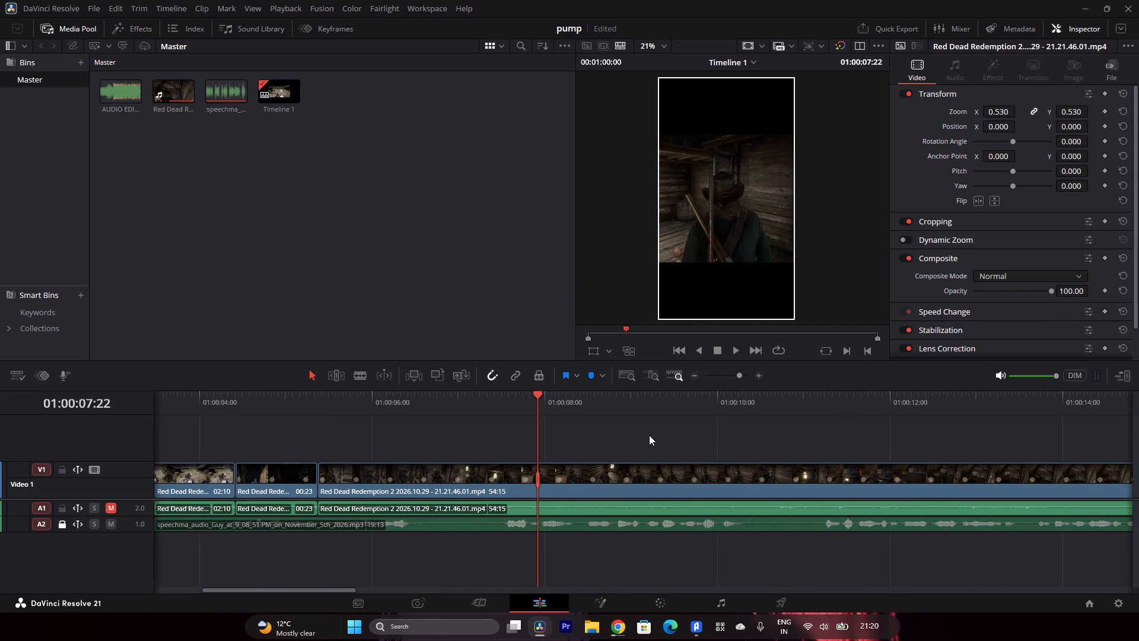
{"action": "key", "text": "Left"}
{"action": "key", "text": "Left"}
{"action": "key", "text": "Left"}
{"action": "key", "text": "Left"}
{"action": "key", "text": "Left"}
{"action": "key", "text": "Left"}
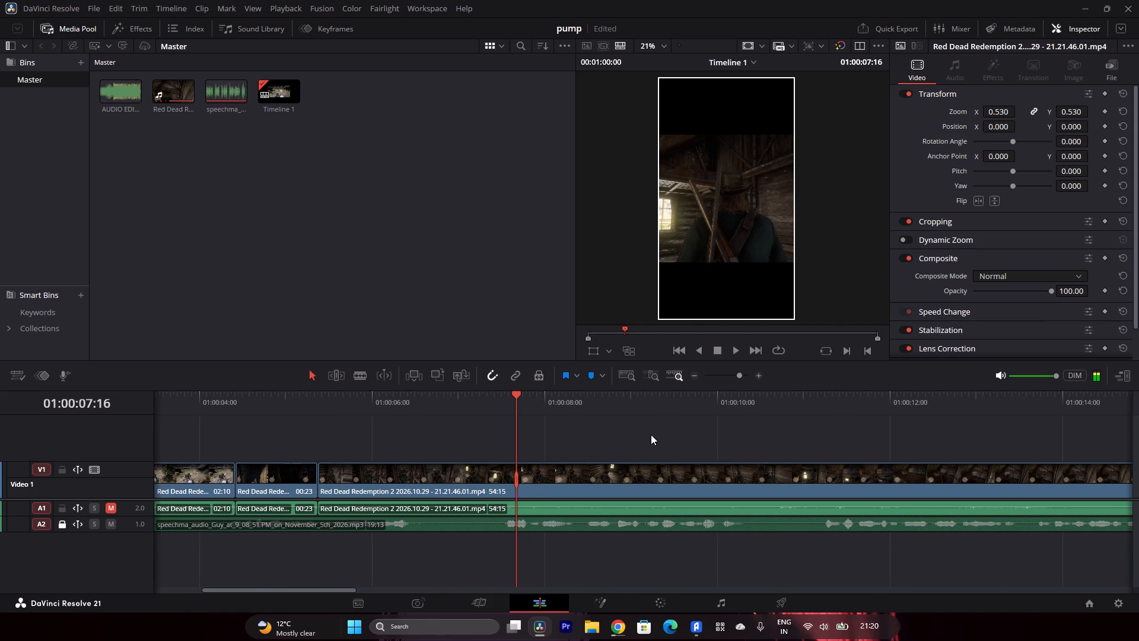
{"action": "left_click", "coordinate": [367, 371]}
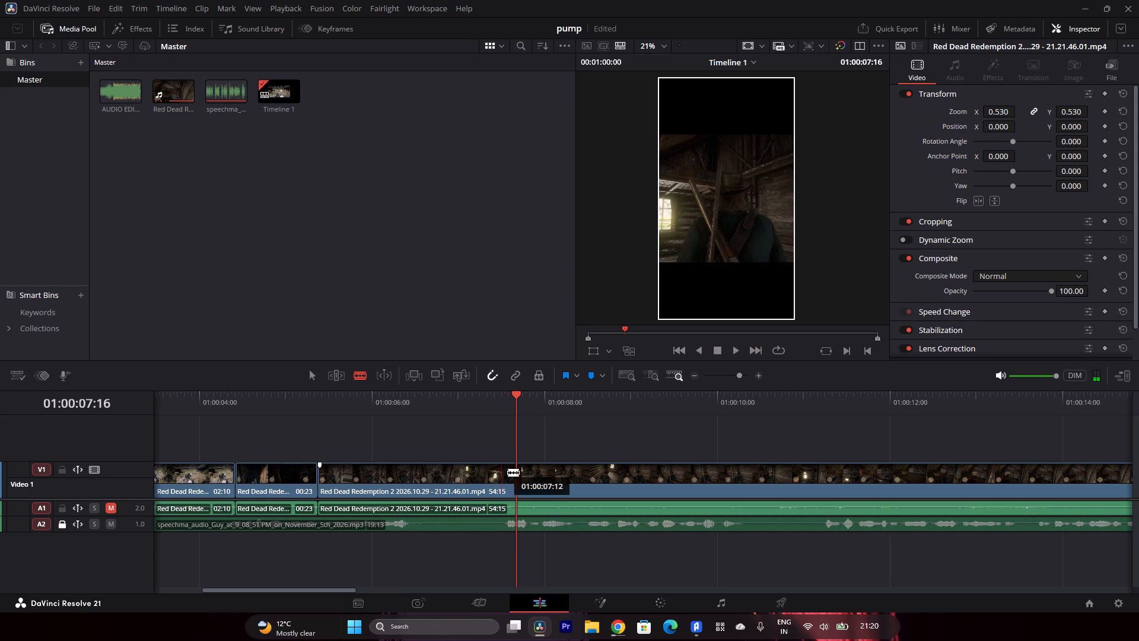
{"action": "left_click", "coordinate": [514, 481]}
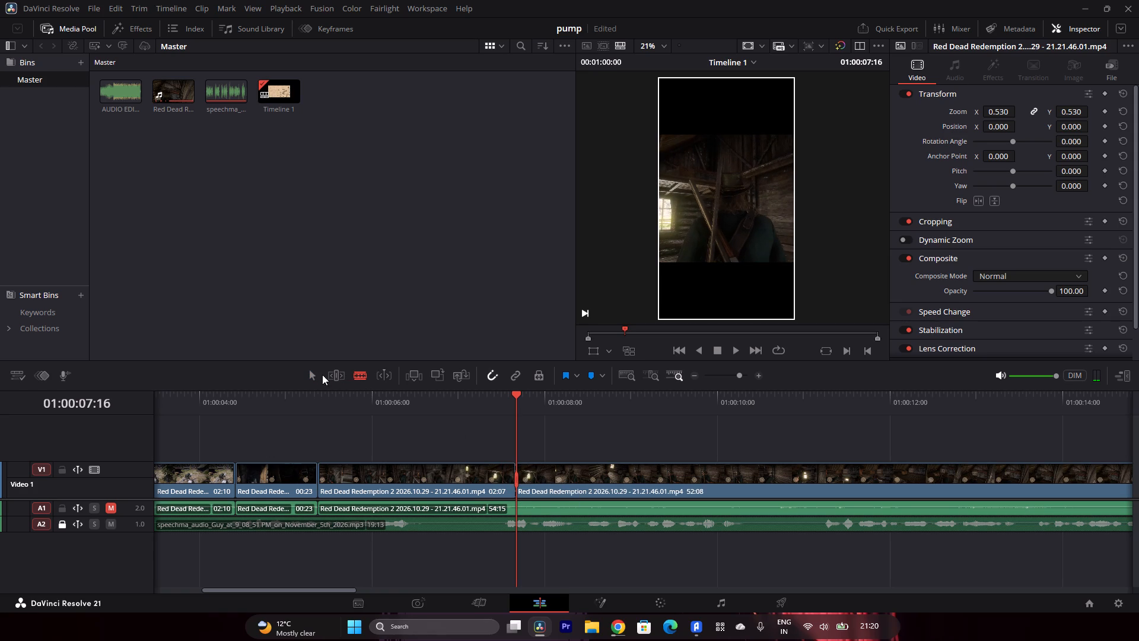
{"action": "left_click", "coordinate": [317, 375]}
Play on through the cabin footage and split the Video 1 clip at 01:00:12:07.
{"action": "left_click", "coordinate": [734, 356]}
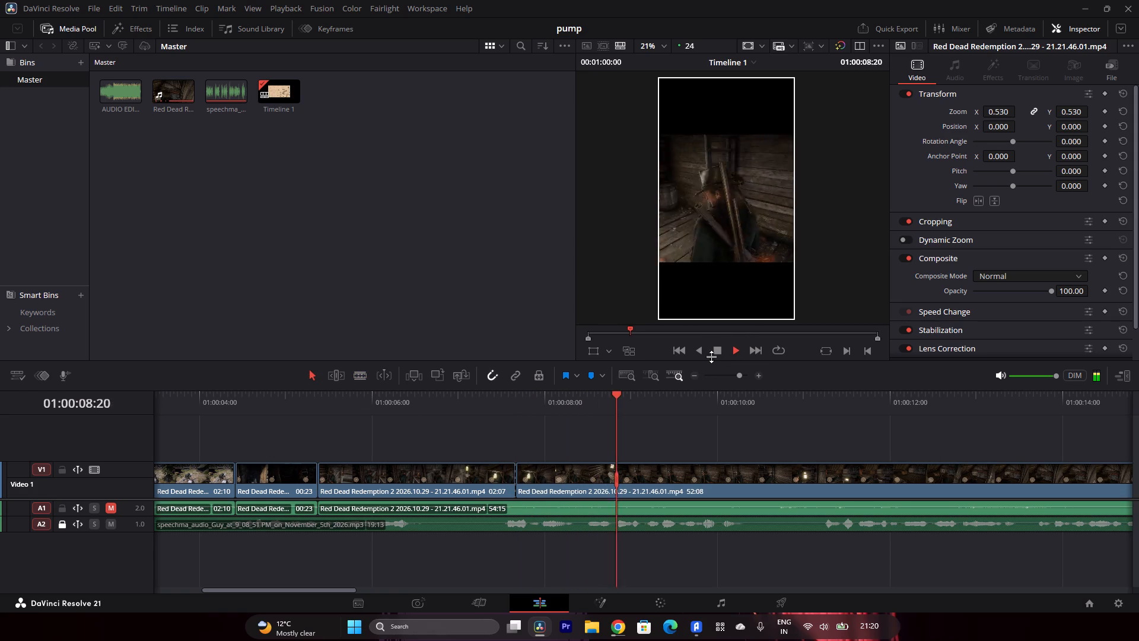
{"action": "left_click", "coordinate": [775, 395]}
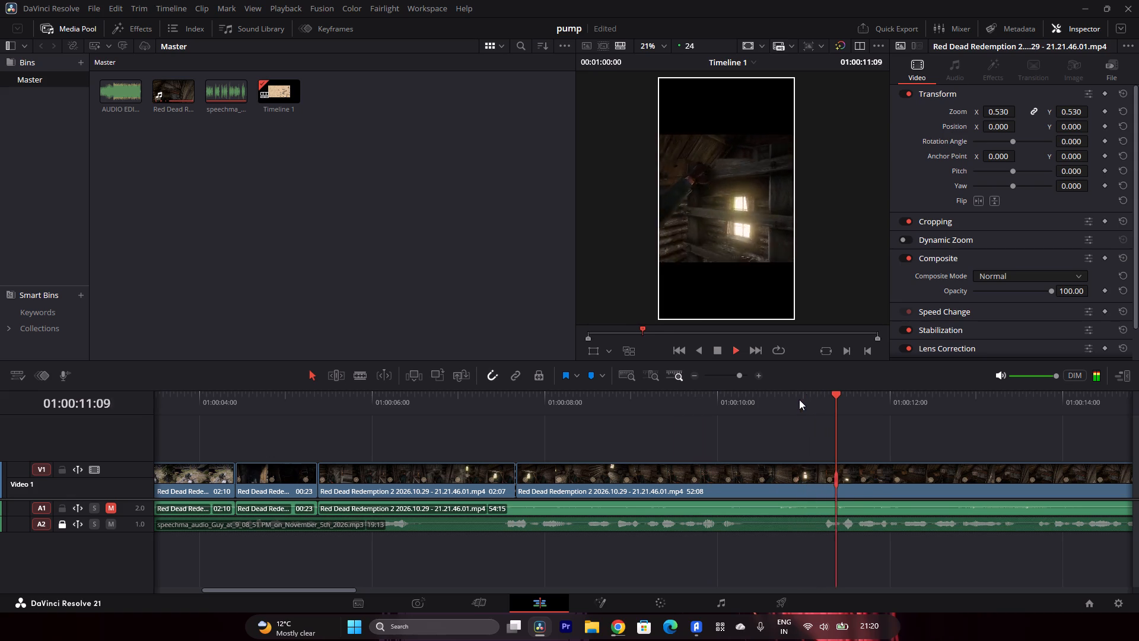
{"action": "left_click", "coordinate": [715, 351]}
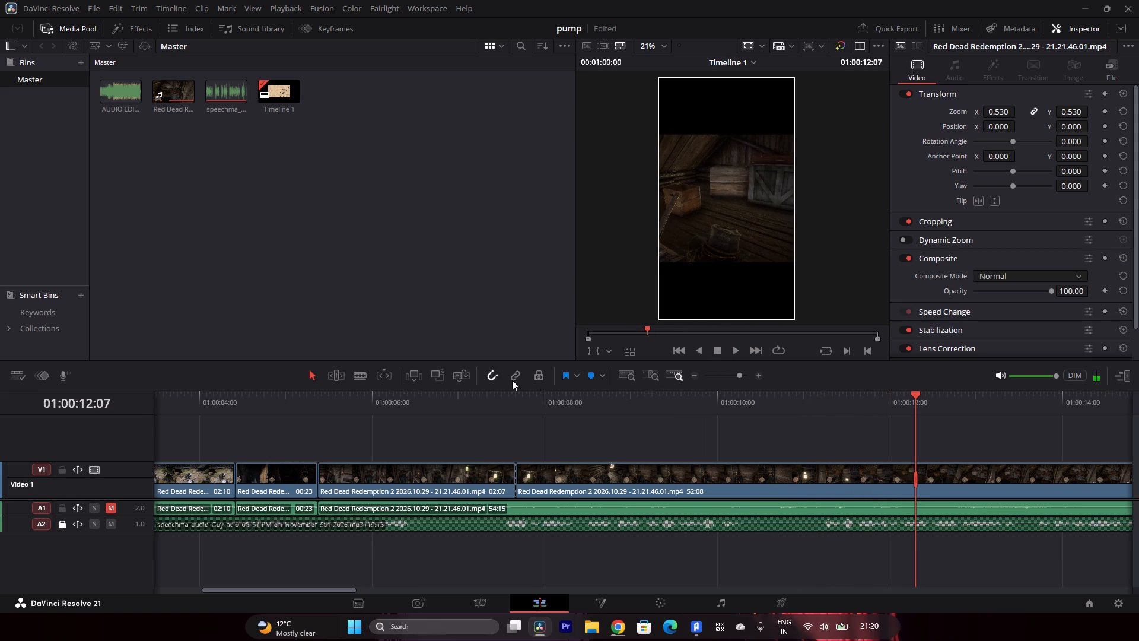
{"action": "left_click", "coordinate": [366, 376]}
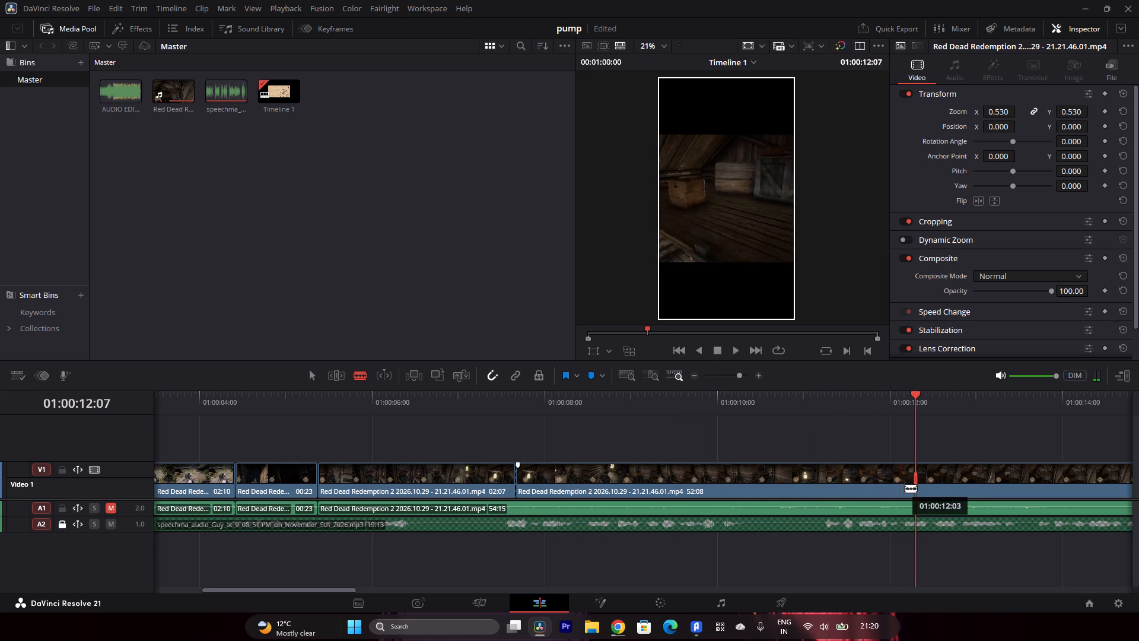
{"action": "left_click", "coordinate": [914, 488]}
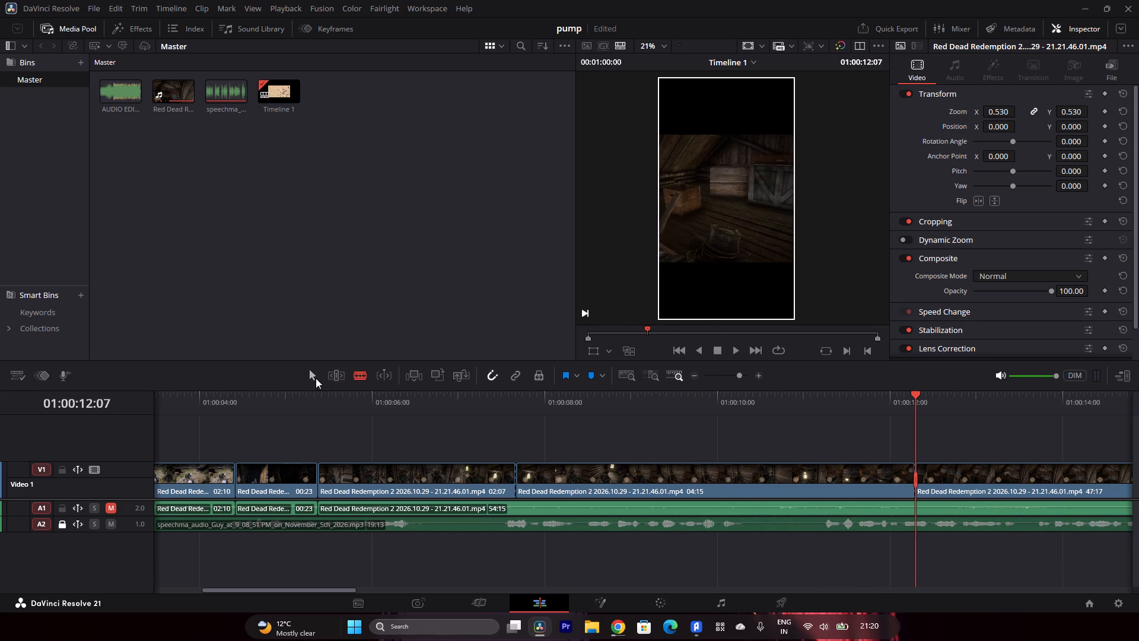
{"action": "left_click", "coordinate": [316, 377]}
Delete the 04:15 segment between 01:00:07:16 and 01:00:12:07 and close the gap on Video 1.
{"action": "left_click", "coordinate": [636, 474]}
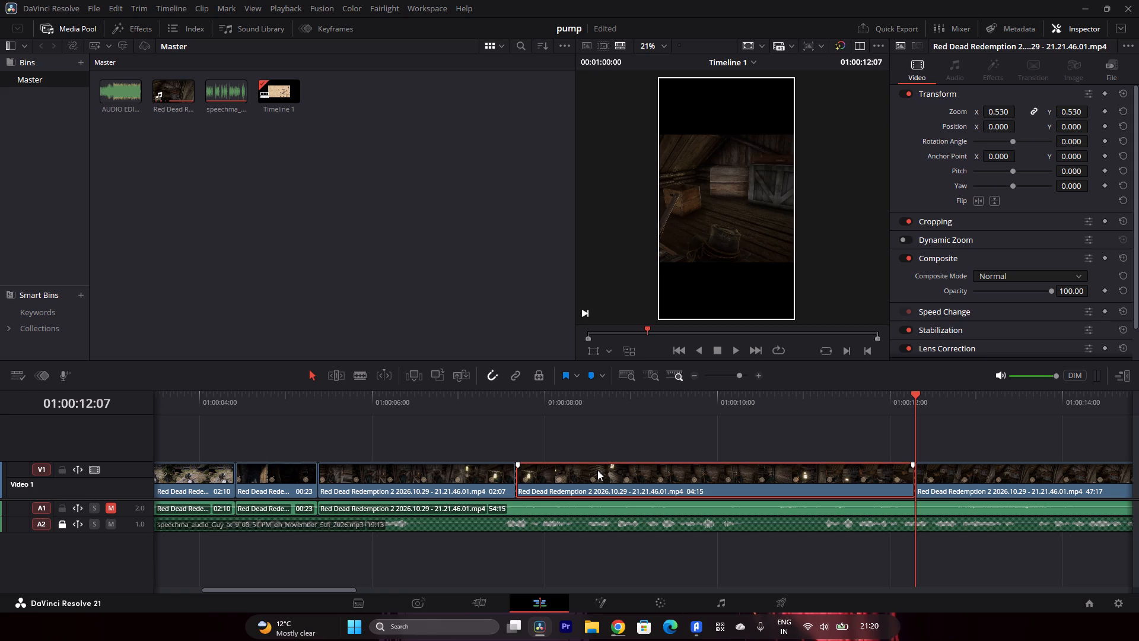
{"action": "left_click", "coordinate": [463, 396]}
{"action": "left_click", "coordinate": [733, 347]}
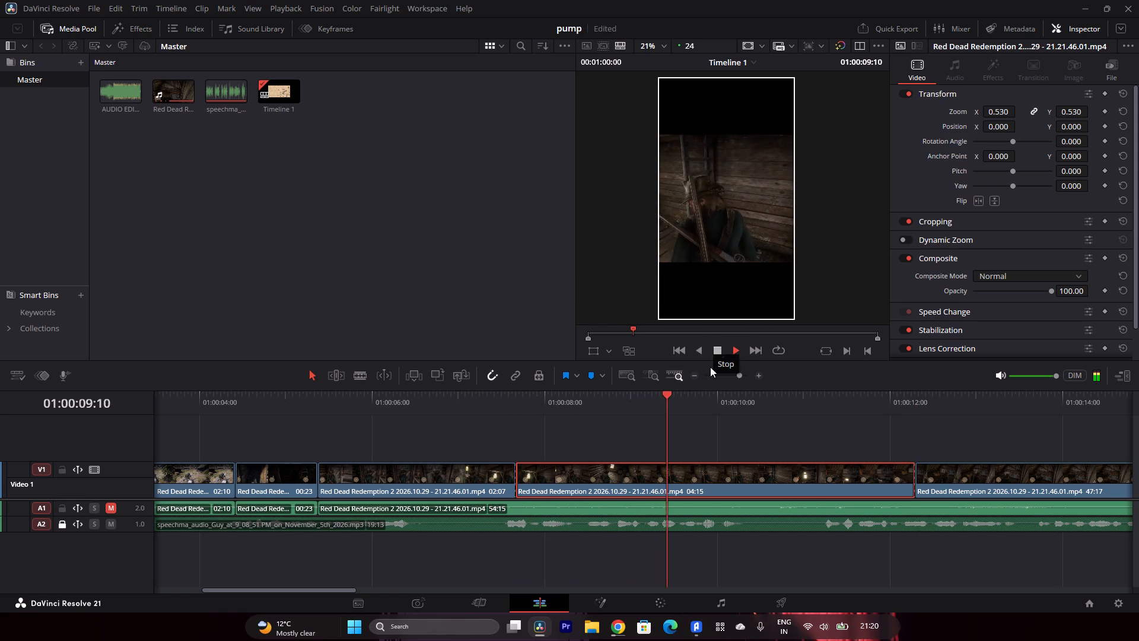
{"action": "key", "text": "BackSpace"}
{"action": "left_click", "coordinate": [675, 475]}
{"action": "key", "text": "BackSpace"}
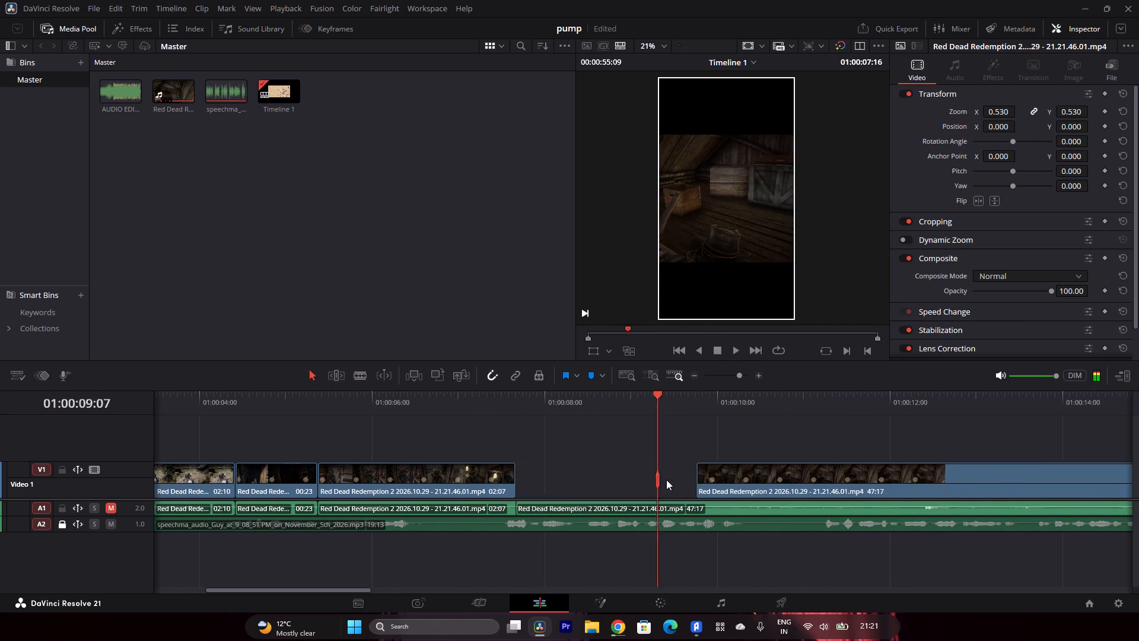
Play across the new join and split the following Video 1 clip to leave a 00:22 segment starting at 01:00:07:16.
{"action": "left_click", "coordinate": [445, 396]}
{"action": "key", "text": "space"}
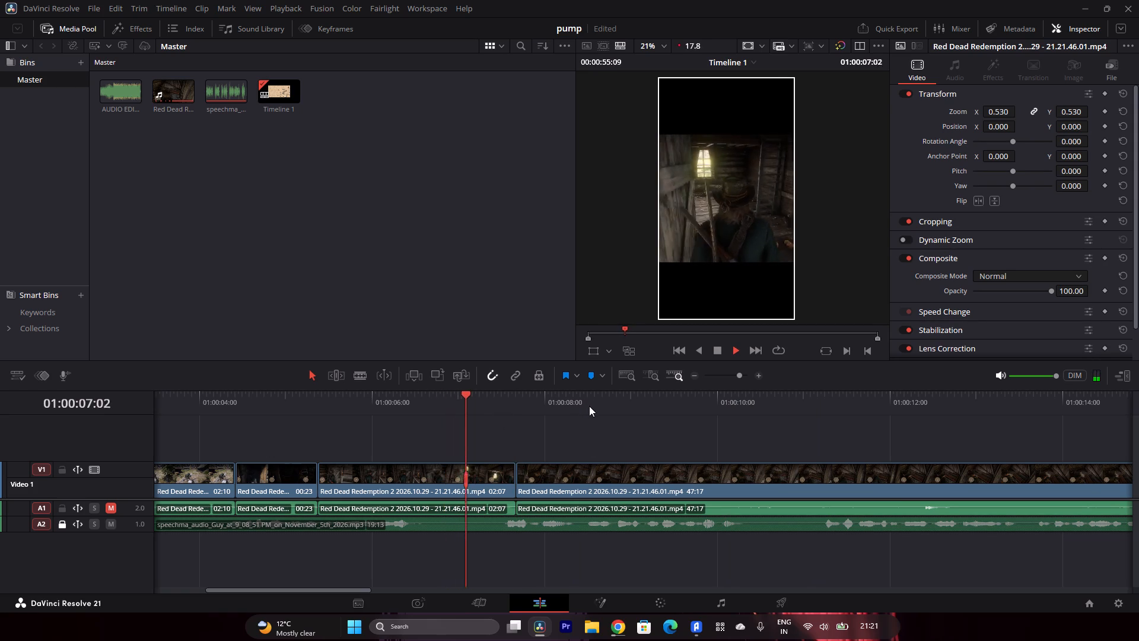
{"action": "left_click_drag", "start_coordinate": [456, 390], "coordinate": [407, 409]}
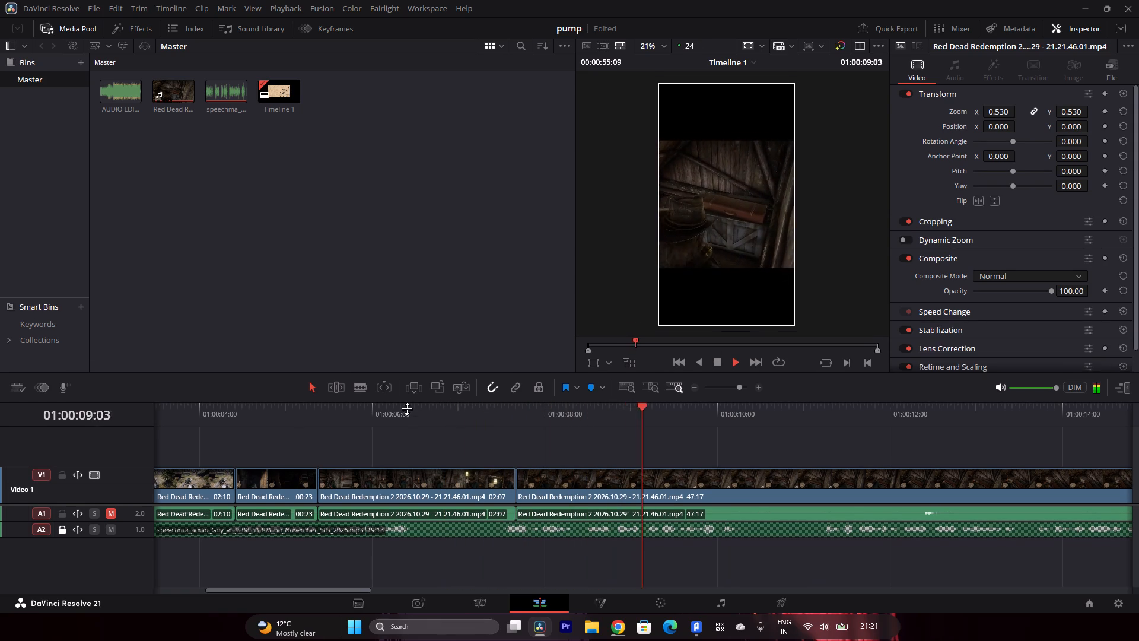
{"action": "left_click_drag", "start_coordinate": [407, 409], "coordinate": [407, 410]}
{"action": "left_click", "coordinate": [424, 404]}
{"action": "left_click_drag", "start_coordinate": [422, 414], "coordinate": [335, 415]}
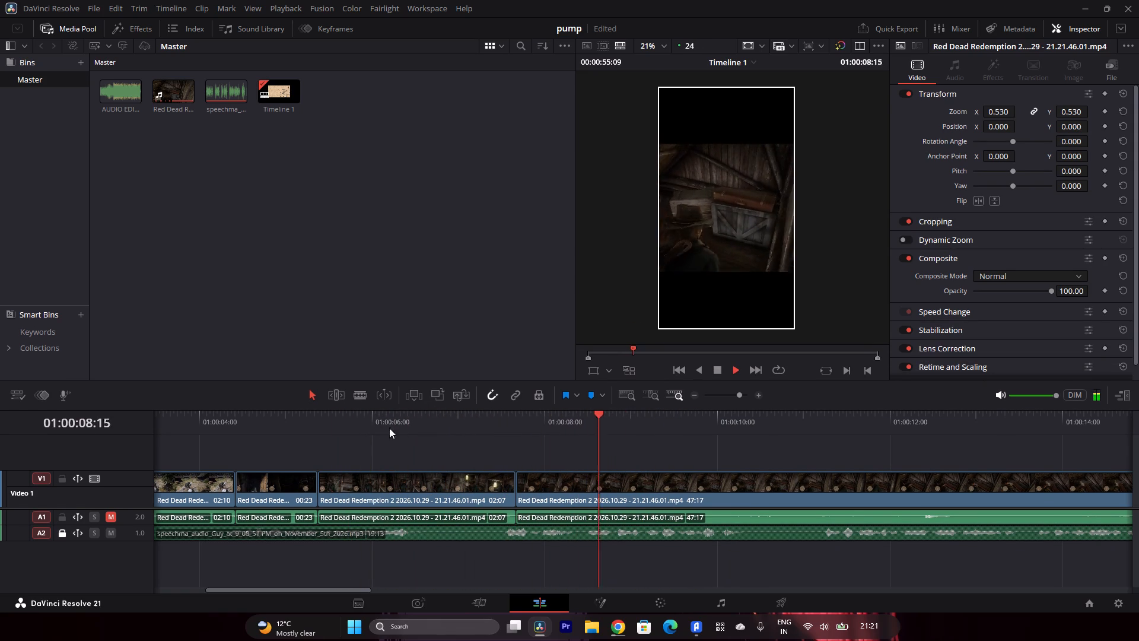
{"action": "left_click", "coordinate": [721, 372]}
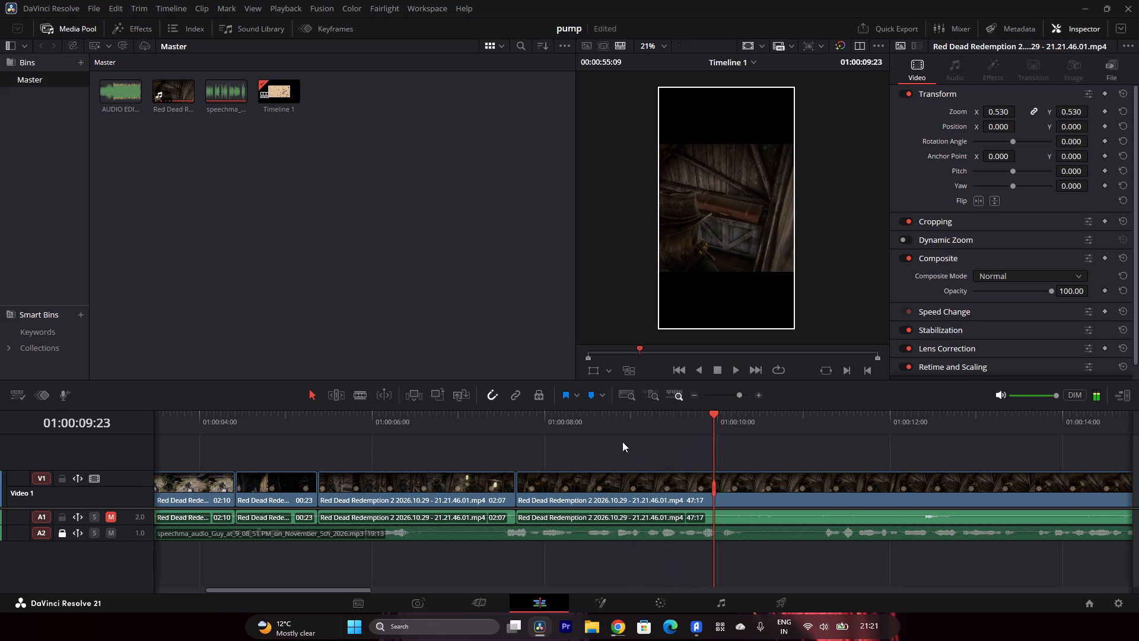
{"action": "left_click", "coordinate": [568, 424]}
{"action": "key", "text": "space"}
{"action": "key", "text": "space"}
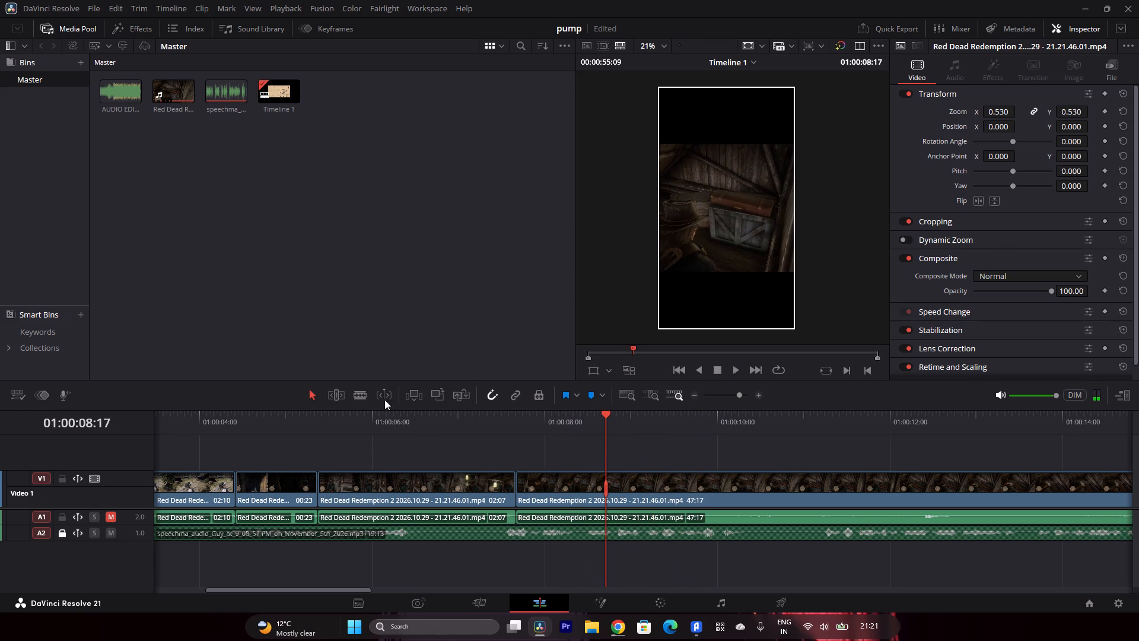
{"action": "left_click", "coordinate": [359, 398]}
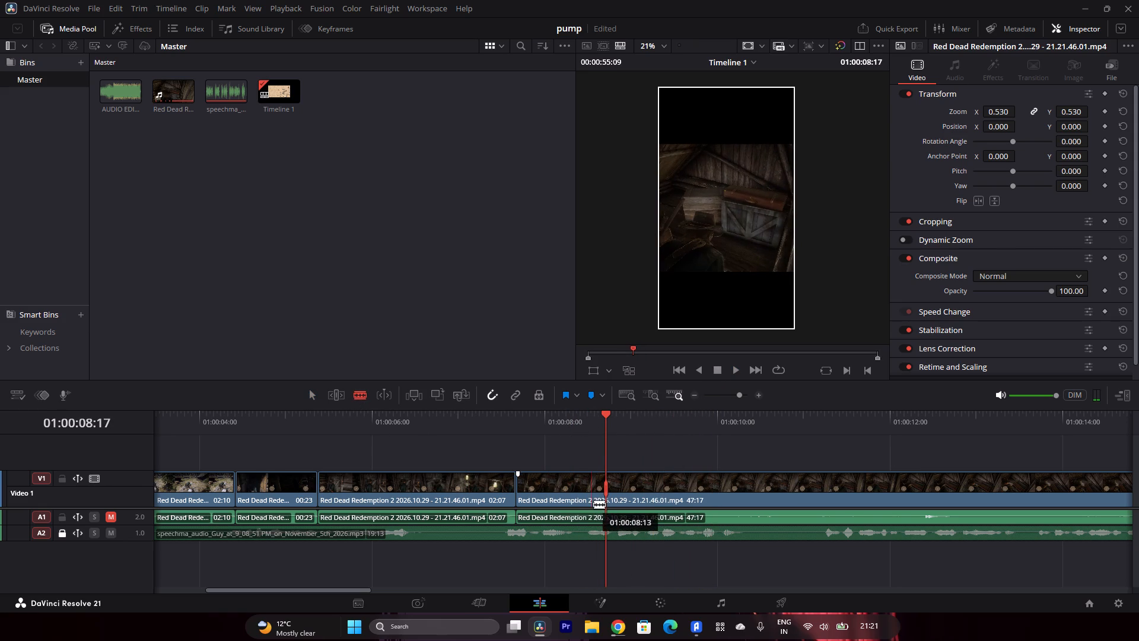
{"action": "left_click", "coordinate": [597, 506]}
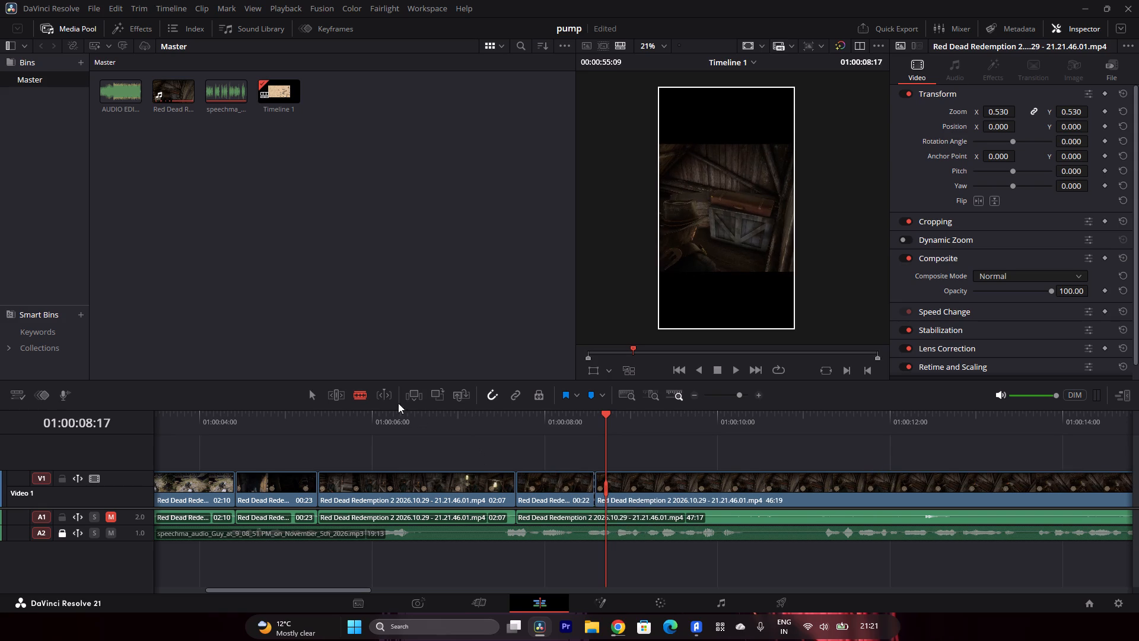
Play back the new 00:22 segment against the voiceover and return to the selection tool.
{"action": "left_click", "coordinate": [543, 418]}
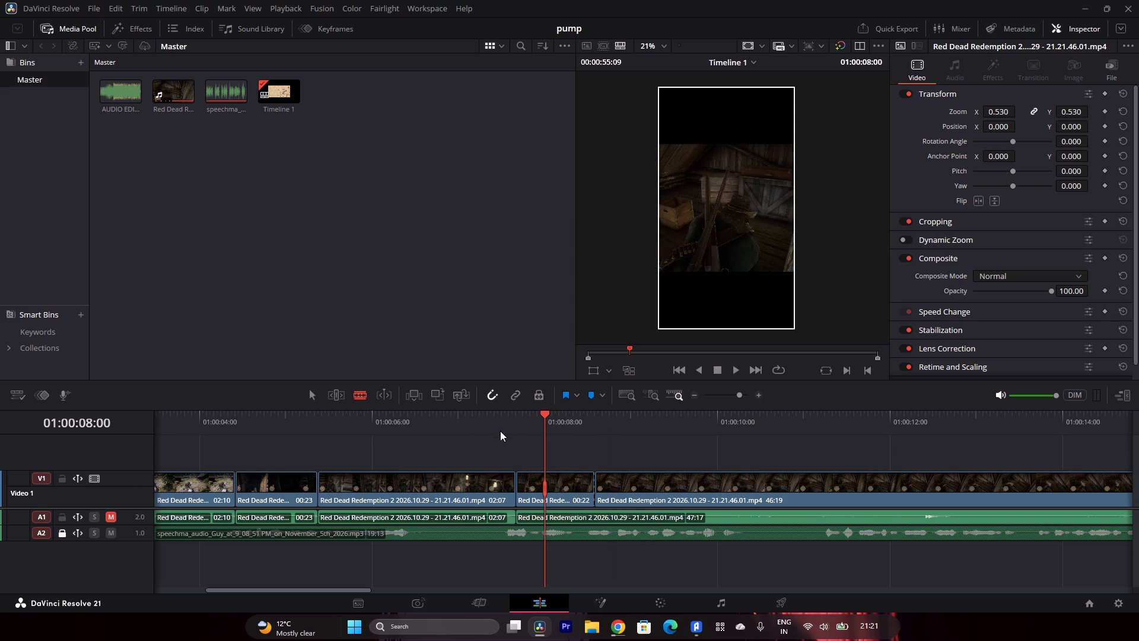
{"action": "left_click_drag", "start_coordinate": [534, 416], "coordinate": [513, 417]}
{"action": "key", "text": "space"}
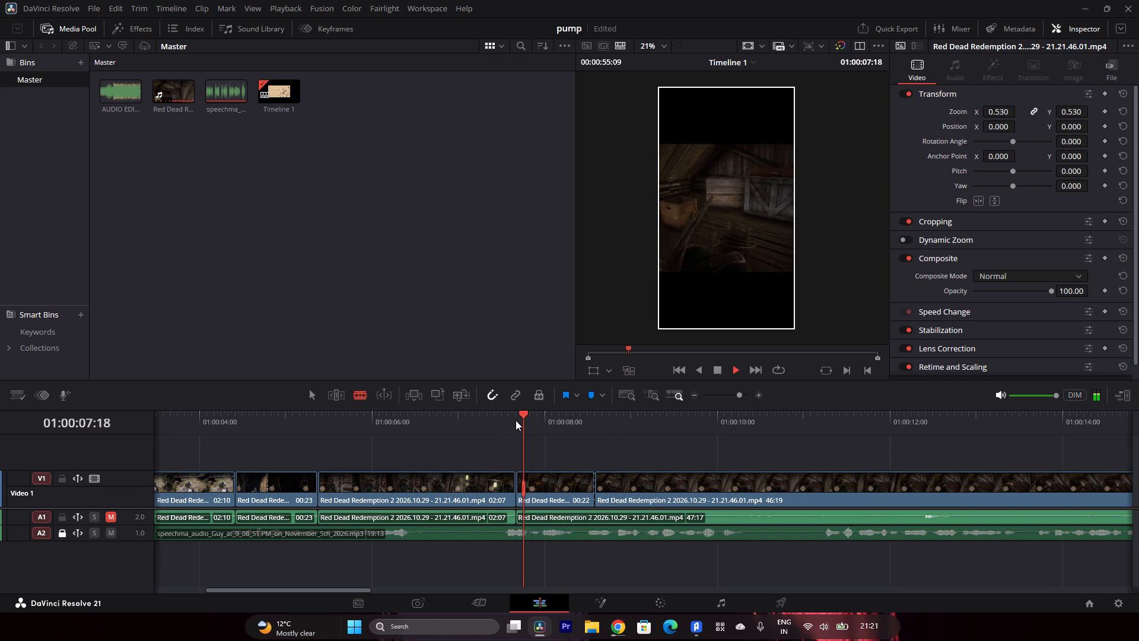
{"action": "key", "text": "space"}
{"action": "key", "text": "space"}
{"action": "key", "text": "space"}
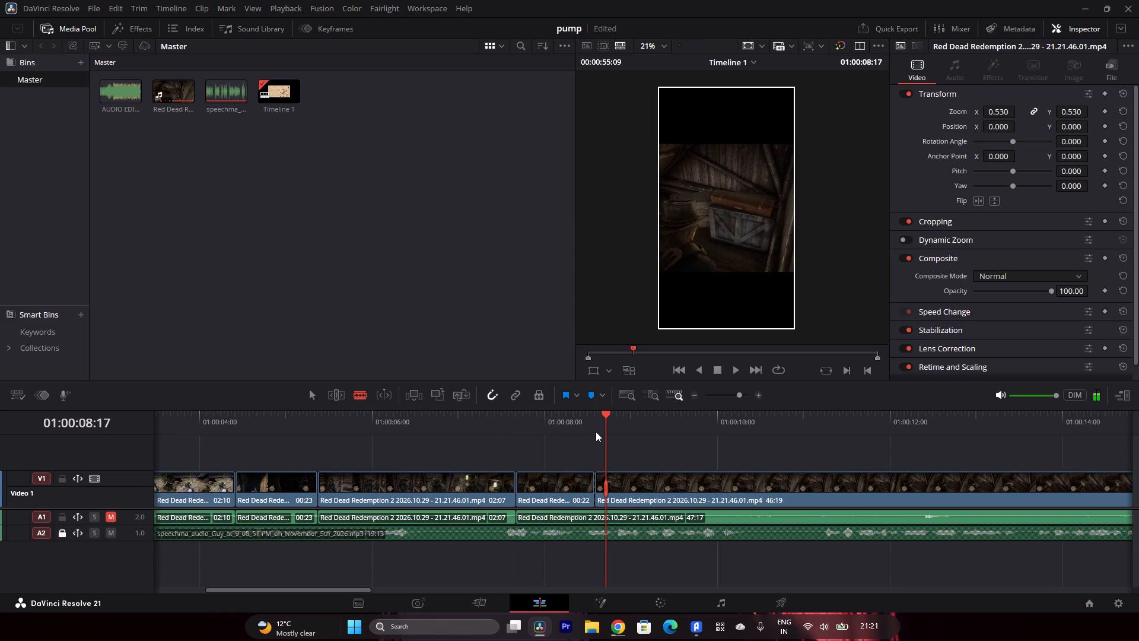
{"action": "left_click", "coordinate": [318, 394]}
Play on through the chest footage and split the Video 1 clip at 01:00:15:15.
{"action": "left_click", "coordinate": [644, 426]}
{"action": "left_click", "coordinate": [689, 424]}
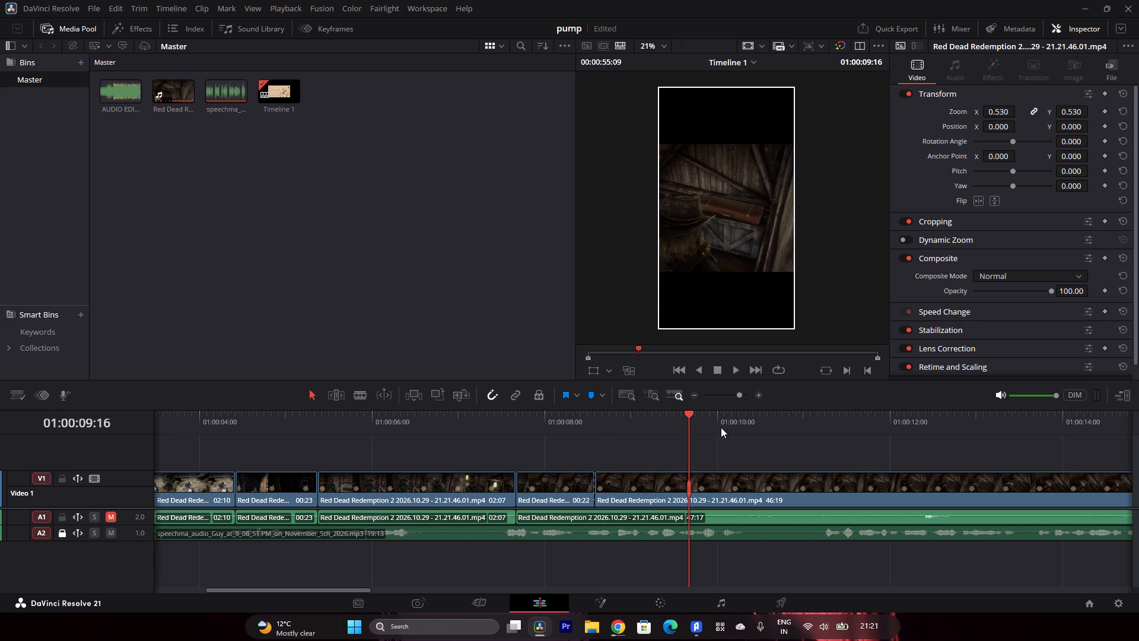
{"action": "left_click", "coordinate": [765, 427]}
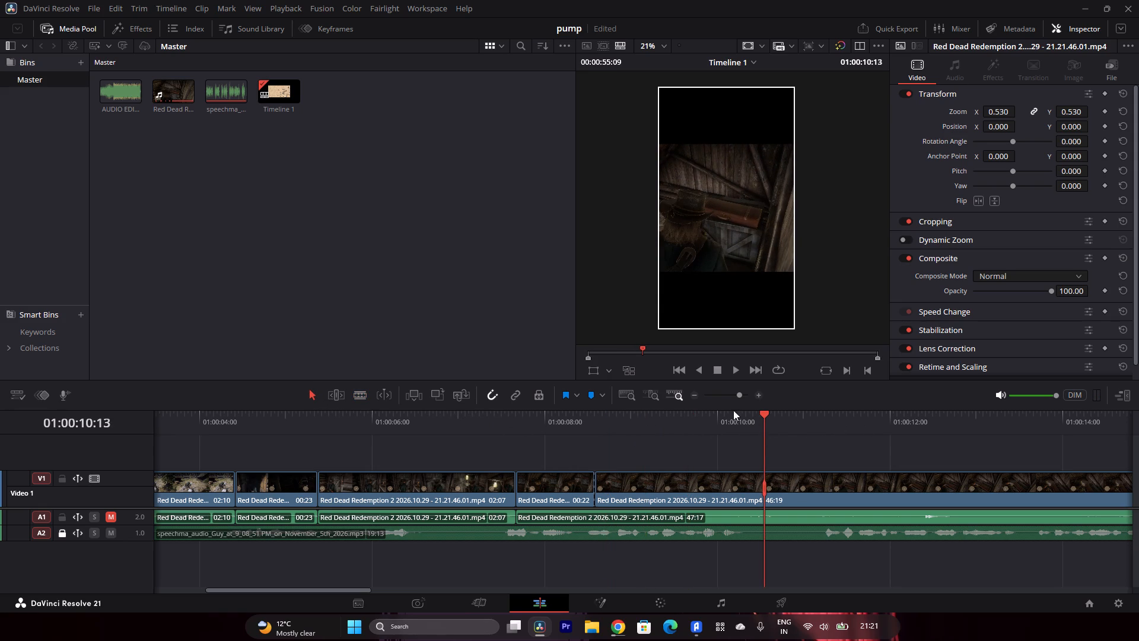
{"action": "left_click_drag", "start_coordinate": [738, 395], "coordinate": [729, 396]}
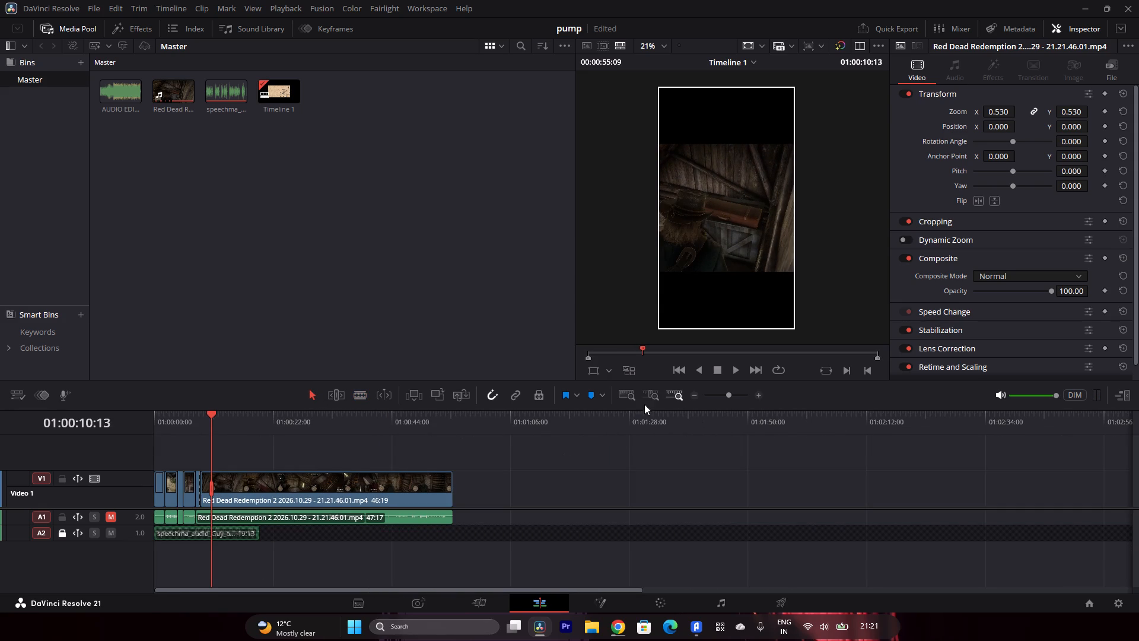
{"action": "key", "text": "space"}
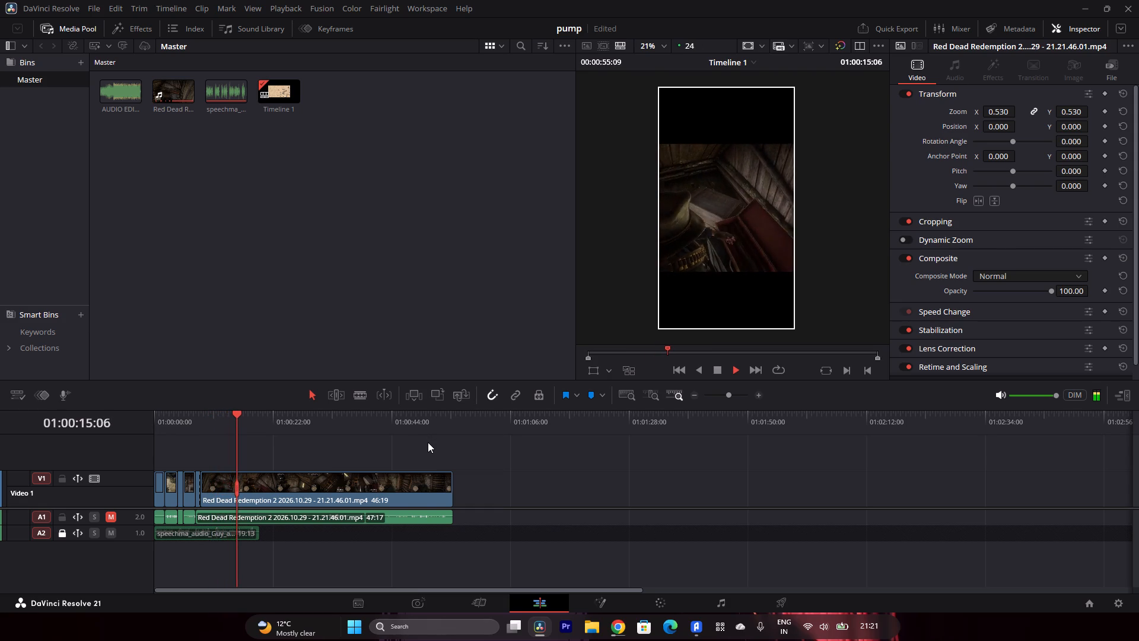
{"action": "key", "text": "space"}
{"action": "key", "text": "space"}
{"action": "key", "text": "space"}
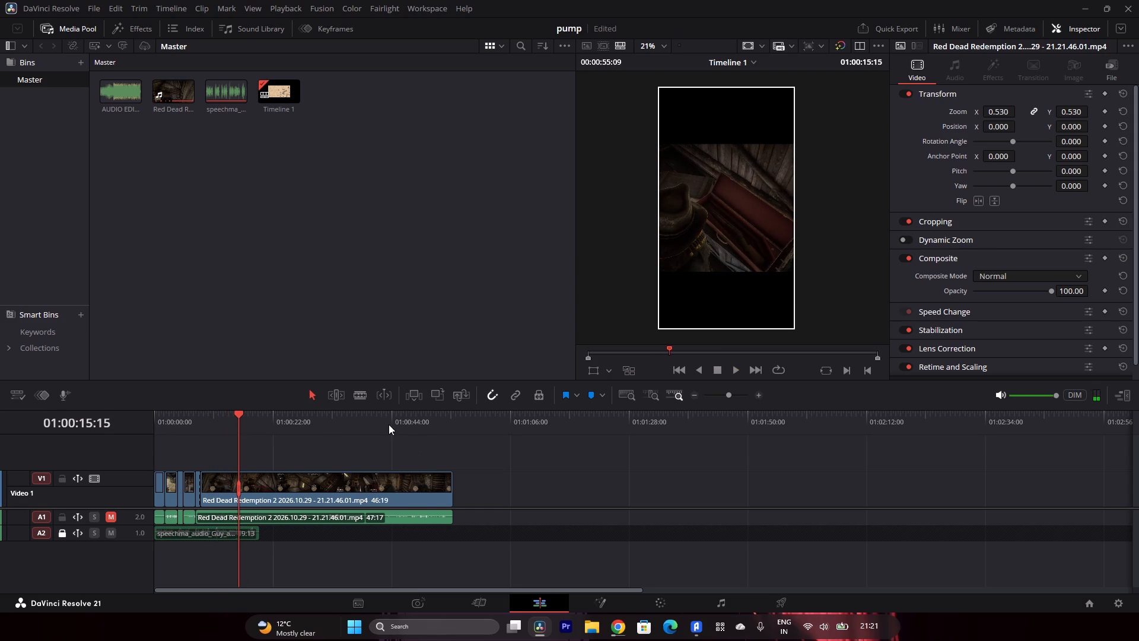
{"action": "left_click", "coordinate": [362, 394]}
{"action": "left_click", "coordinate": [239, 488]}
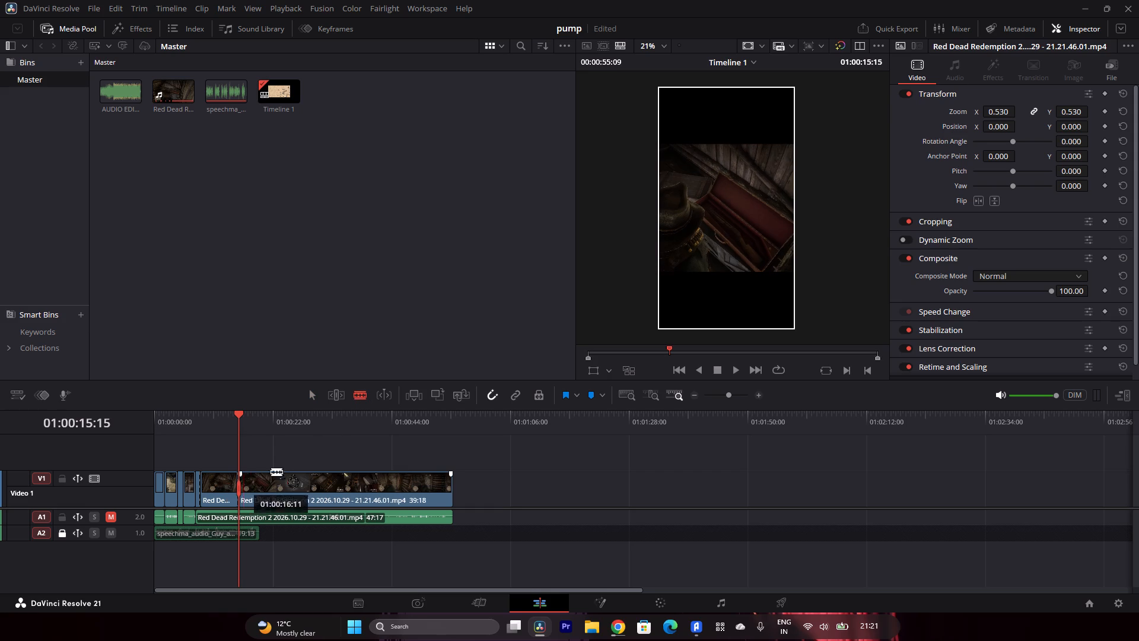
{"action": "left_click", "coordinate": [315, 399]}
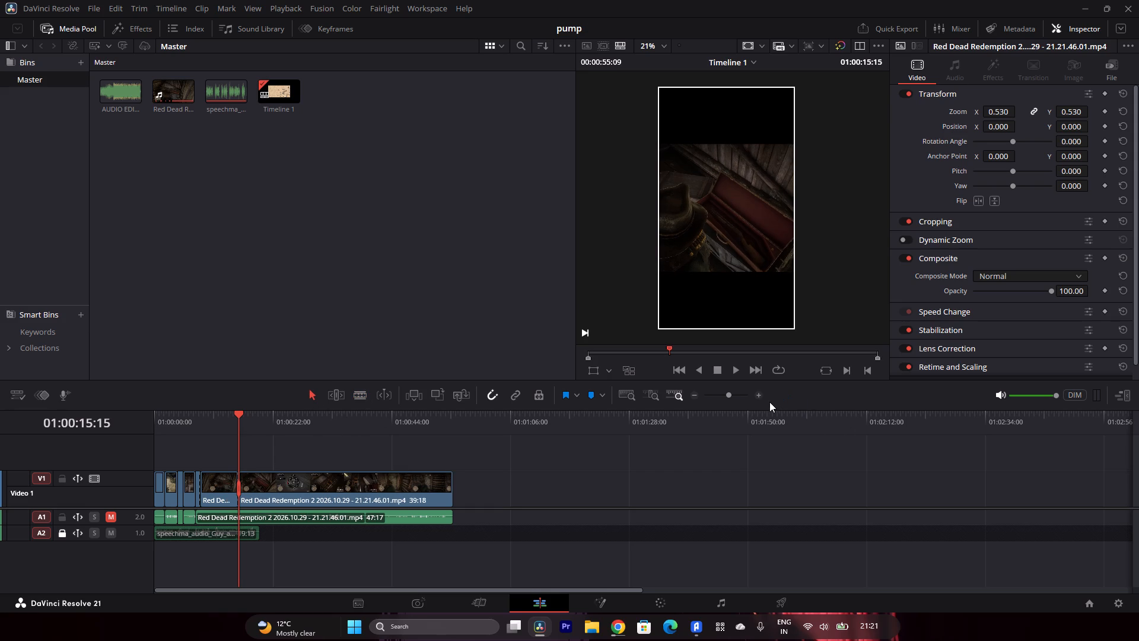
Review the 07:01 segment ending at 01:00:15:15, delete it, and close the gap on Video 1.
{"action": "triple_click", "coordinate": [761, 397]}
{"action": "left_click", "coordinate": [761, 397]}
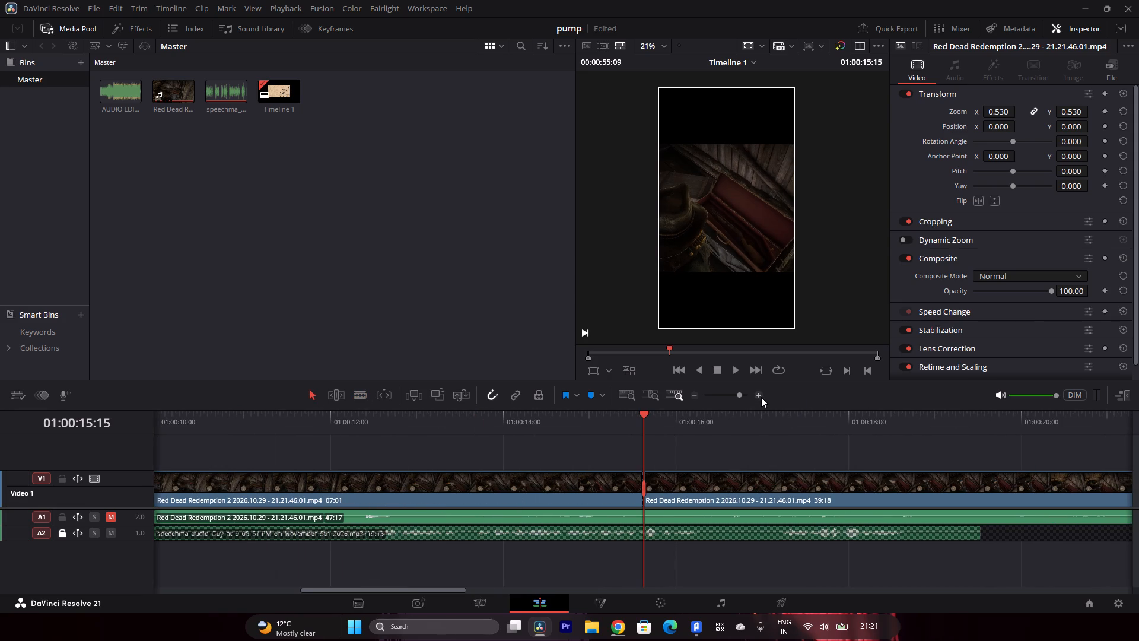
{"action": "left_click", "coordinate": [457, 424]}
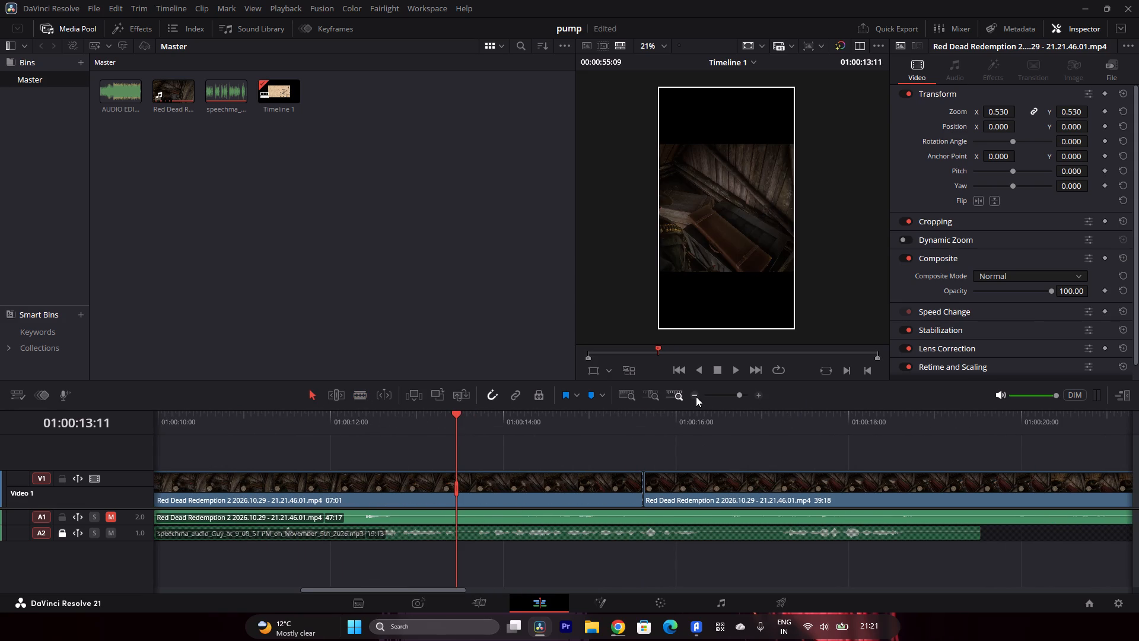
{"action": "left_click", "coordinate": [693, 397]}
{"action": "left_click", "coordinate": [298, 419]}
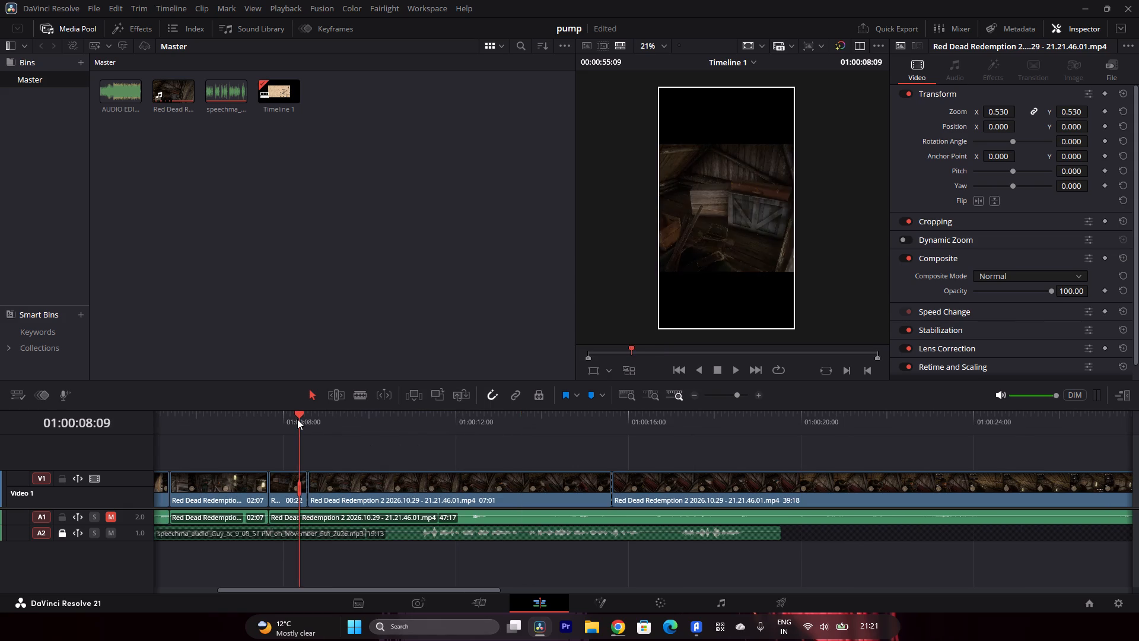
{"action": "key", "text": "space"}
{"action": "key", "text": "space"}
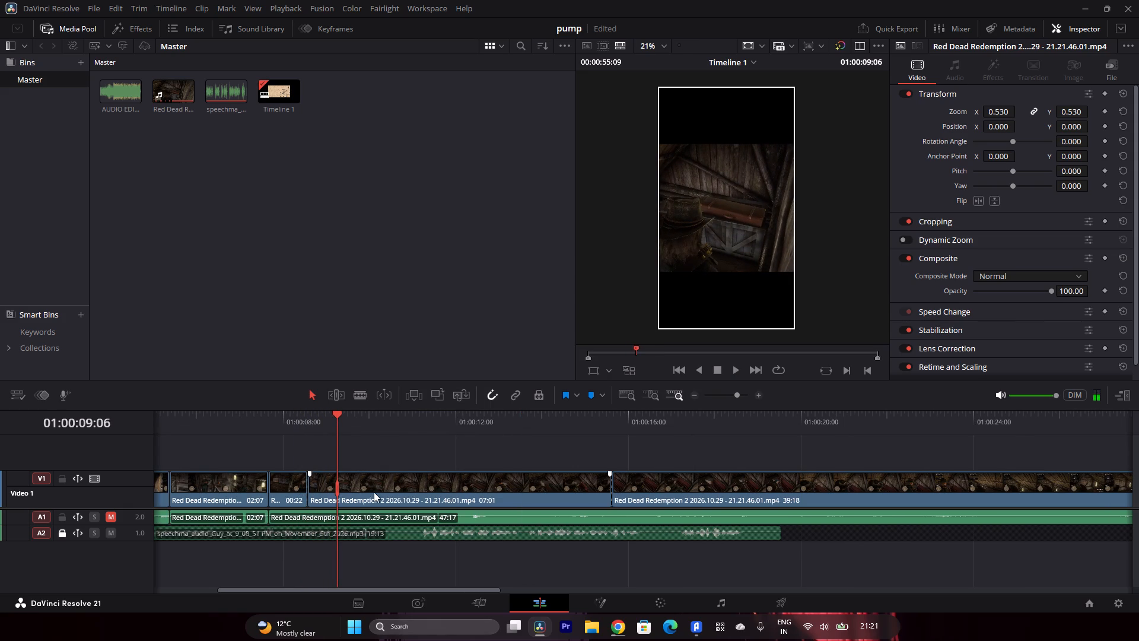
{"action": "left_click", "coordinate": [376, 487]}
{"action": "left_click", "coordinate": [376, 487]}
{"action": "key", "text": "BackSpace"}
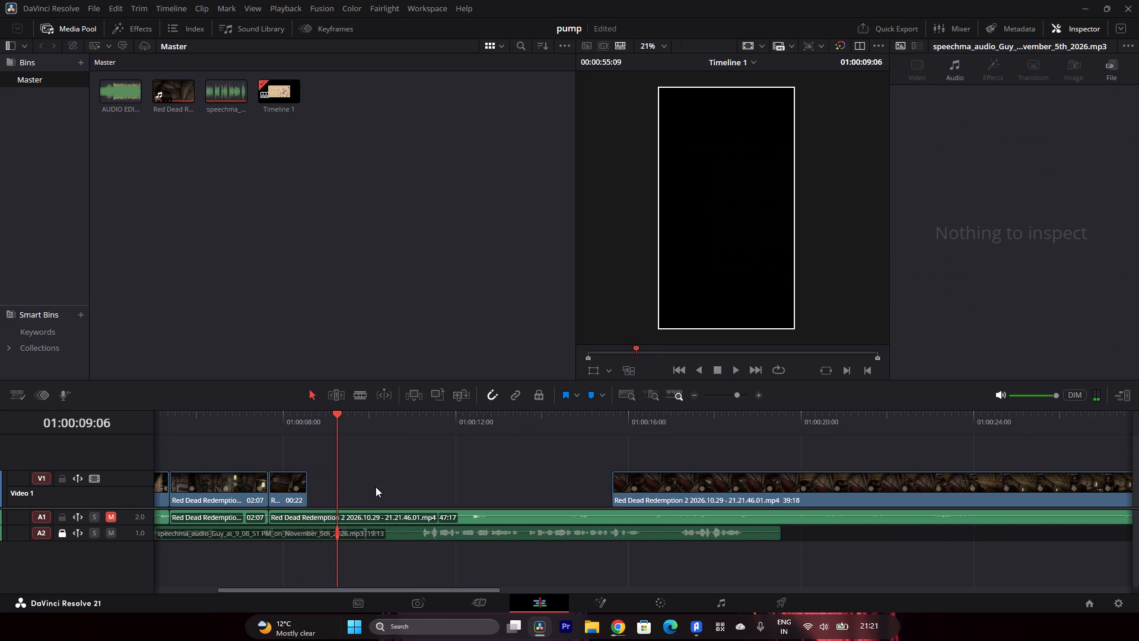
{"action": "left_click", "coordinate": [376, 487]}
{"action": "key", "text": "BackSpace"}
Play across the new join and split the following Video 1 clip at 01:00:10:08, leaving a 01:18 segment.
{"action": "left_click", "coordinate": [275, 421]}
{"action": "key", "text": "space"}
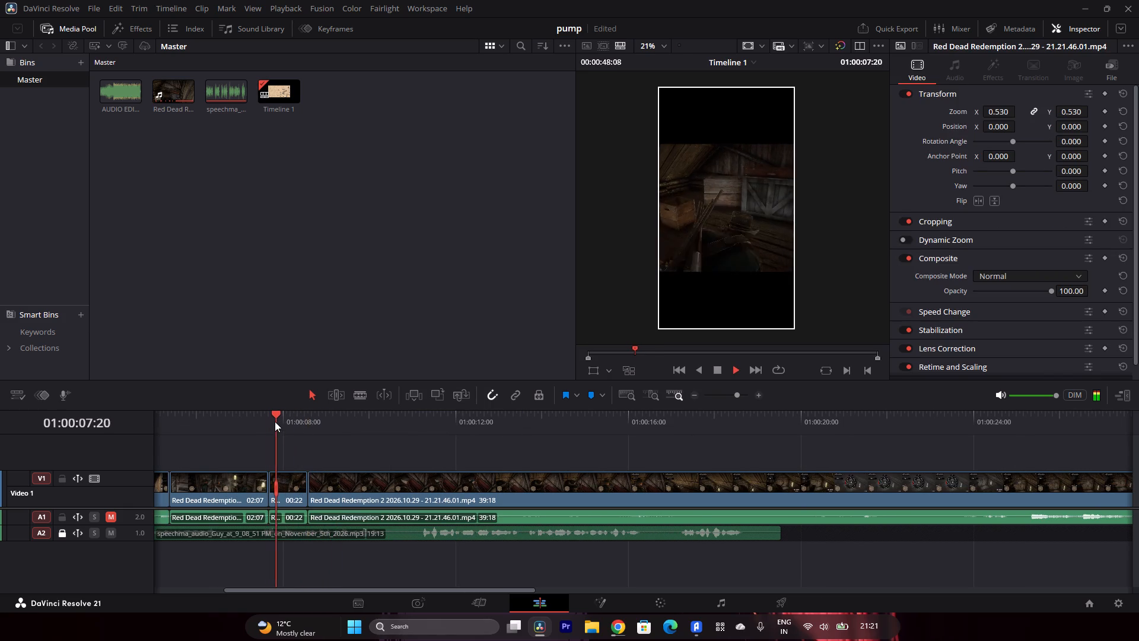
{"action": "left_click", "coordinate": [711, 370]}
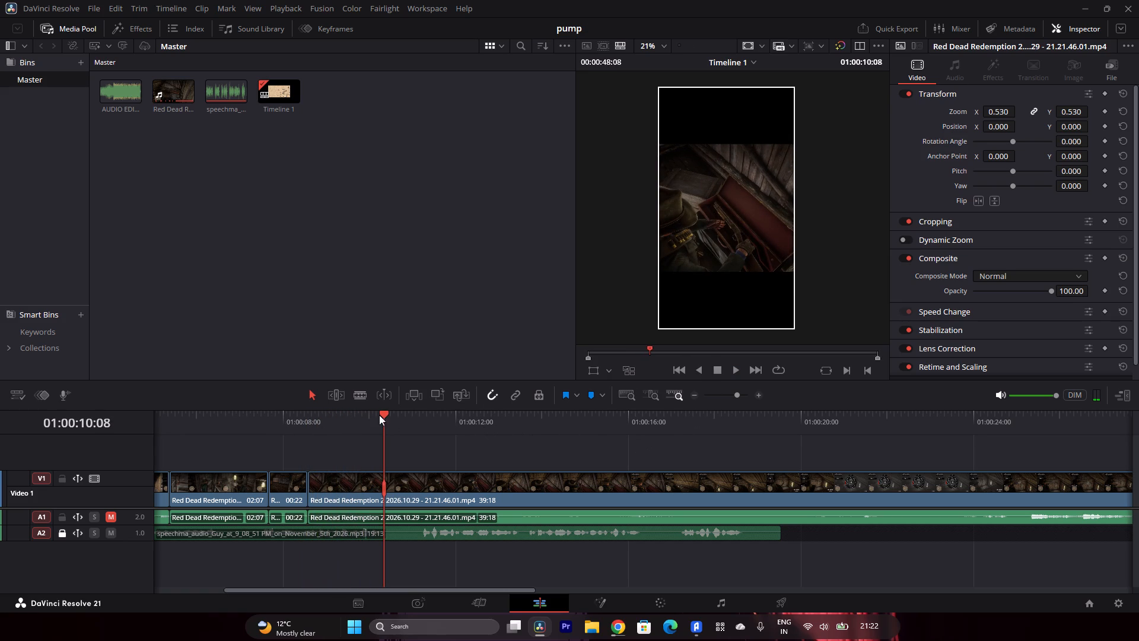
{"action": "left_click", "coordinate": [359, 394]}
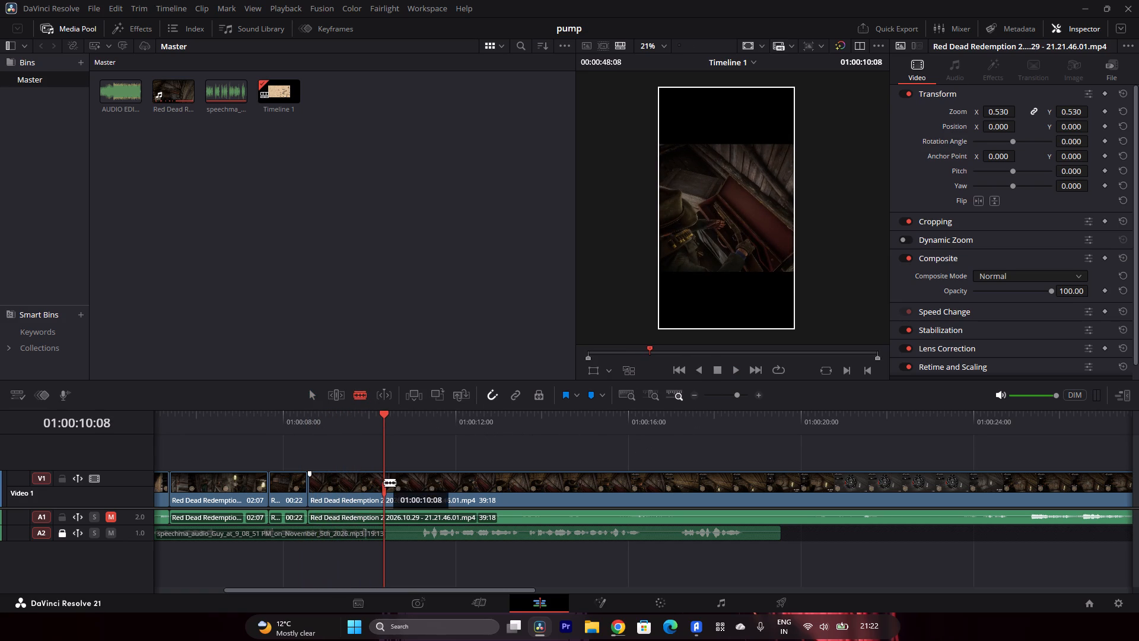
{"action": "left_click", "coordinate": [384, 484]}
{"action": "left_click", "coordinate": [312, 394]}
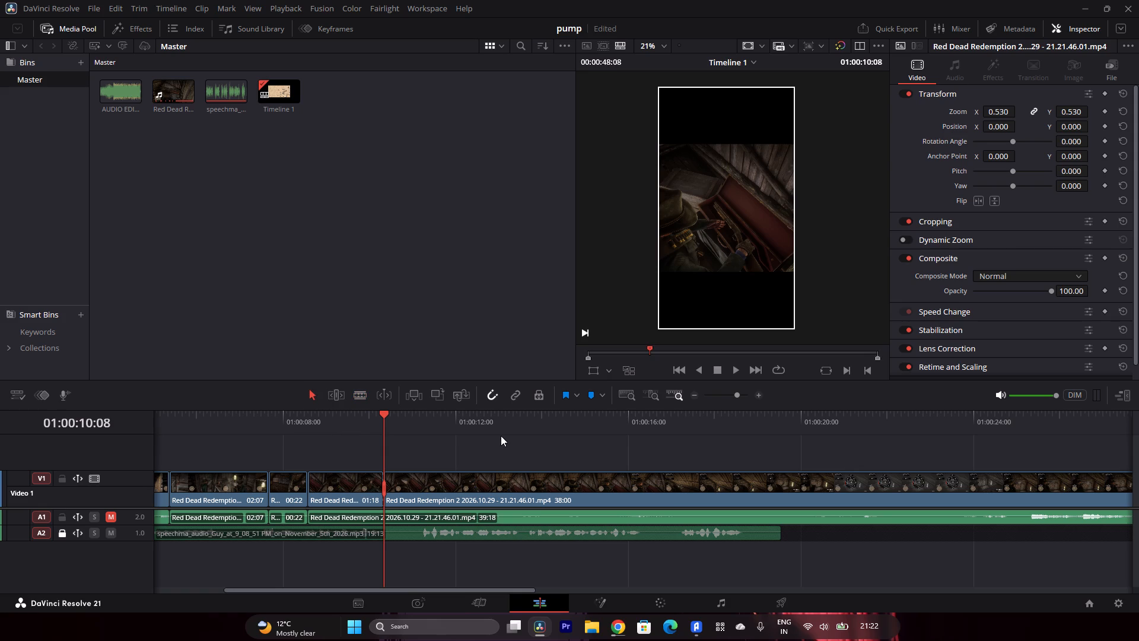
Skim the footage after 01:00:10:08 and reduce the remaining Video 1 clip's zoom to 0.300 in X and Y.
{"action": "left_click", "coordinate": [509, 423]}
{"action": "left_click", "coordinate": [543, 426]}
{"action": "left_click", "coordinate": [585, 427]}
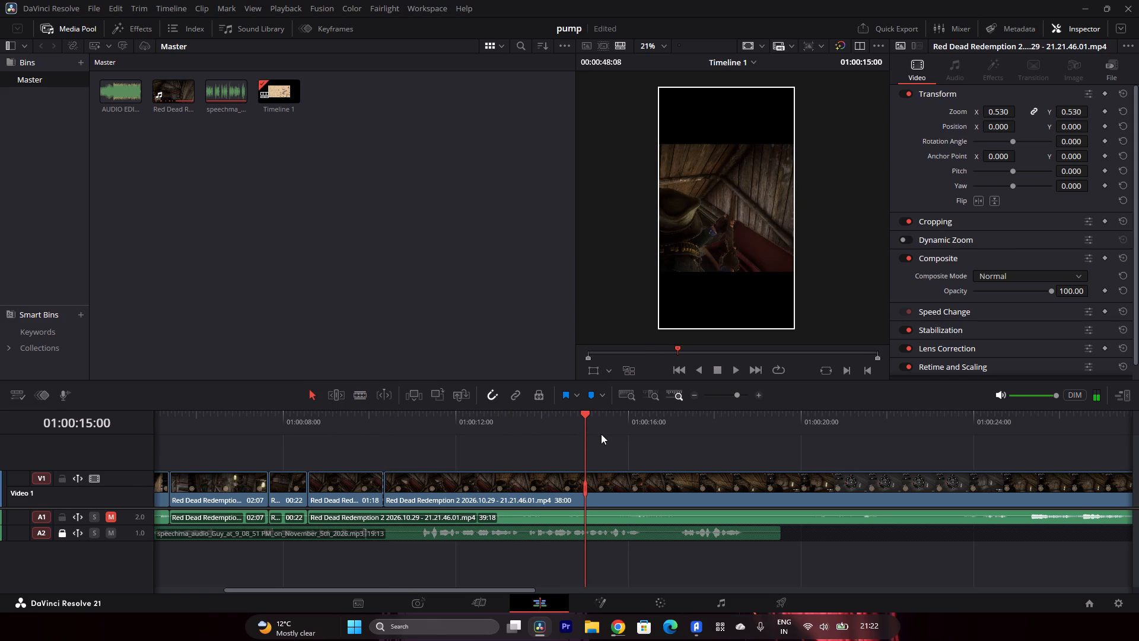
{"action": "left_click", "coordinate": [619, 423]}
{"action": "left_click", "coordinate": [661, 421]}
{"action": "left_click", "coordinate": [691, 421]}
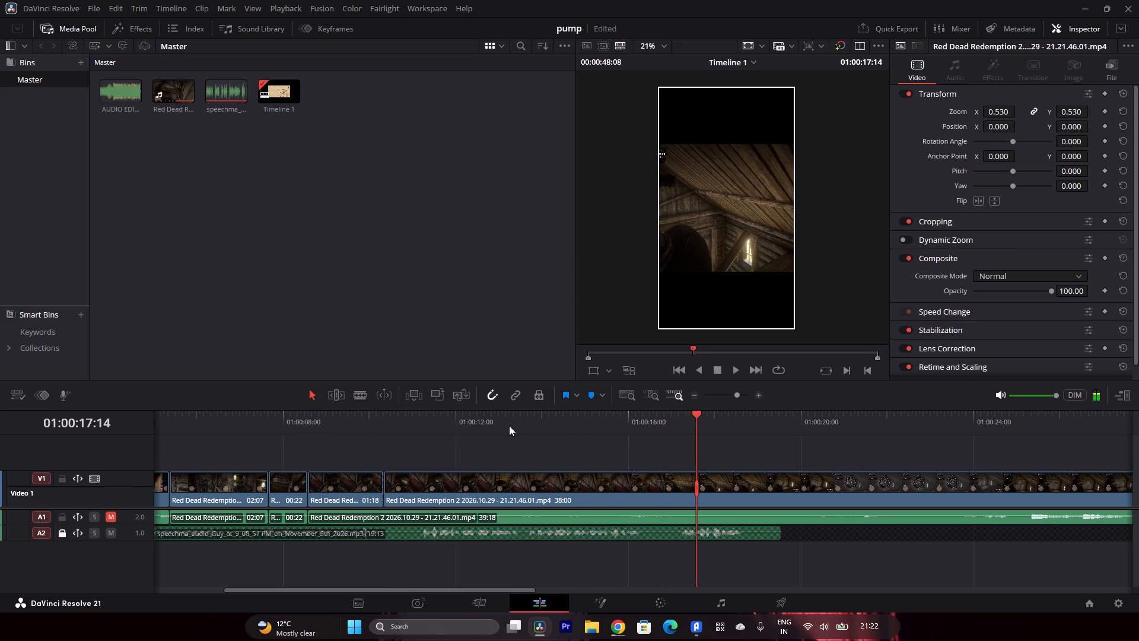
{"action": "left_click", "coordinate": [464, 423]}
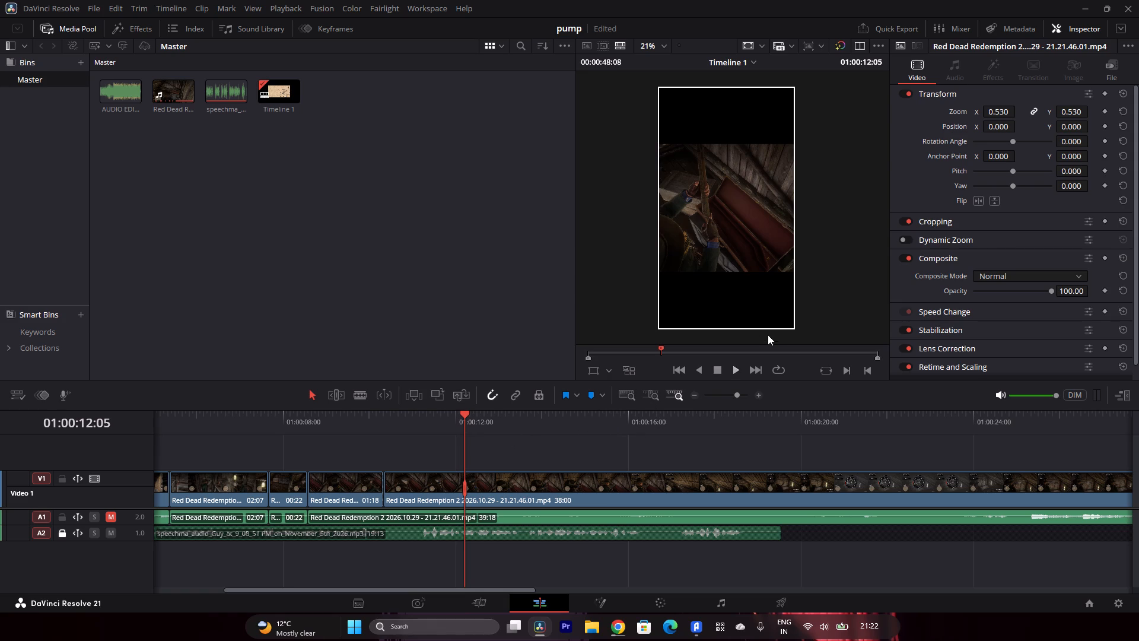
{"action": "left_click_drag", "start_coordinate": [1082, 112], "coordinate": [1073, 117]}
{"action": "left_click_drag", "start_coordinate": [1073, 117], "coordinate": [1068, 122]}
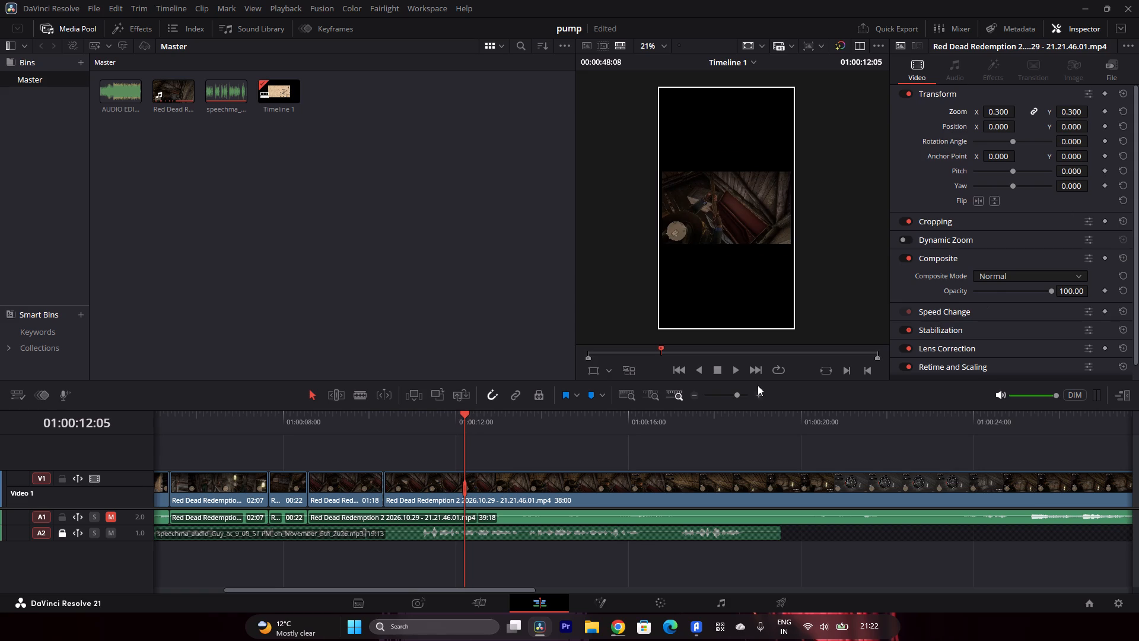
Play the scaled-down footage against the voiceover and split the Video 1 clip at 01:00:15:21.
{"action": "left_click_drag", "start_coordinate": [432, 417], "coordinate": [392, 430]}
{"action": "left_click", "coordinate": [737, 373]}
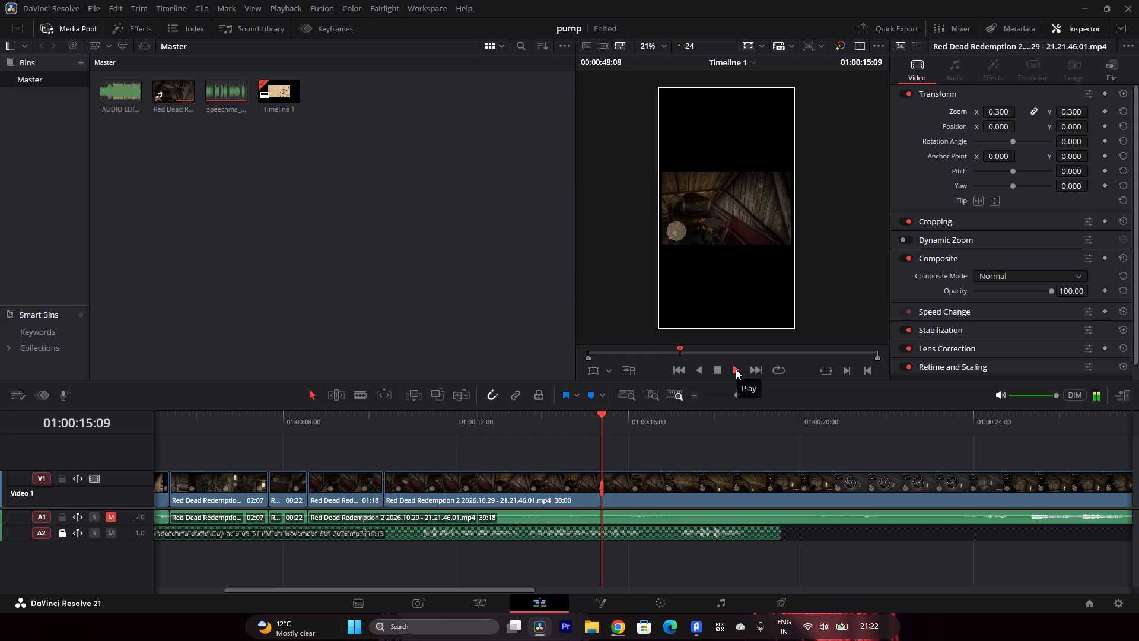
{"action": "left_click", "coordinate": [702, 372]}
{"action": "left_click", "coordinate": [715, 367]}
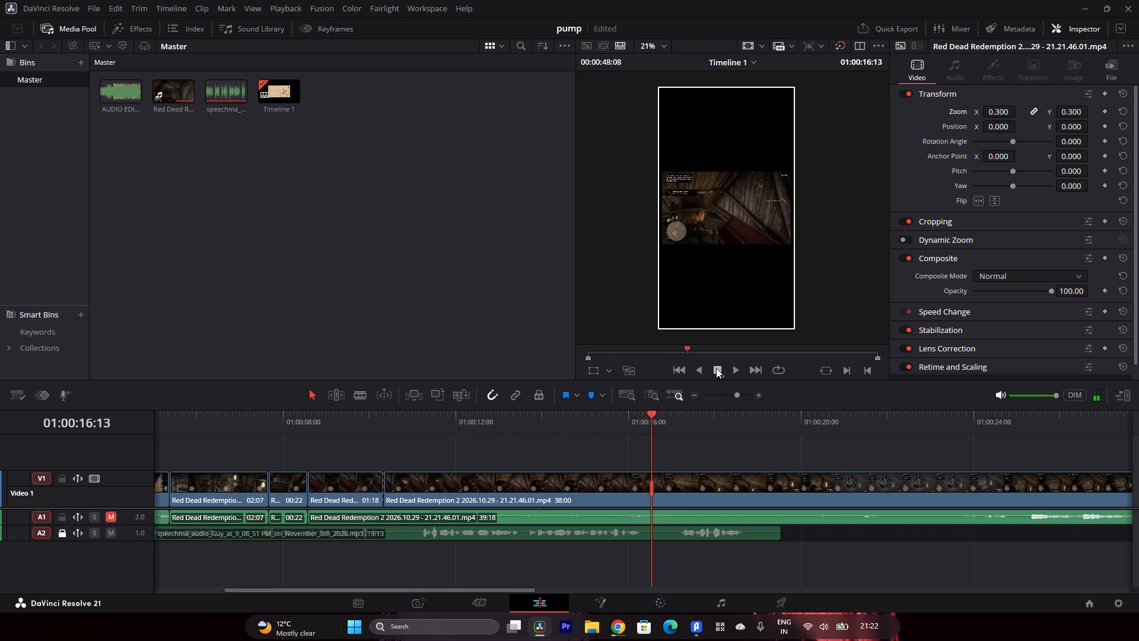
{"action": "left_click", "coordinate": [623, 415]}
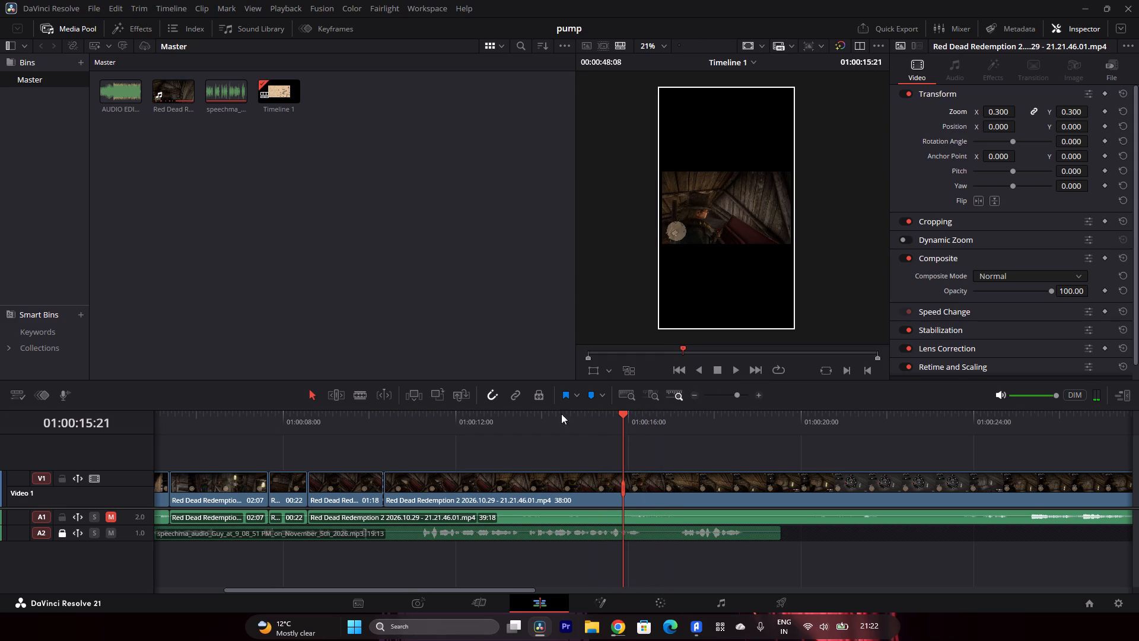
{"action": "left_click", "coordinate": [364, 393]}
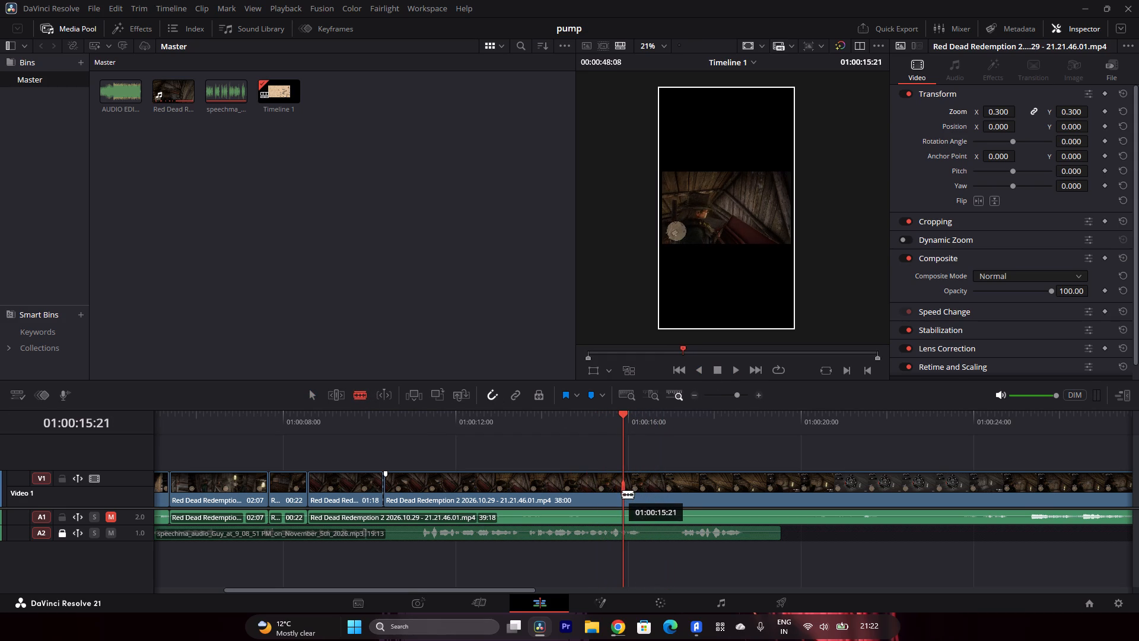
{"action": "left_click", "coordinate": [622, 494]}
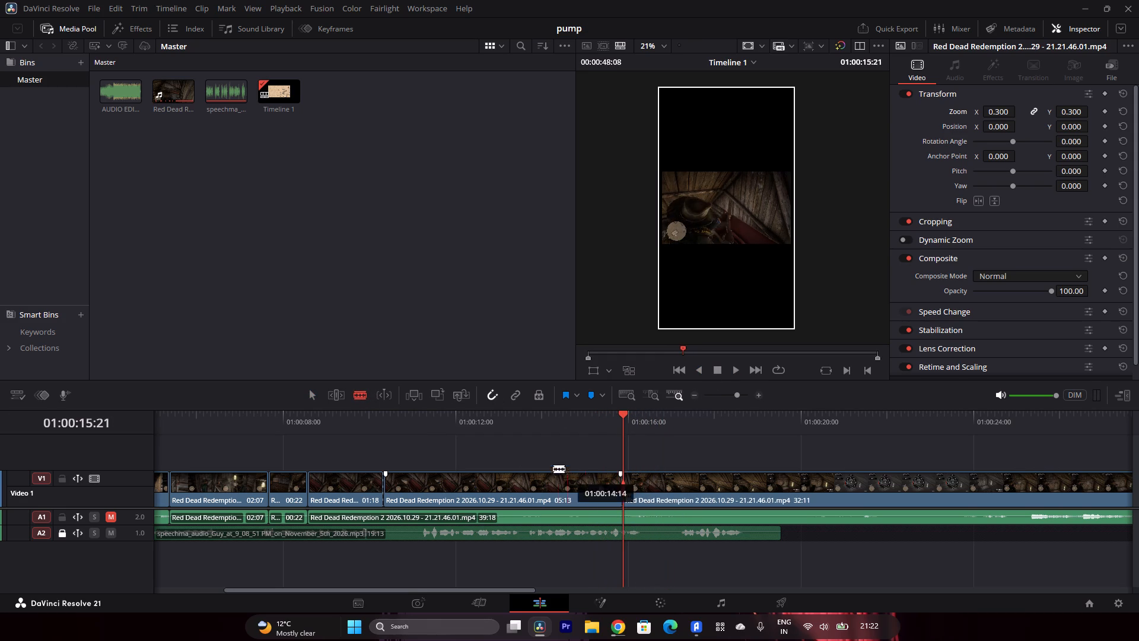
{"action": "left_click", "coordinate": [315, 398]}
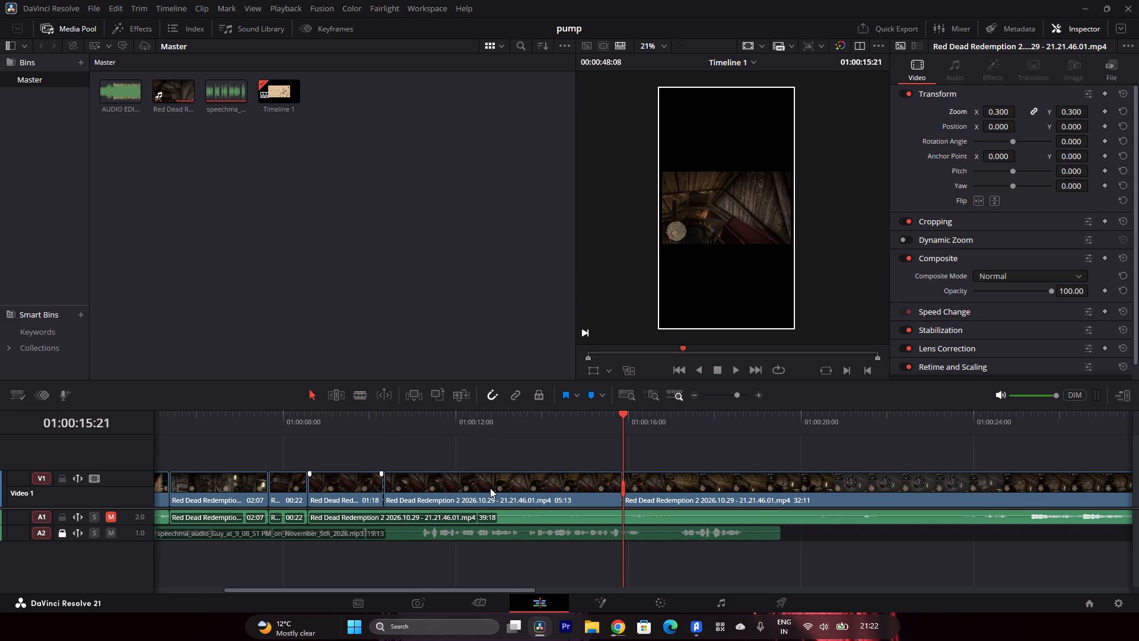
Delete the 05:13 segment between 01:00:10:08 and 01:00:15:21 and close the gap on Video 1.
{"action": "left_click", "coordinate": [490, 488]}
{"action": "key", "text": "BackSpace"}
{"action": "left_click", "coordinate": [482, 494]}
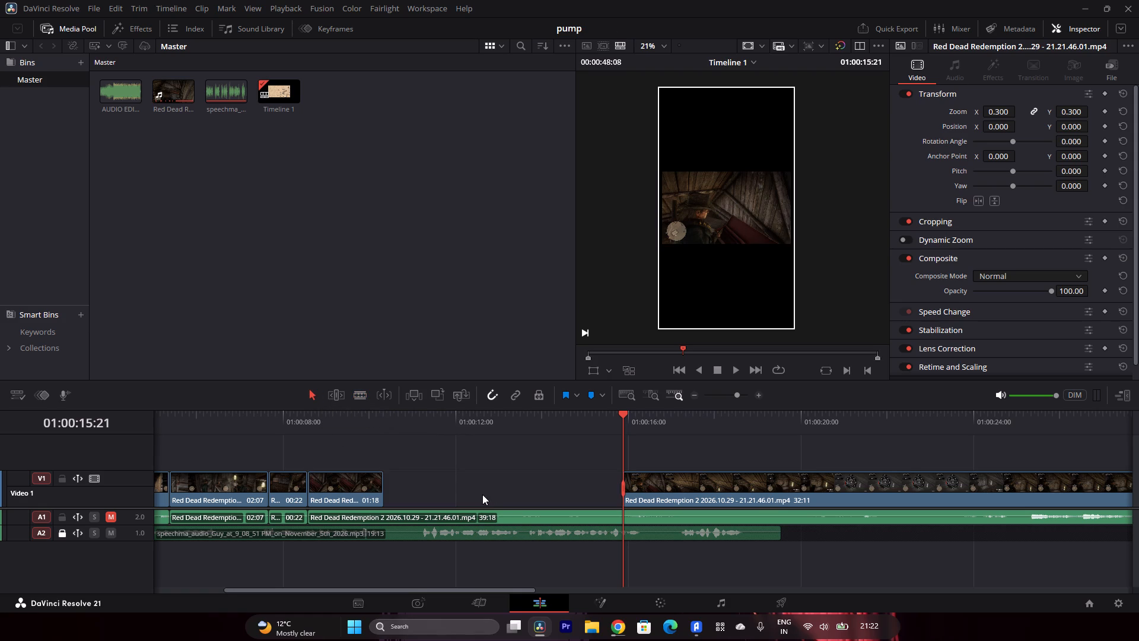
{"action": "key", "text": "BackSpace"}
Close the empty gap on Video 1 between 01:00:10:08 and 01:00:15:21.
{"action": "left_click", "coordinate": [462, 485]}
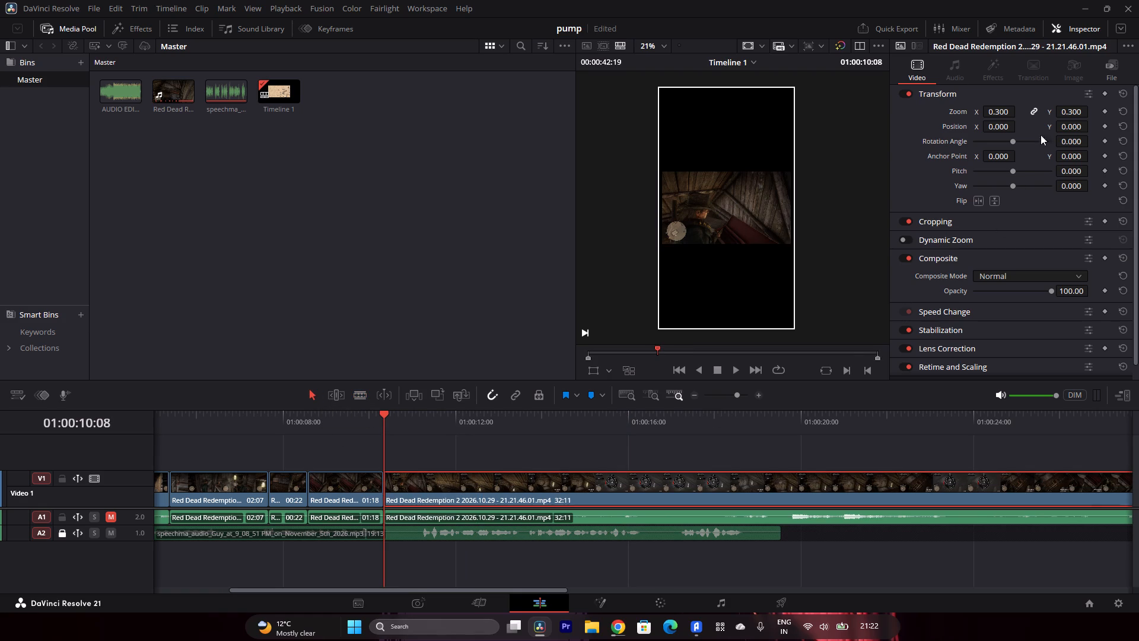
Set the zoom of the Video 1 clip after 01:00:10:08 to 0.530 in X and Y, and play across the join.
{"action": "left_click_drag", "start_coordinate": [1061, 110], "coordinate": [1085, 123]}
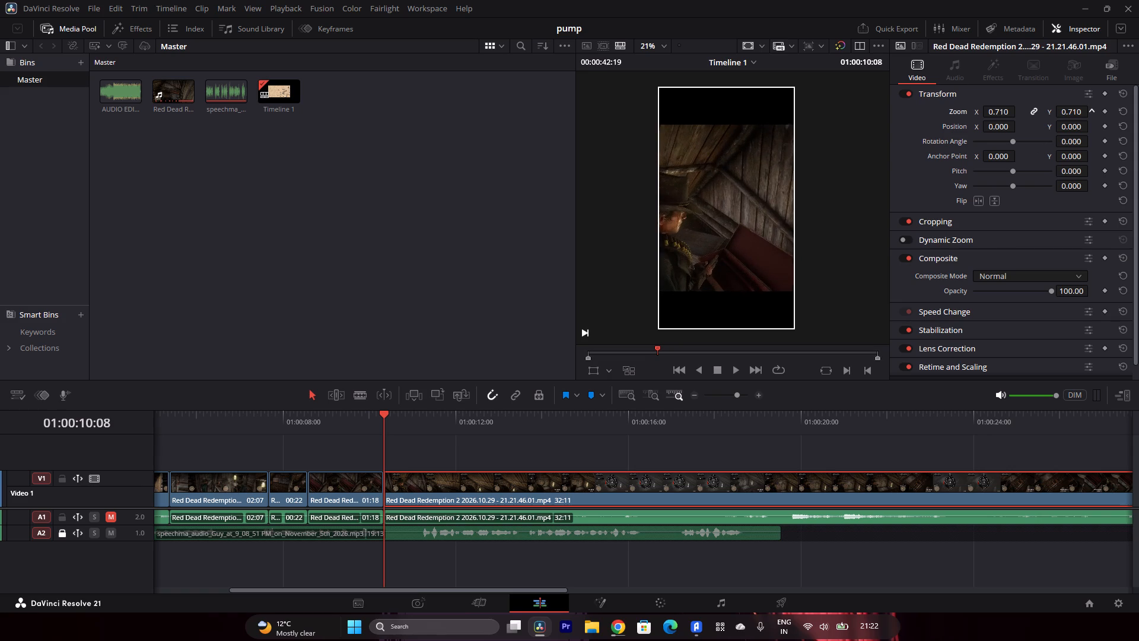
{"action": "left_click_drag", "start_coordinate": [1085, 123], "coordinate": [1076, 139]}
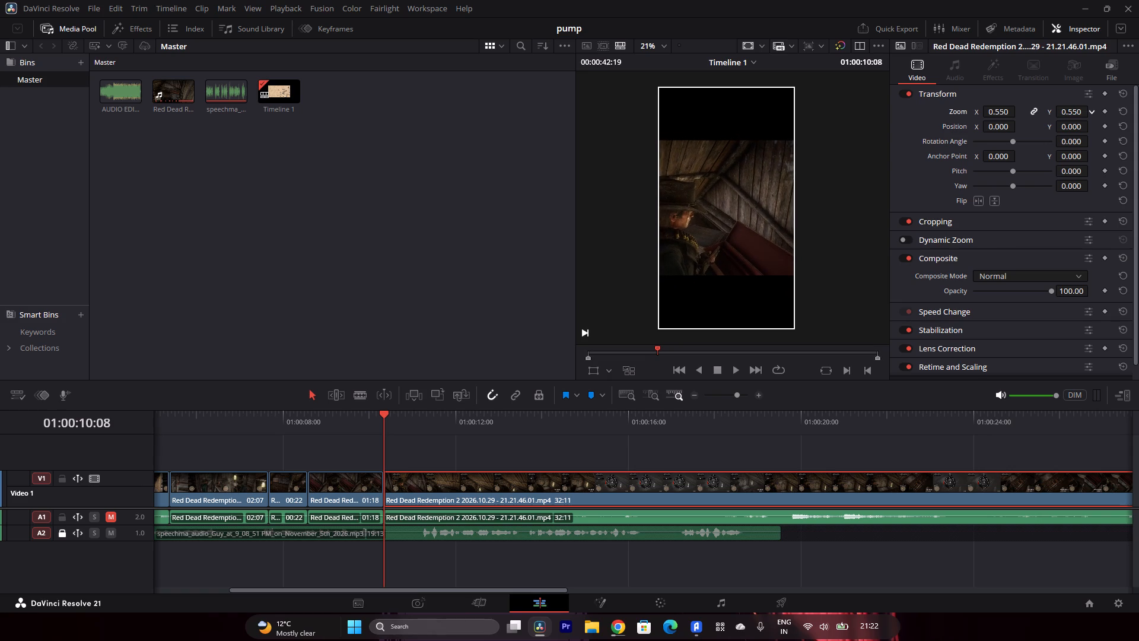
{"action": "left_click_drag", "start_coordinate": [1076, 139], "coordinate": [1073, 141]}
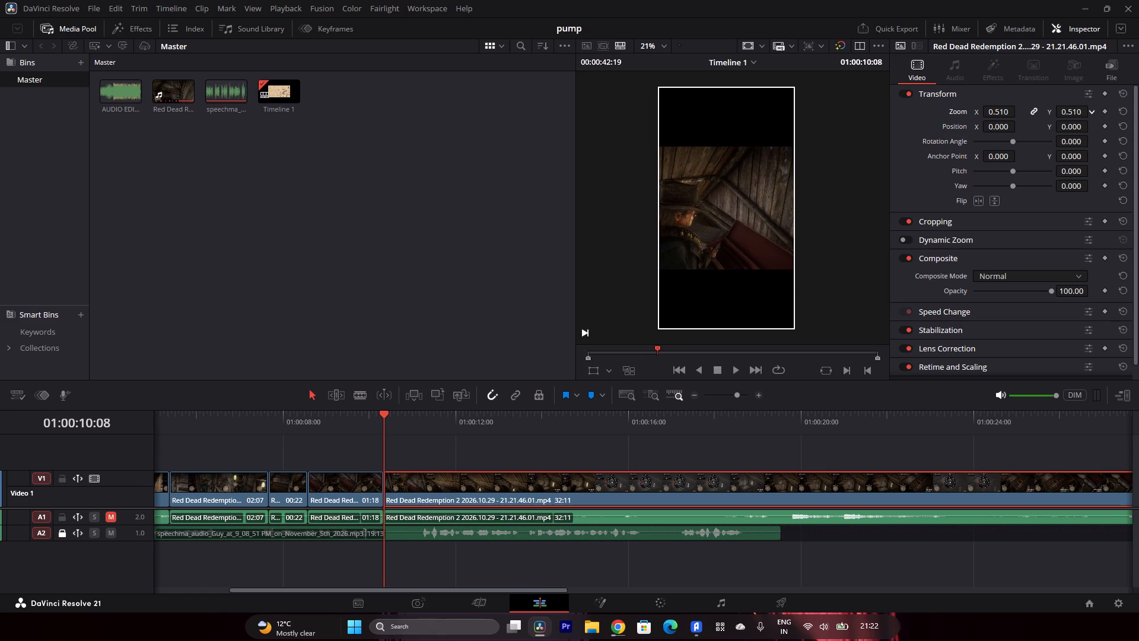
{"action": "left_click_drag", "start_coordinate": [1073, 141], "coordinate": [1075, 145]}
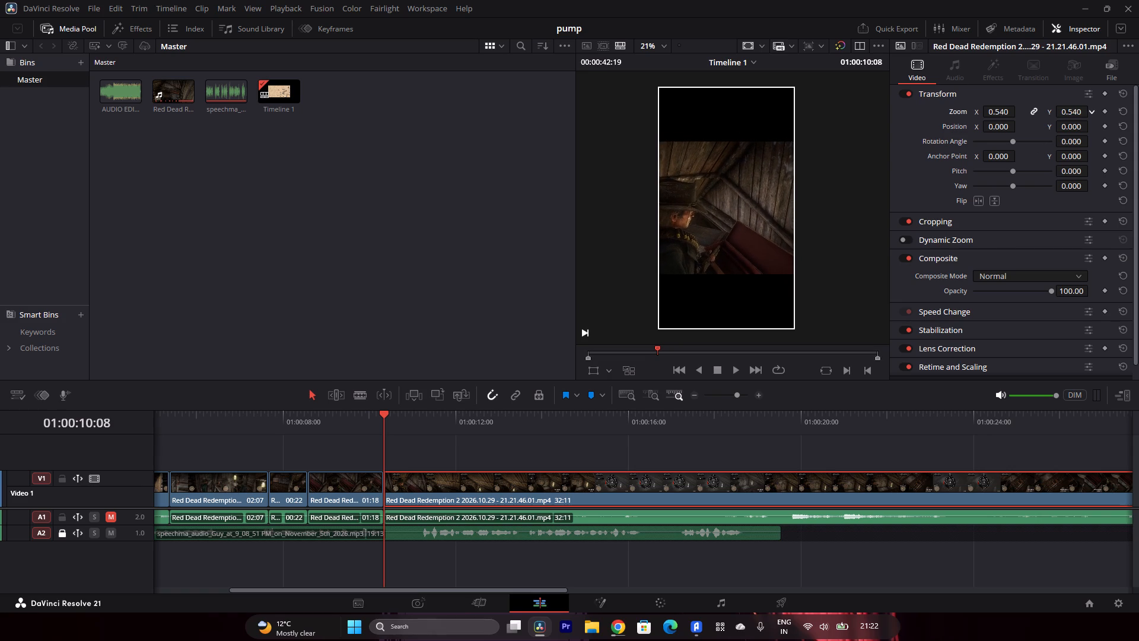
{"action": "left_click_drag", "start_coordinate": [1075, 145], "coordinate": [1075, 146]}
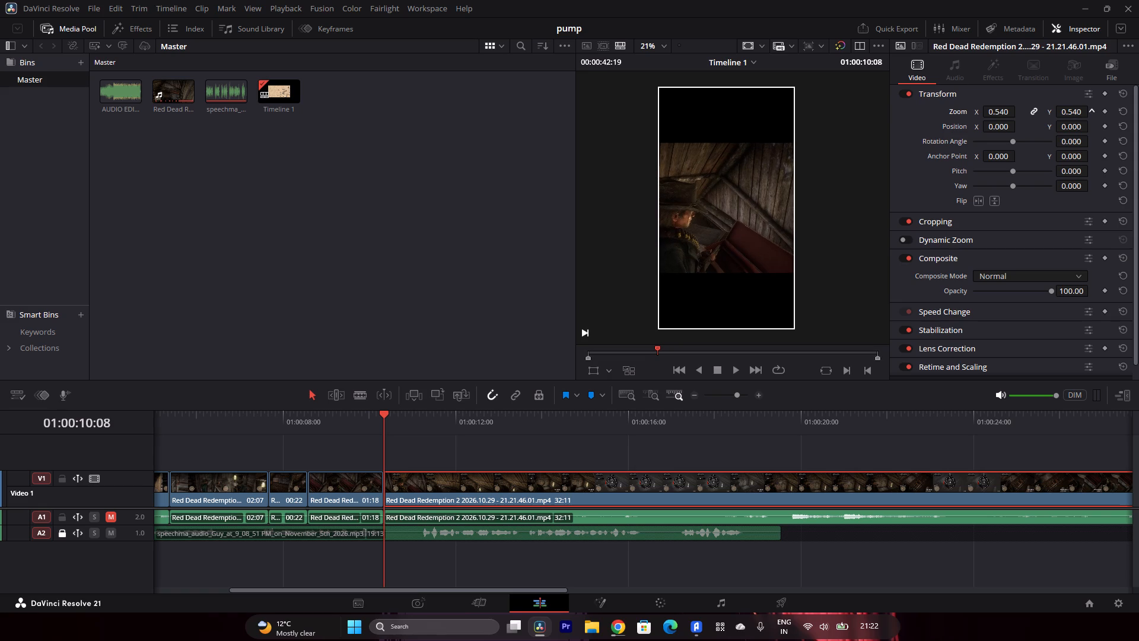
{"action": "left_click_drag", "start_coordinate": [1075, 146], "coordinate": [1074, 150]}
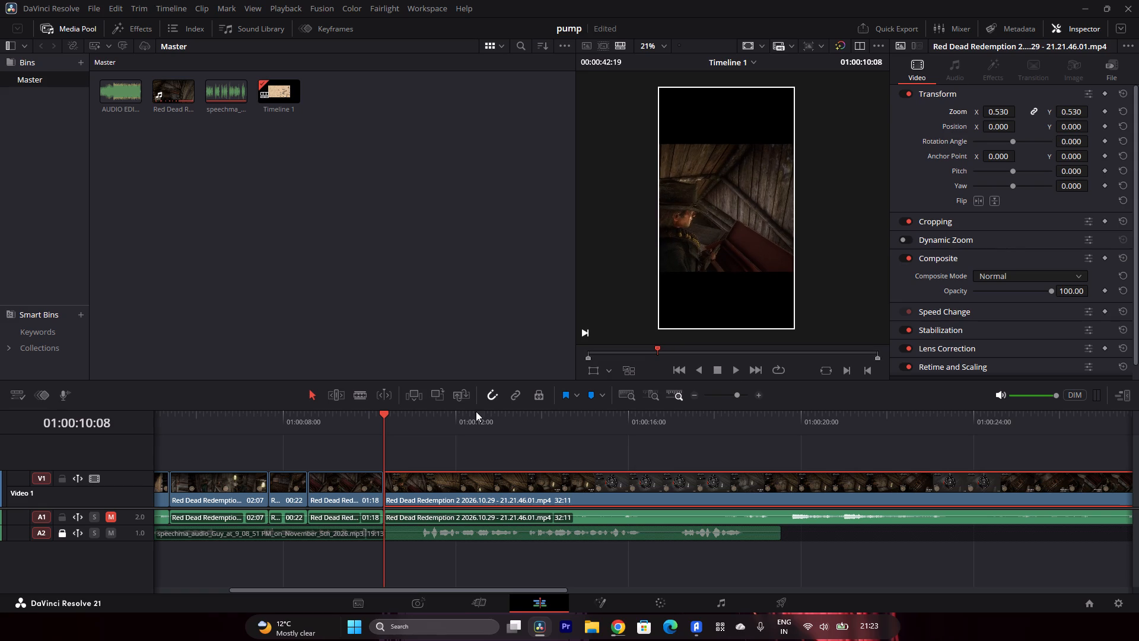
{"action": "left_click_drag", "start_coordinate": [373, 417], "coordinate": [355, 420]}
{"action": "left_click", "coordinate": [731, 366]}
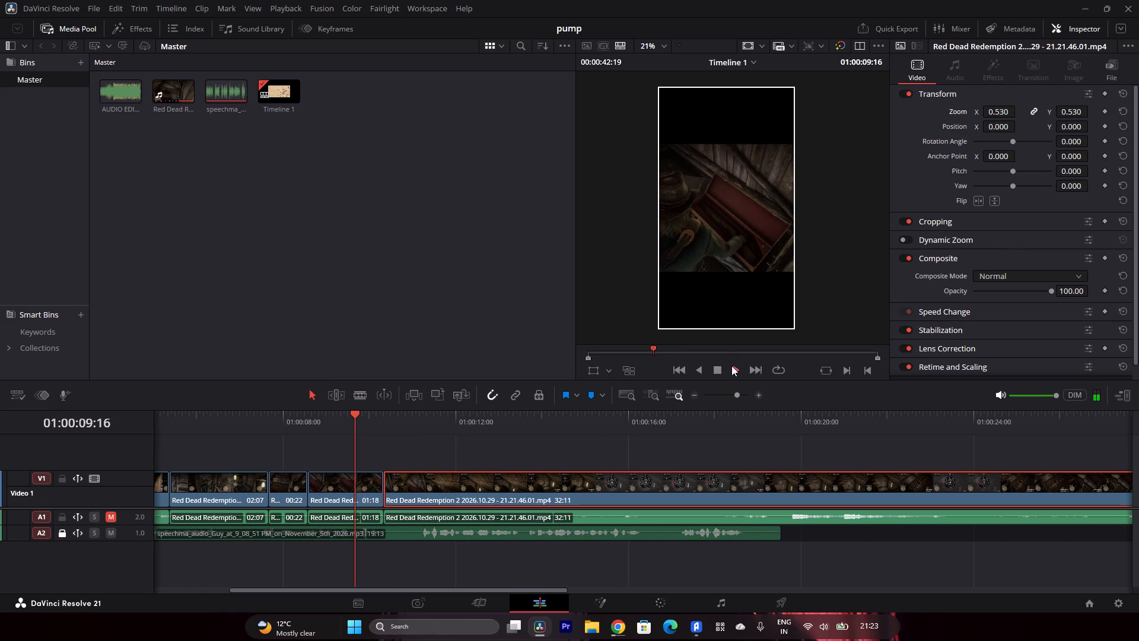
{"action": "left_click", "coordinate": [718, 370]}
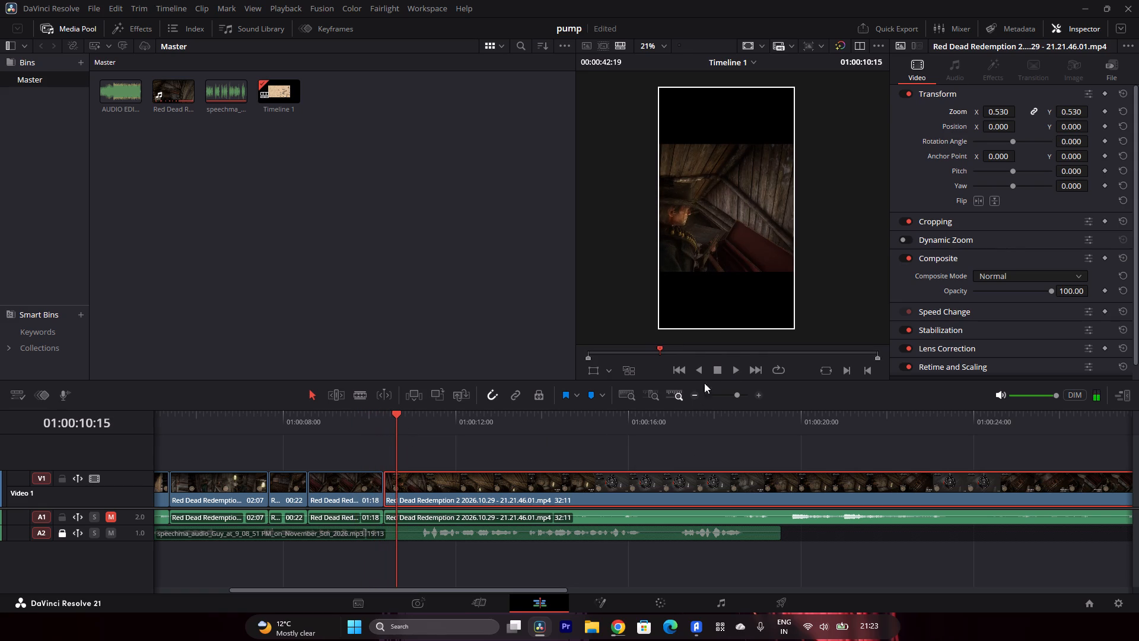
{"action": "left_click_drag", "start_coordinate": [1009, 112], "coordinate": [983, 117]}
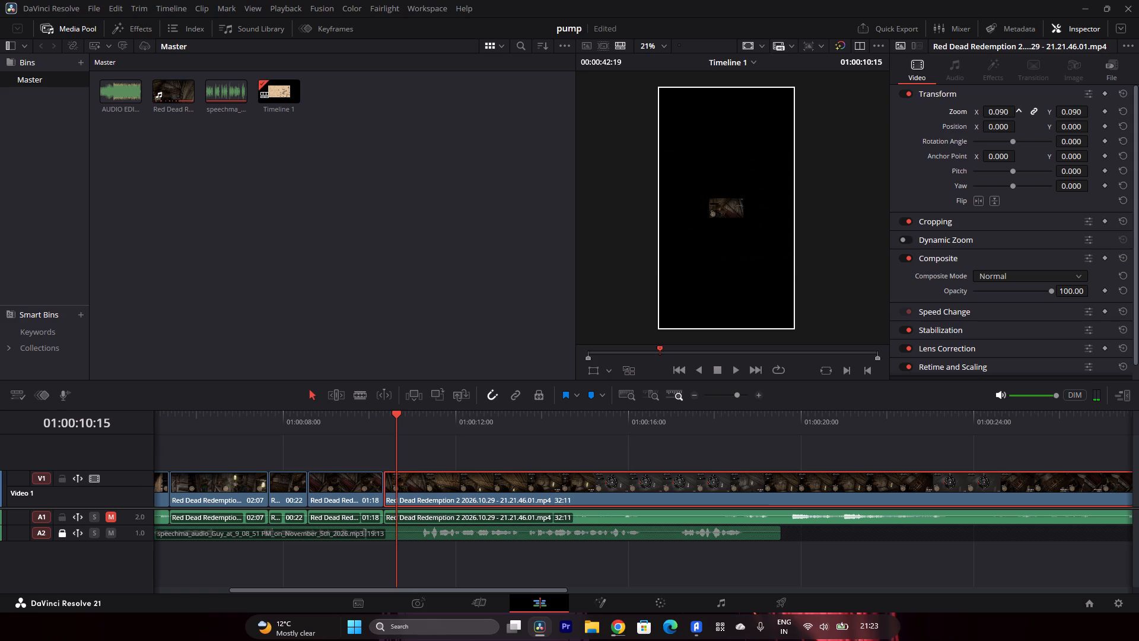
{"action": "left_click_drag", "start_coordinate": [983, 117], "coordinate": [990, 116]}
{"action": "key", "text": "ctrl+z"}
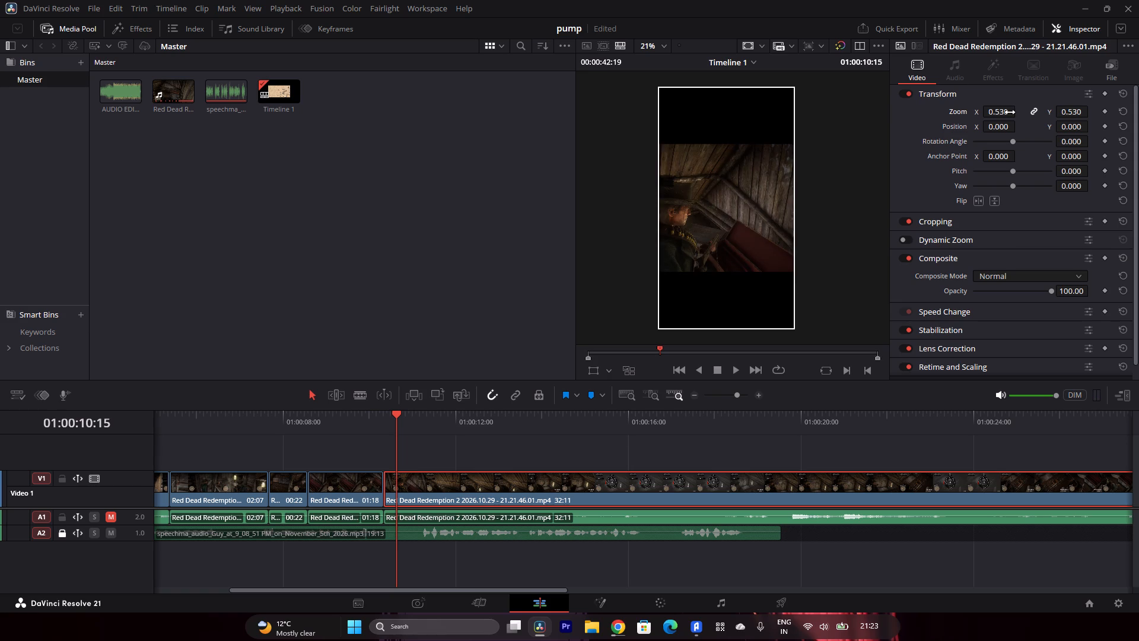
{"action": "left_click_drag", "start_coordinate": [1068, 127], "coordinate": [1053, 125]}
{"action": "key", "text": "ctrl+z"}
Shift the Video 1 clip after 01:00:10:08 horizontally to Position X -112.000.
{"action": "left_click_drag", "start_coordinate": [1002, 128], "coordinate": [954, 134]}
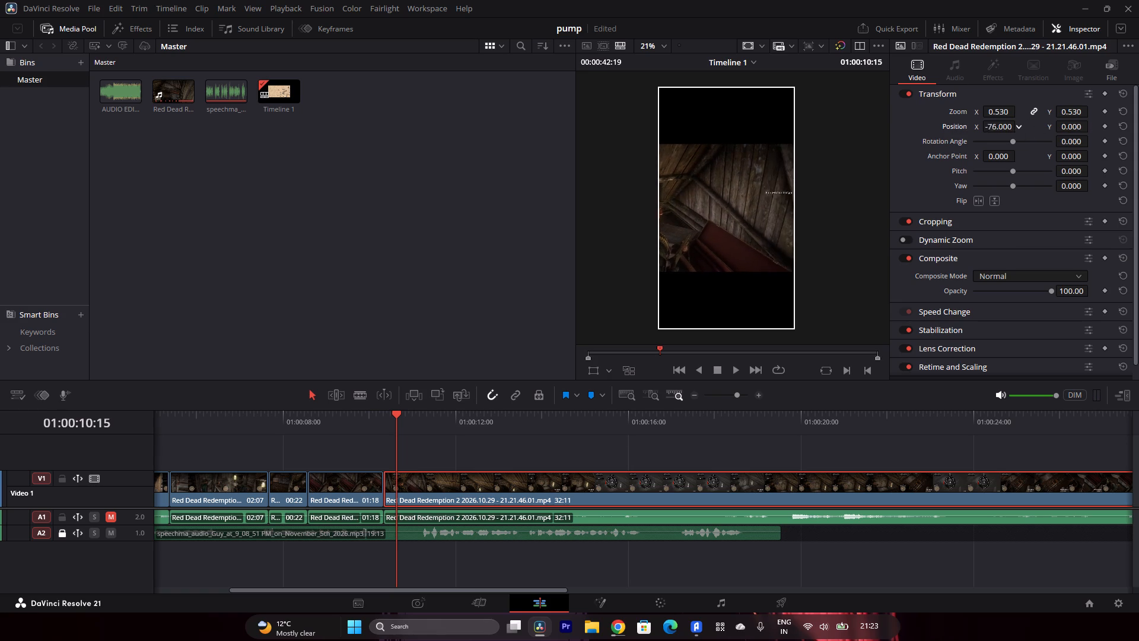
{"action": "left_click_drag", "start_coordinate": [954, 134], "coordinate": [936, 141]}
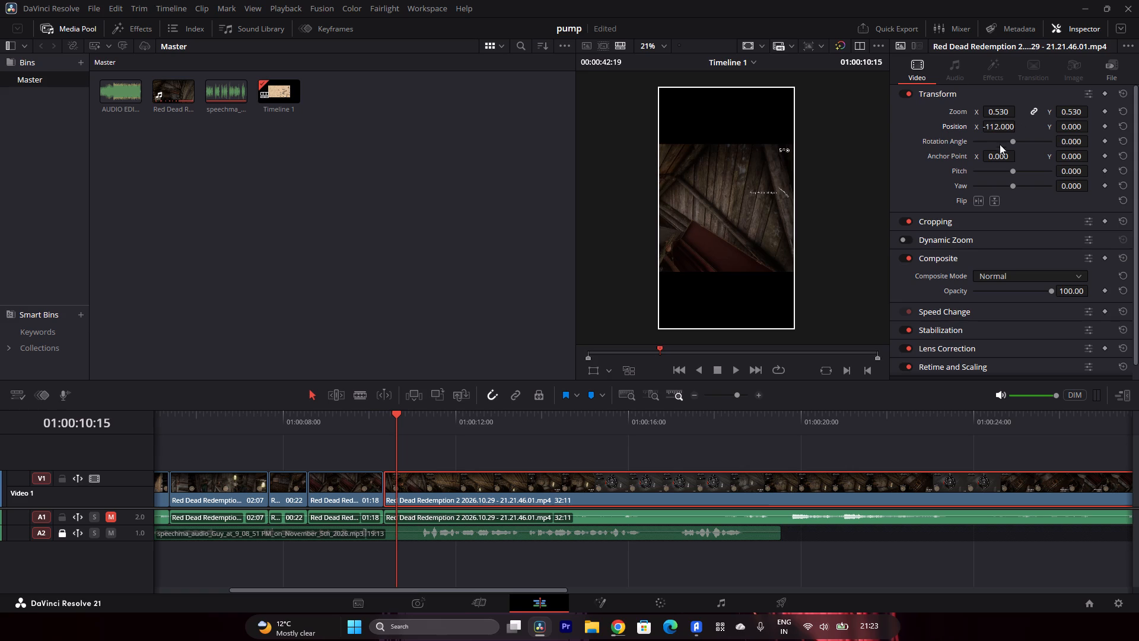
Play the reframed footage against the voiceover and split the Video 1 clip at 01:00:11:23, leaving a 01:15 segment.
{"action": "left_click_drag", "start_coordinate": [398, 412], "coordinate": [383, 414]}
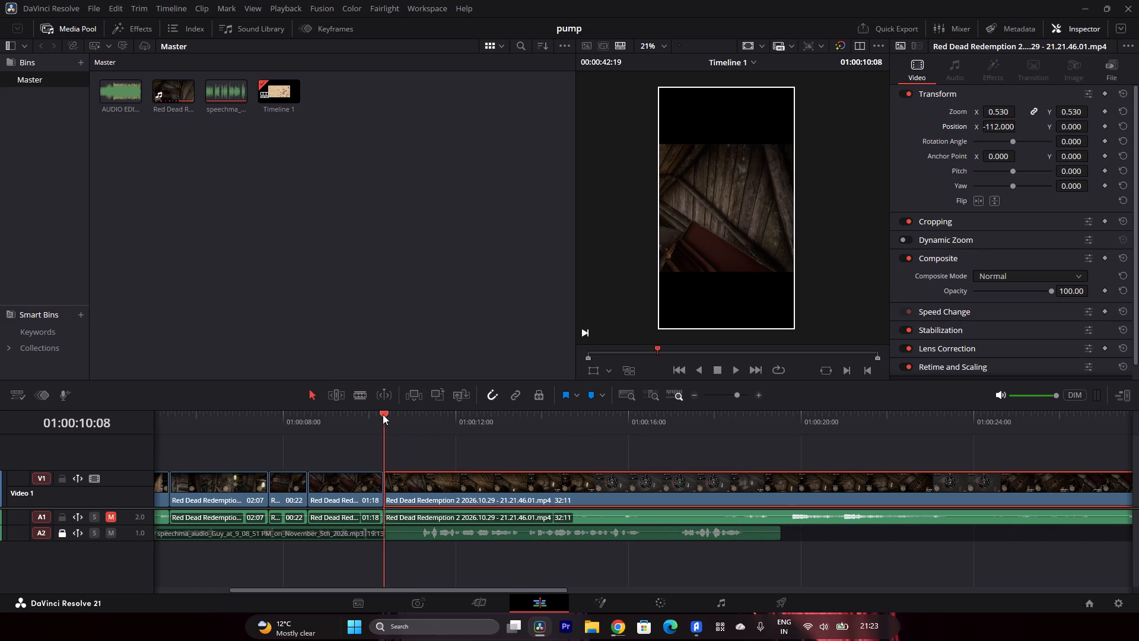
{"action": "left_click_drag", "start_coordinate": [383, 414], "coordinate": [349, 430]}
{"action": "key", "text": "space"}
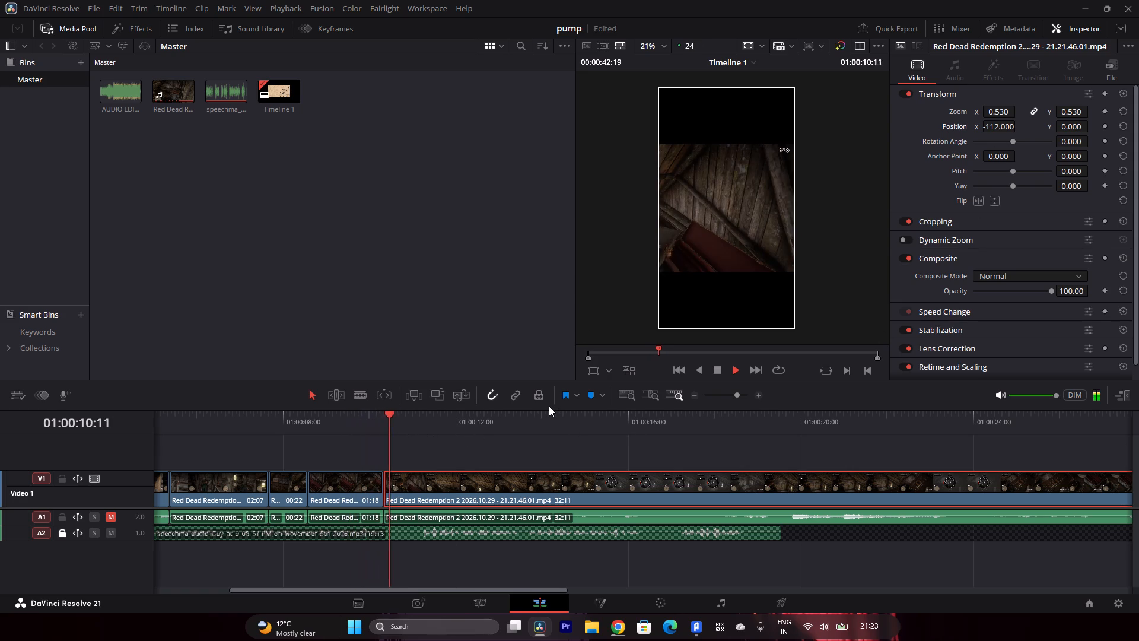
{"action": "key", "text": "space"}
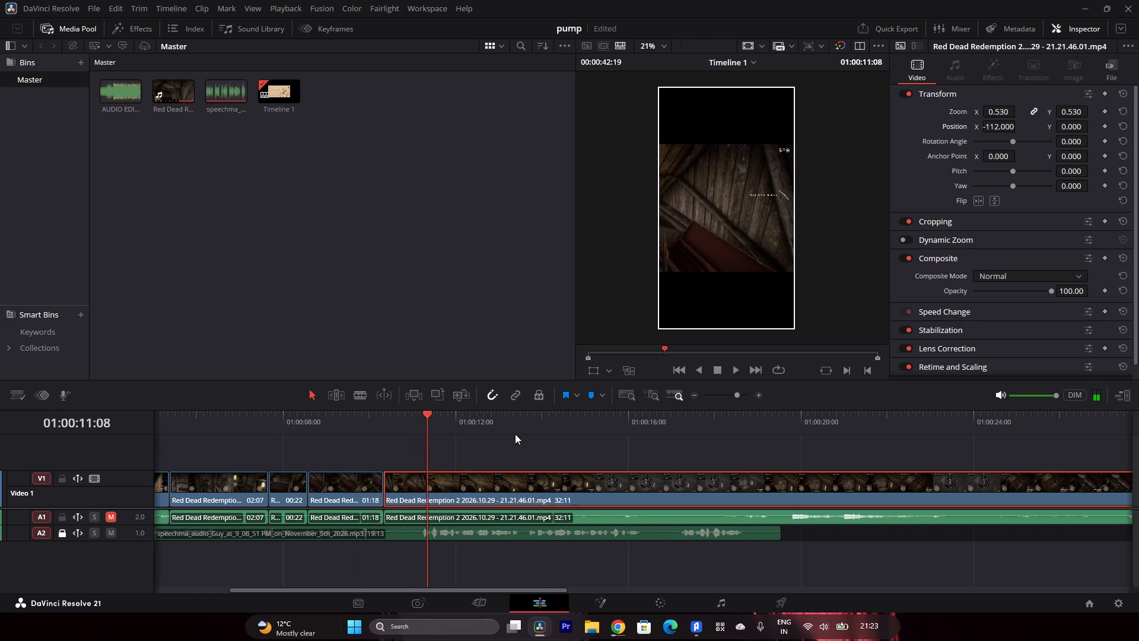
{"action": "key", "text": "space"}
{"action": "key", "text": "space"}
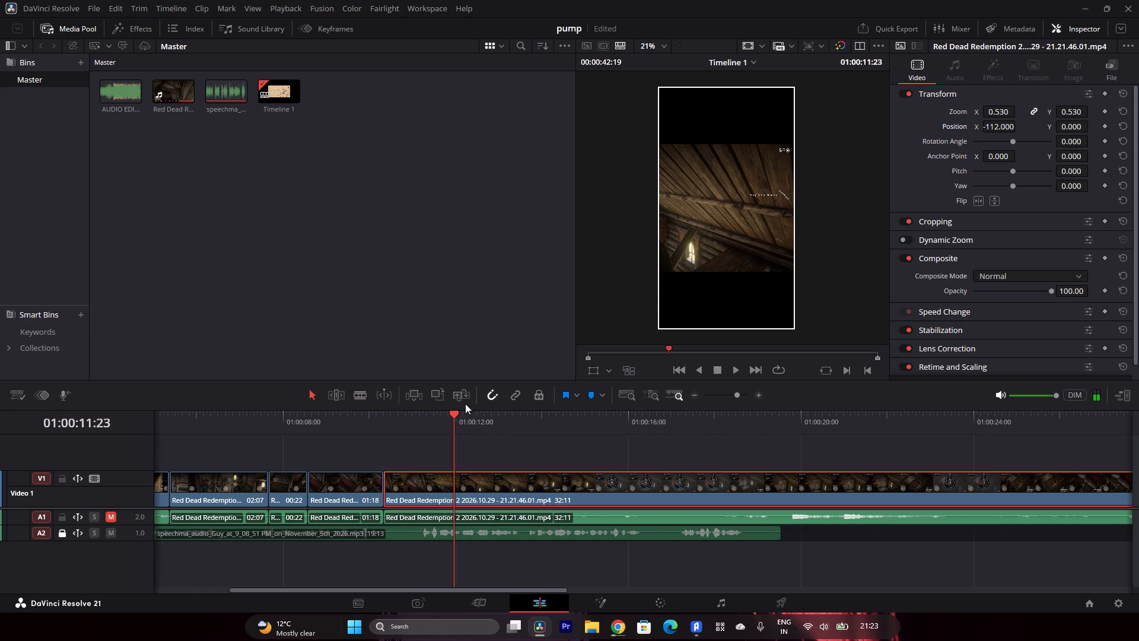
{"action": "left_click", "coordinate": [361, 395]}
{"action": "left_click", "coordinate": [454, 488]}
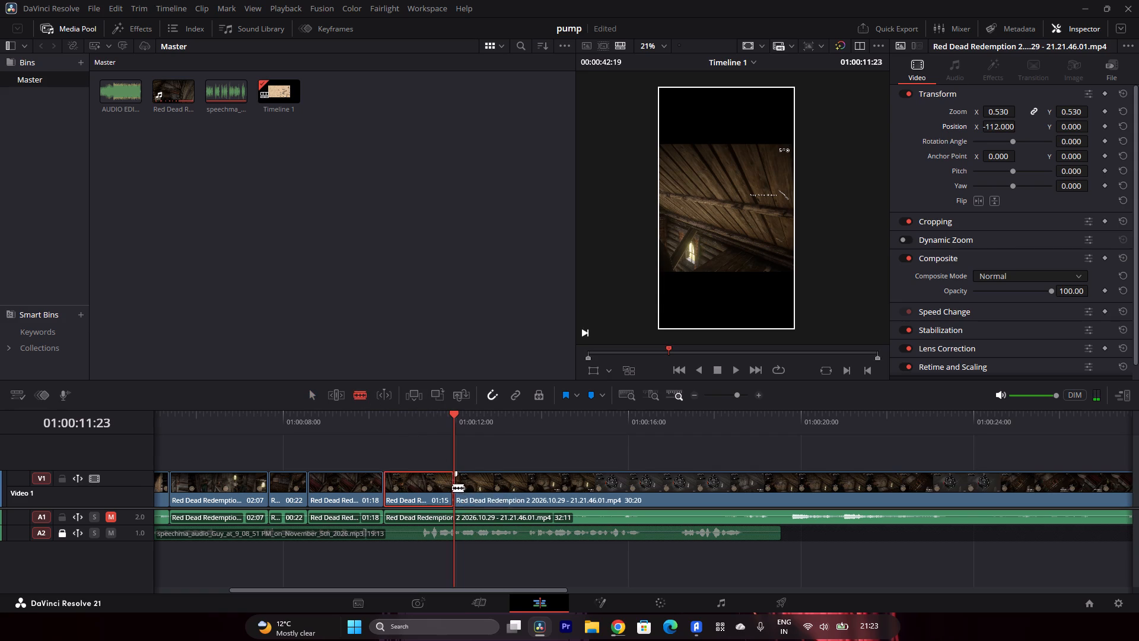
{"action": "left_click", "coordinate": [317, 396]}
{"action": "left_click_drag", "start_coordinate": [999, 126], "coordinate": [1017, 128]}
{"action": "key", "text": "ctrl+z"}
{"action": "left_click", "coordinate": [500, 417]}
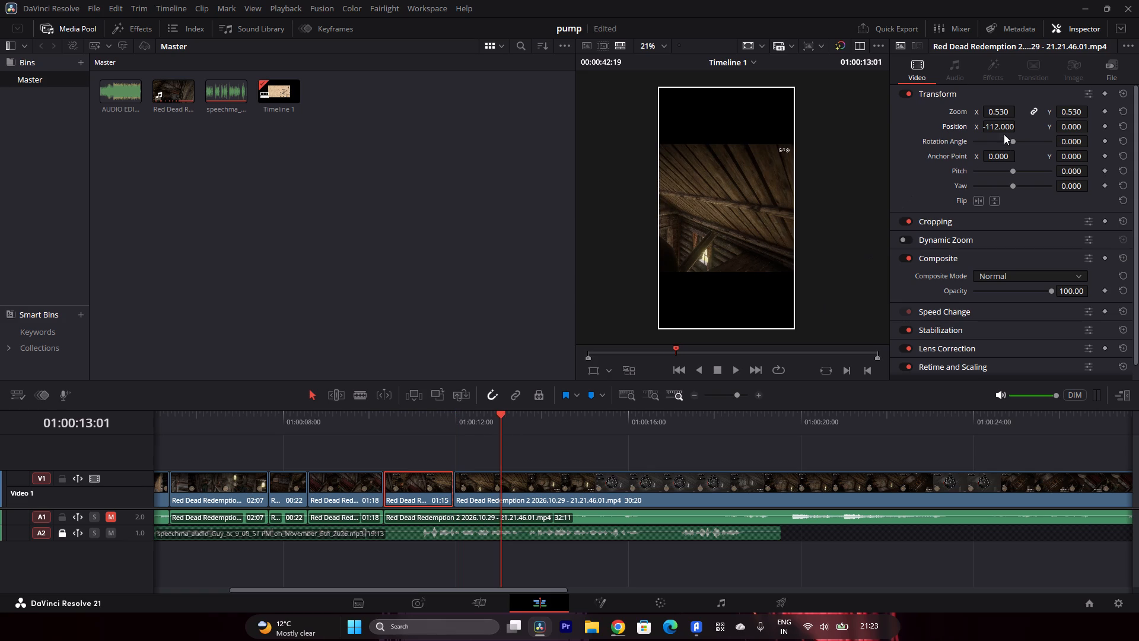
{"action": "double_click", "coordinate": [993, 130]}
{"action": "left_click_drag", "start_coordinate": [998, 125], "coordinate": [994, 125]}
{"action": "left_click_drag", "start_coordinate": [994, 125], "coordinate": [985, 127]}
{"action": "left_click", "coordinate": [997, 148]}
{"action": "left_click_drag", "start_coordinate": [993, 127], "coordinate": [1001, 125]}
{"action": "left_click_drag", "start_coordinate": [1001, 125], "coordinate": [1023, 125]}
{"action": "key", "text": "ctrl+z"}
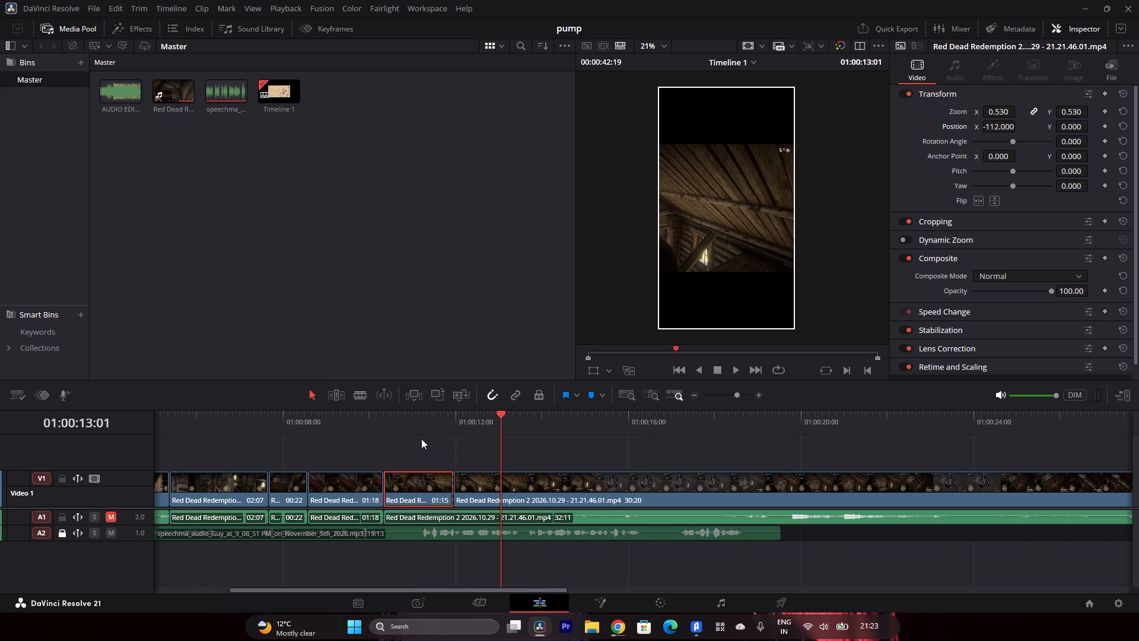
Set the Position X of the remaining Video 1 clip after 01:00:11:23 to 0.000, matching the earlier 01:18 segment.
{"action": "left_click", "coordinate": [421, 439]}
{"action": "left_click", "coordinate": [493, 480]}
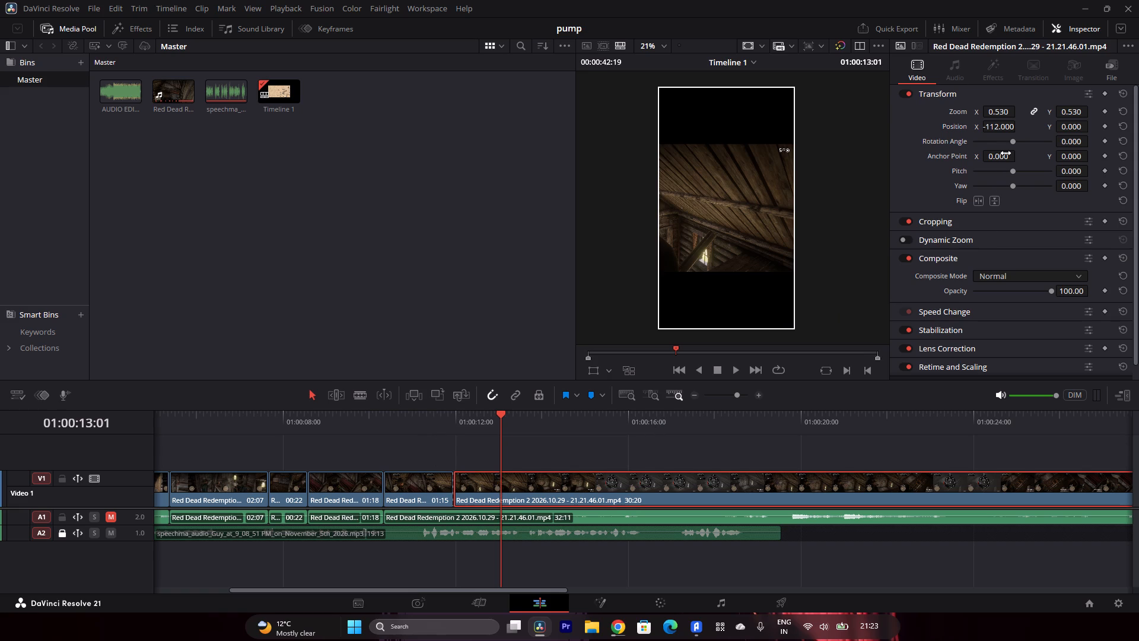
{"action": "left_click_drag", "start_coordinate": [997, 129], "coordinate": [1064, 134]}
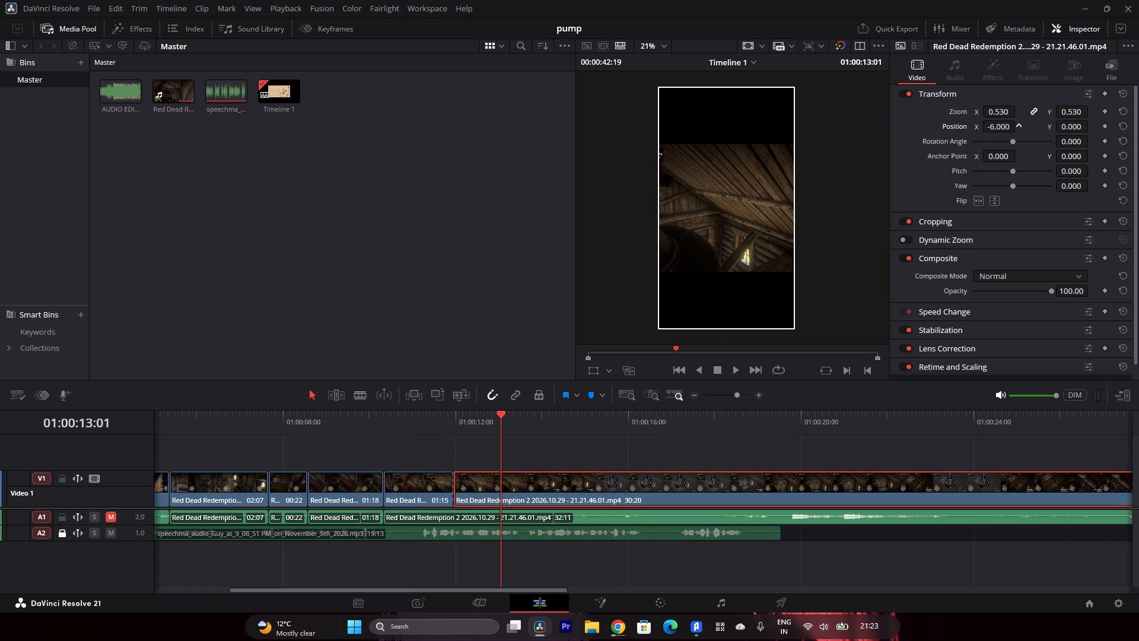
{"action": "left_click_drag", "start_coordinate": [1064, 134], "coordinate": [1076, 136]}
{"action": "left_click", "coordinate": [329, 495]}
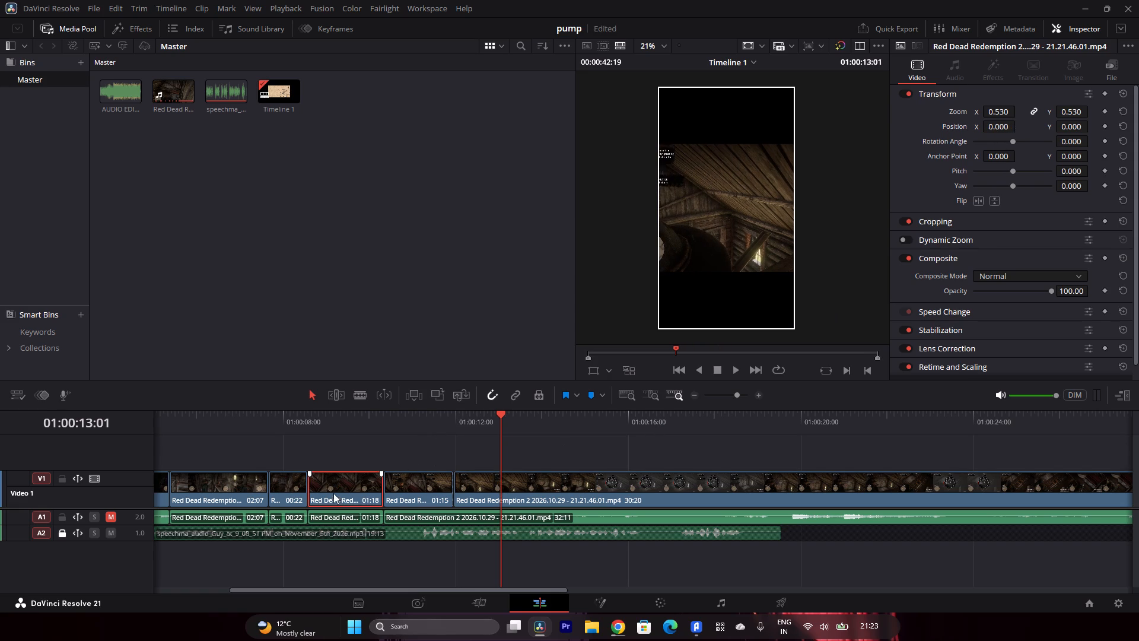
{"action": "left_click", "coordinate": [500, 492]}
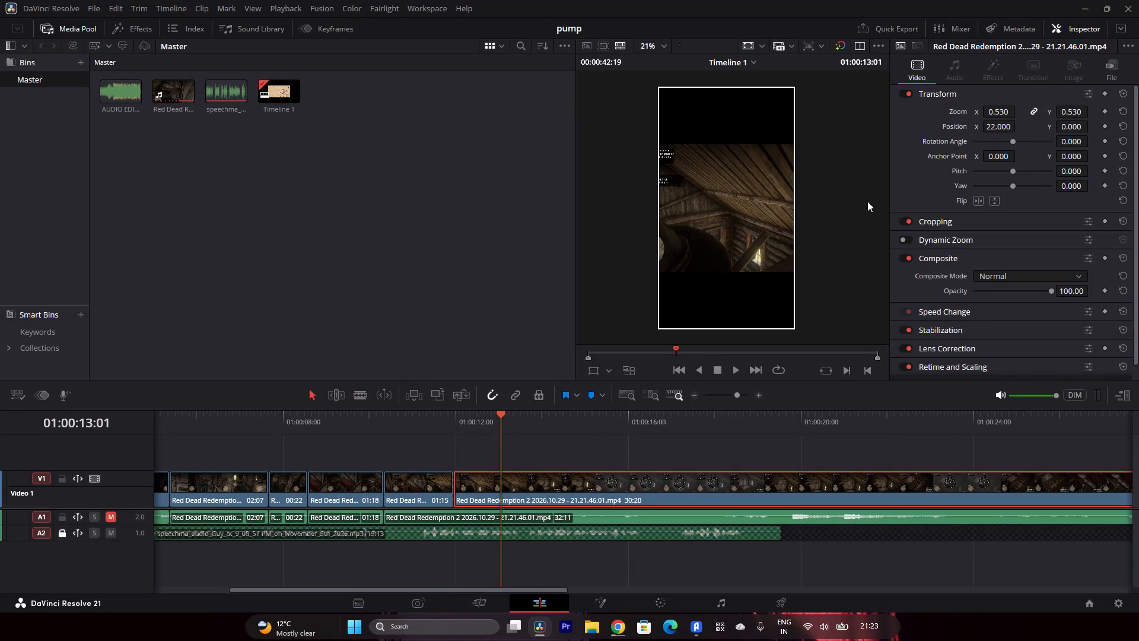
{"action": "left_click_drag", "start_coordinate": [1000, 127], "coordinate": [1007, 128]}
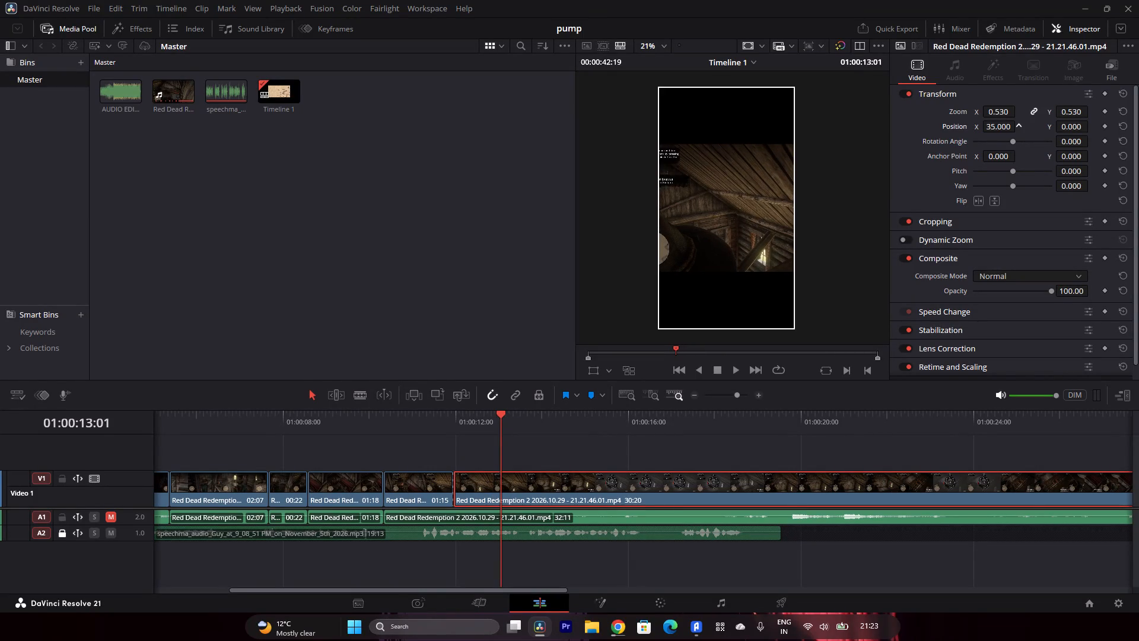
{"action": "left_click_drag", "start_coordinate": [1007, 128], "coordinate": [981, 139]}
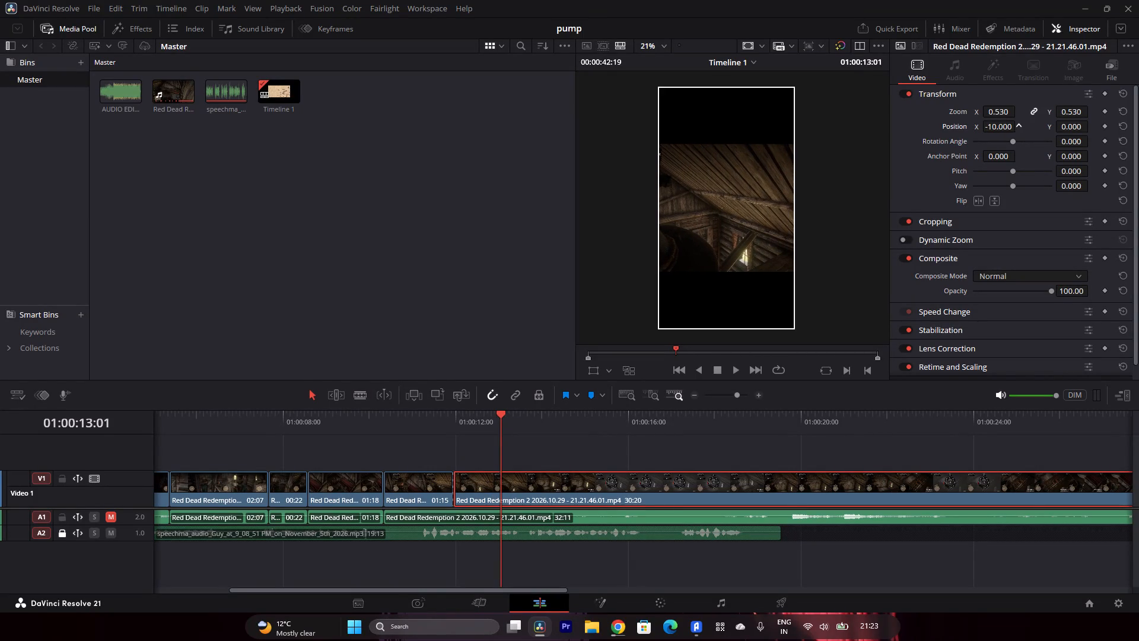
{"action": "left_click_drag", "start_coordinate": [981, 139], "coordinate": [987, 143]}
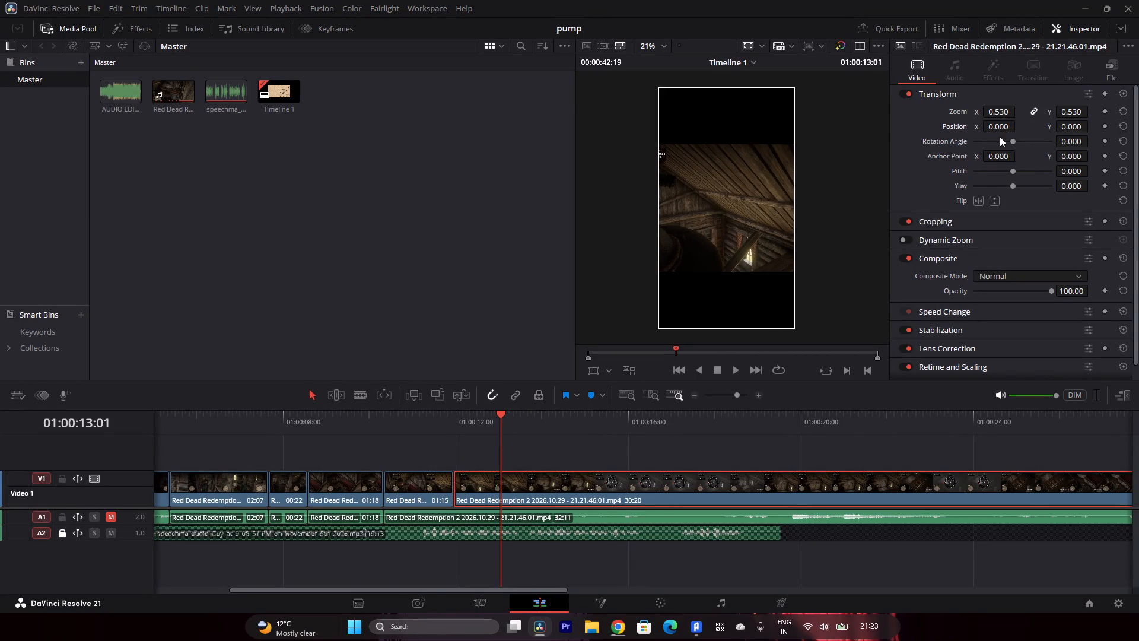
Play the footage against the voiceover from 01:00:09:10 and split the Video 1 clip at 01:00:16:13, leaving a 04:14 segment before the cut.
{"action": "left_click_drag", "start_coordinate": [416, 415], "coordinate": [345, 428]}
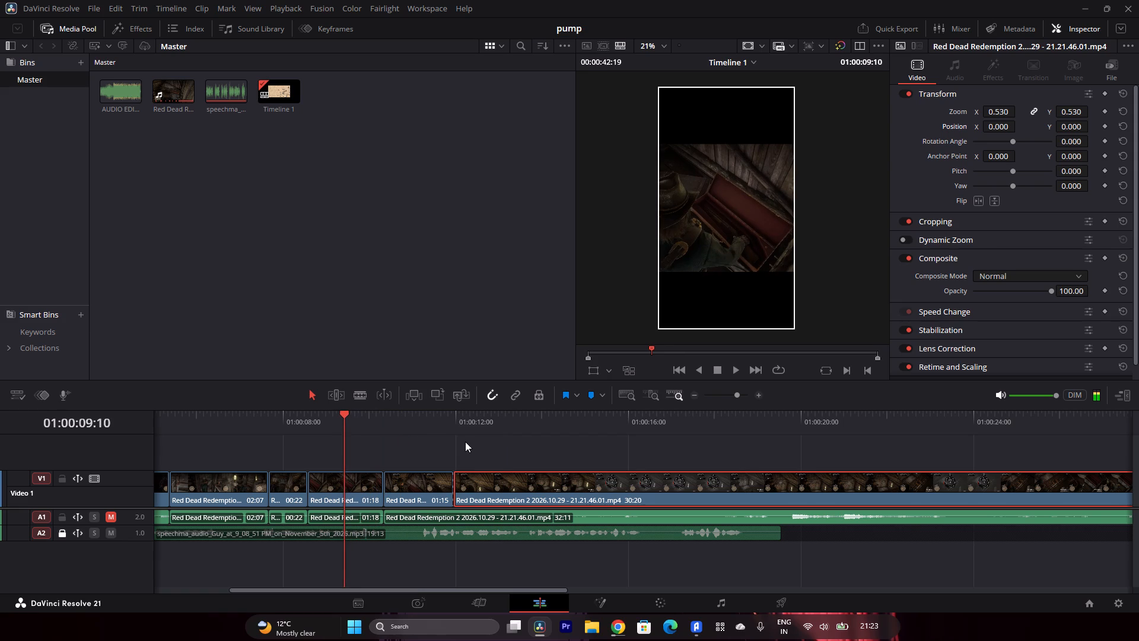
{"action": "key", "text": "space"}
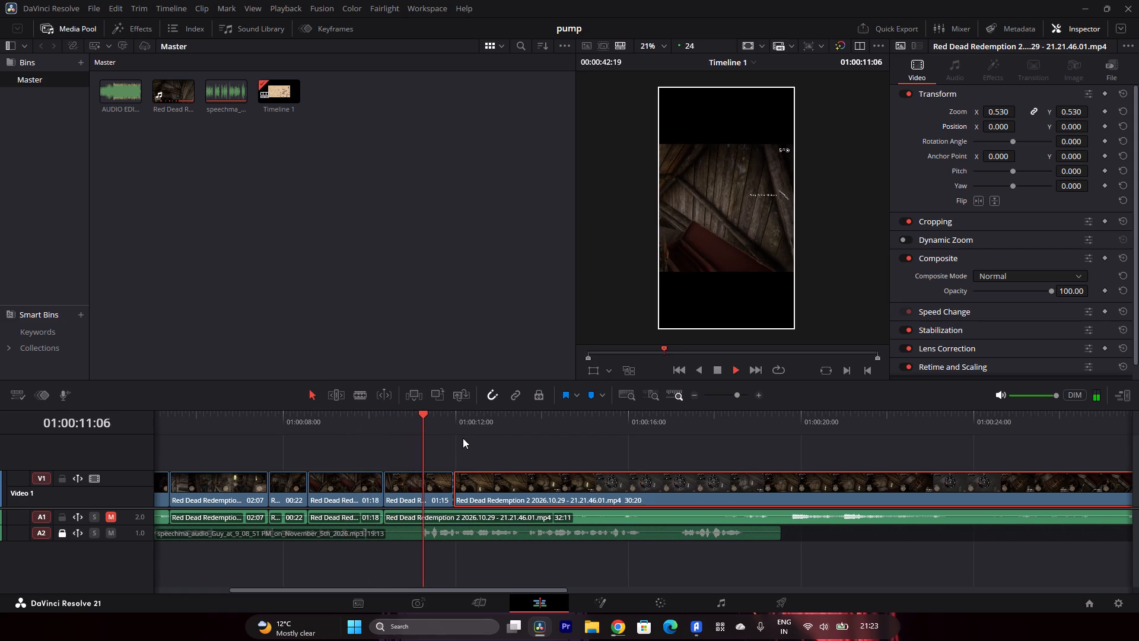
{"action": "key", "text": "space"}
{"action": "key", "text": "space"}
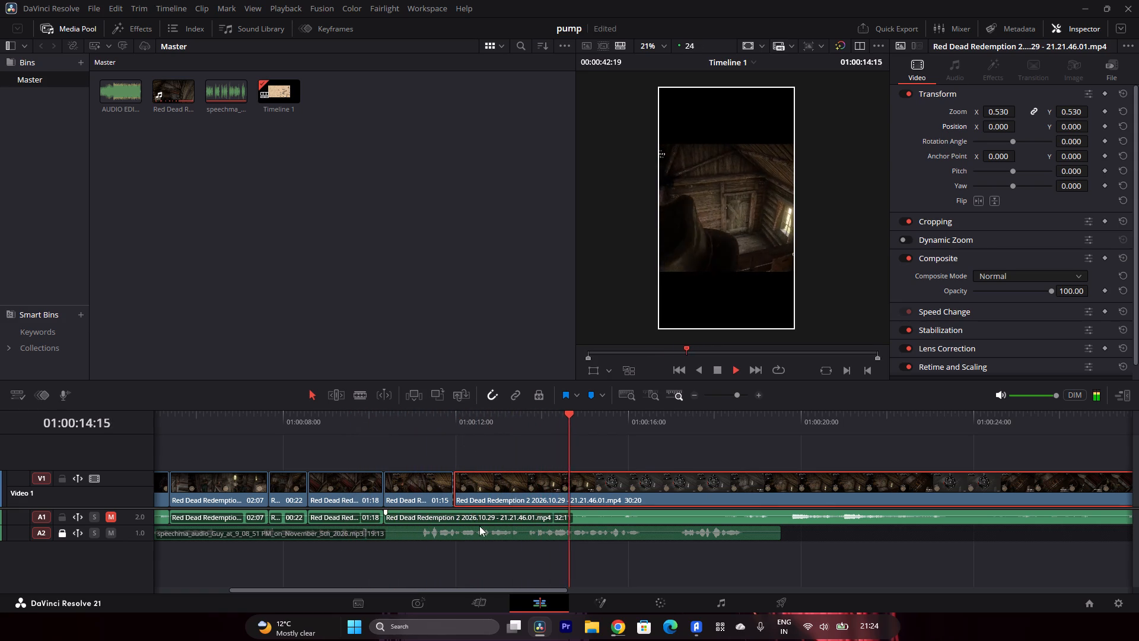
{"action": "key", "text": "space"}
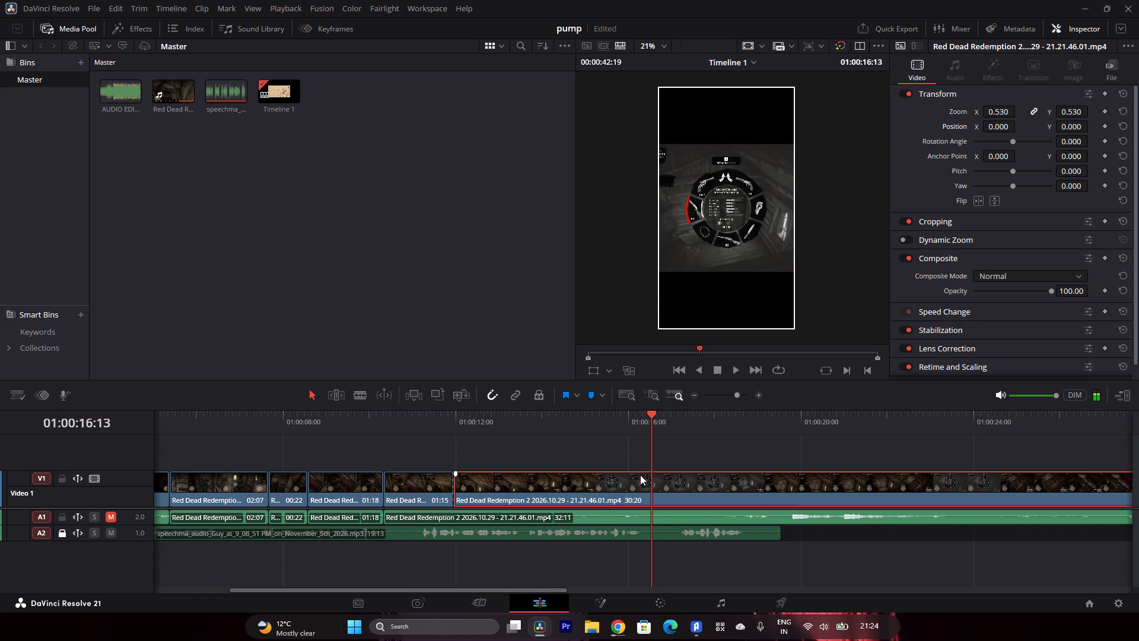
{"action": "left_click", "coordinate": [359, 394]}
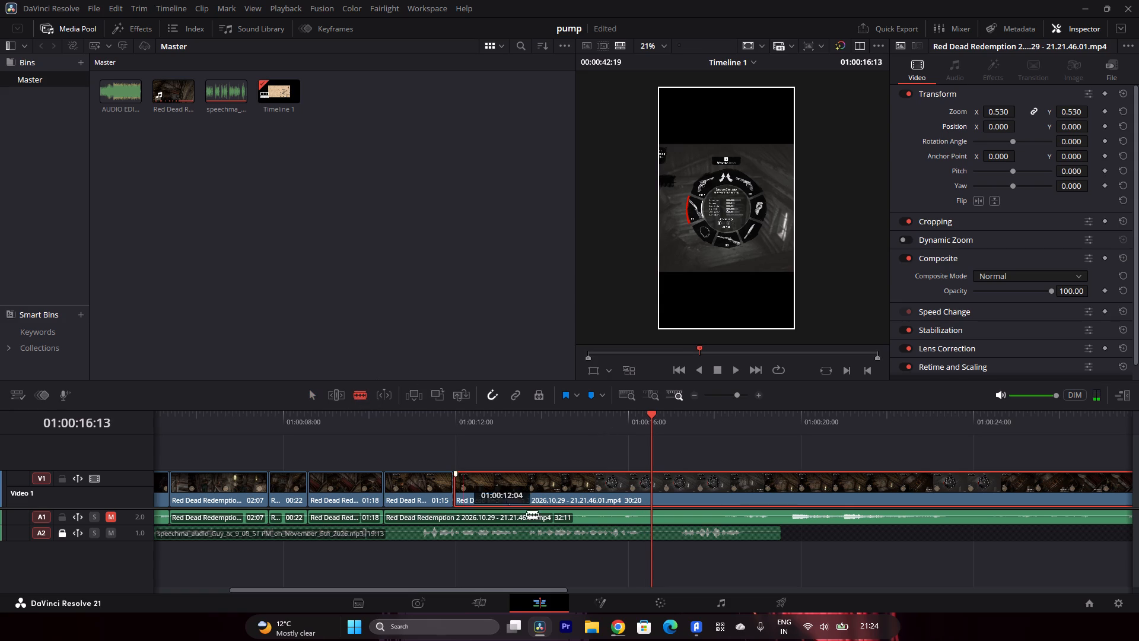
{"action": "left_click", "coordinate": [652, 491]}
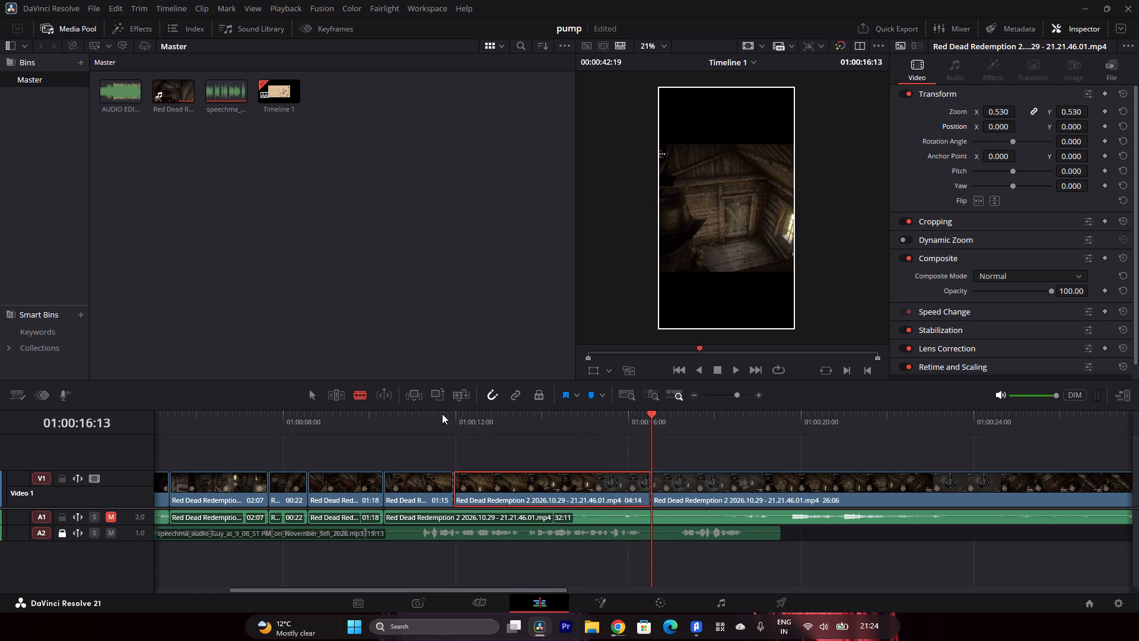
{"action": "left_click", "coordinate": [317, 391]}
Delete the 04:14 Video 1 segment before 01:00:16:13 and close the gap it leaves.
{"action": "left_click", "coordinate": [531, 485]}
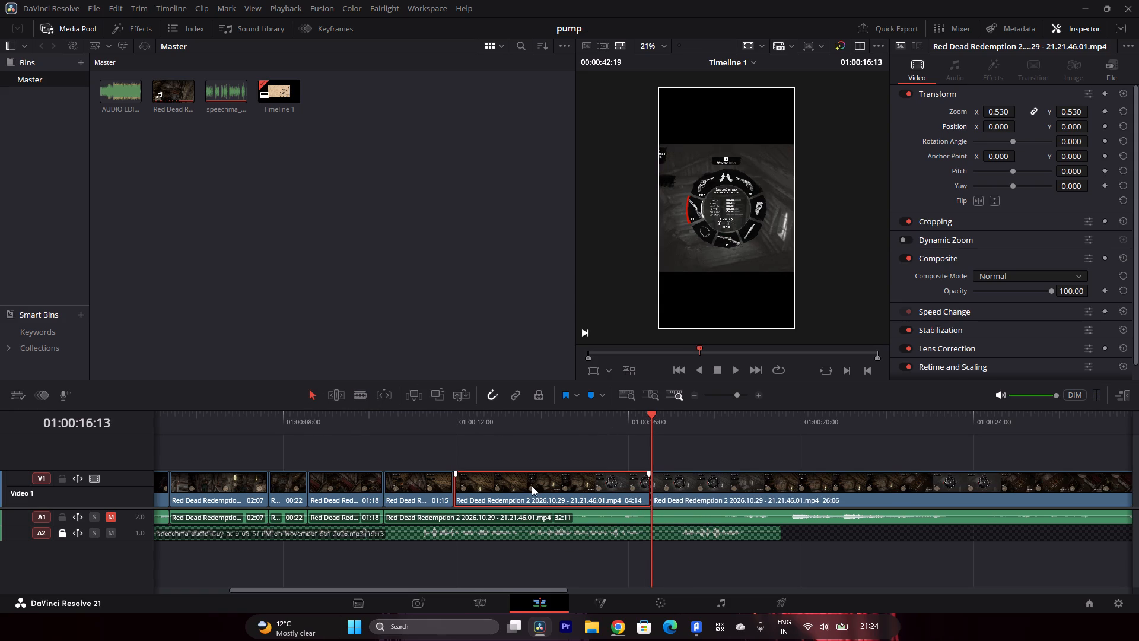
{"action": "key", "text": "BackSpace"}
{"action": "left_click", "coordinate": [532, 485]}
{"action": "key", "text": "BackSpace"}
Play across the new join, locate the end of the weapon wheel shot, and split the Video 1 clip at 01:00:13:07, leaving a 01:08 segment.
{"action": "left_click", "coordinate": [405, 422]}
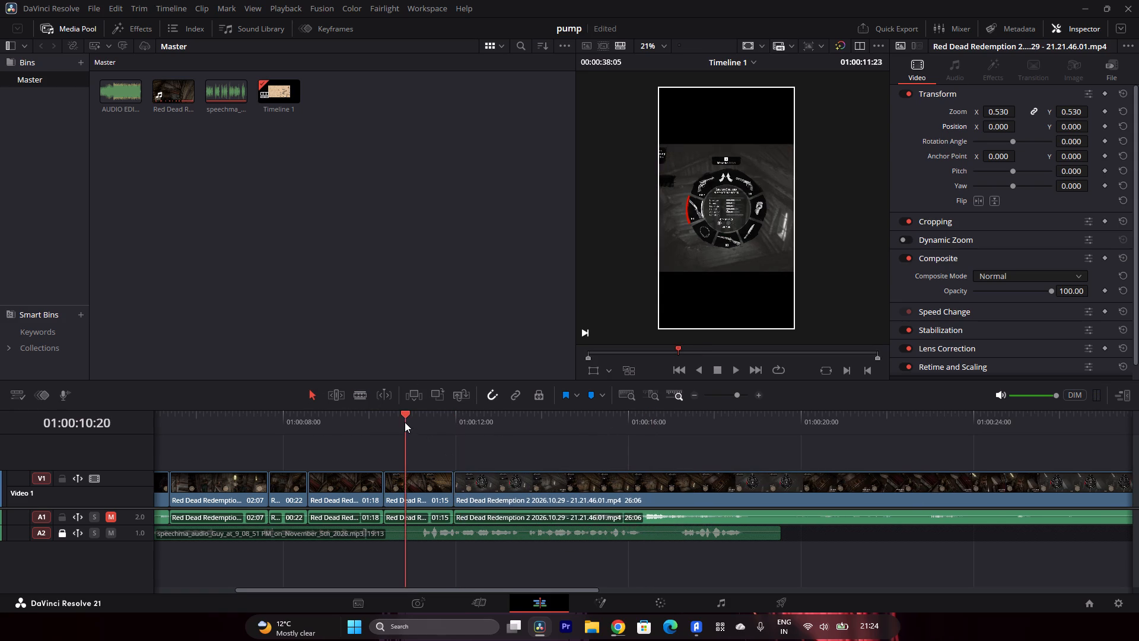
{"action": "left_click", "coordinate": [730, 366]}
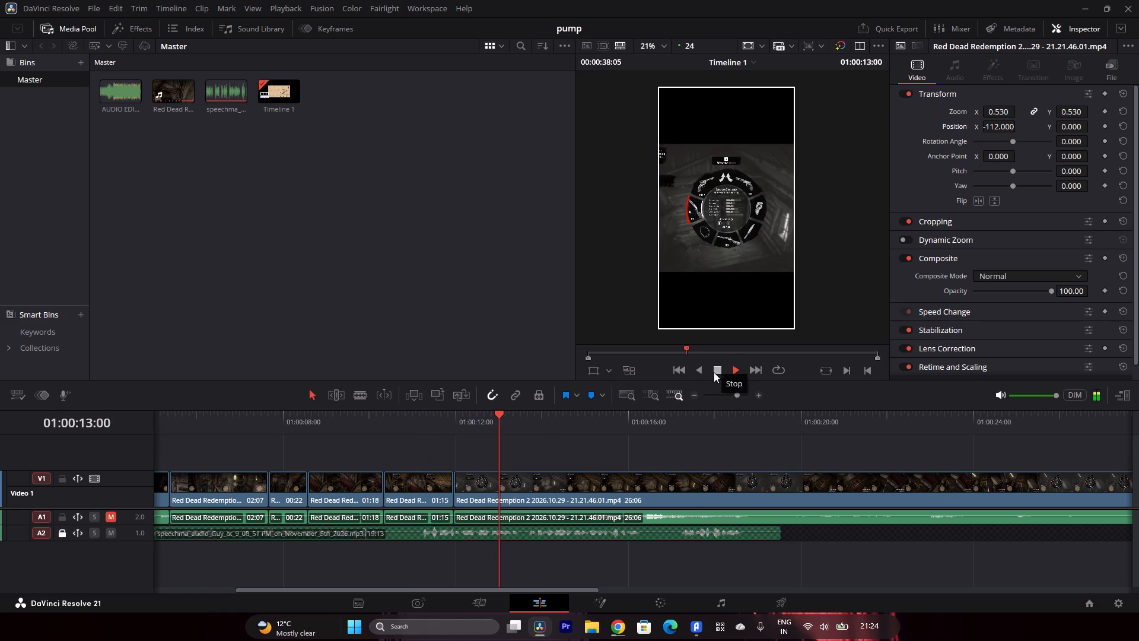
{"action": "left_click", "coordinate": [714, 372]}
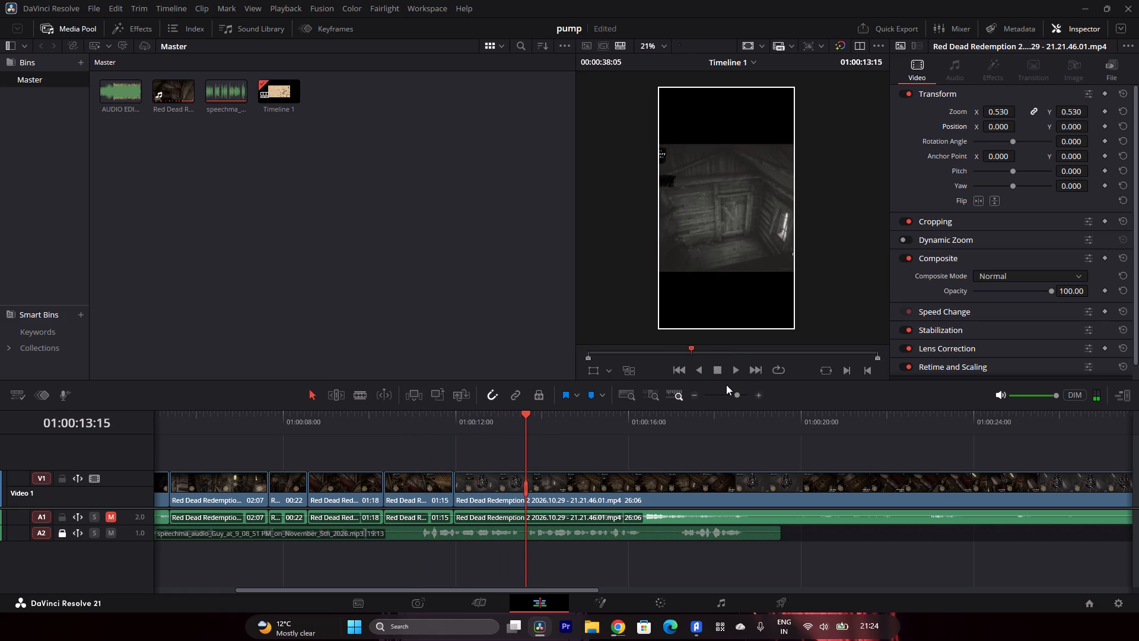
{"action": "left_click", "coordinate": [650, 423]}
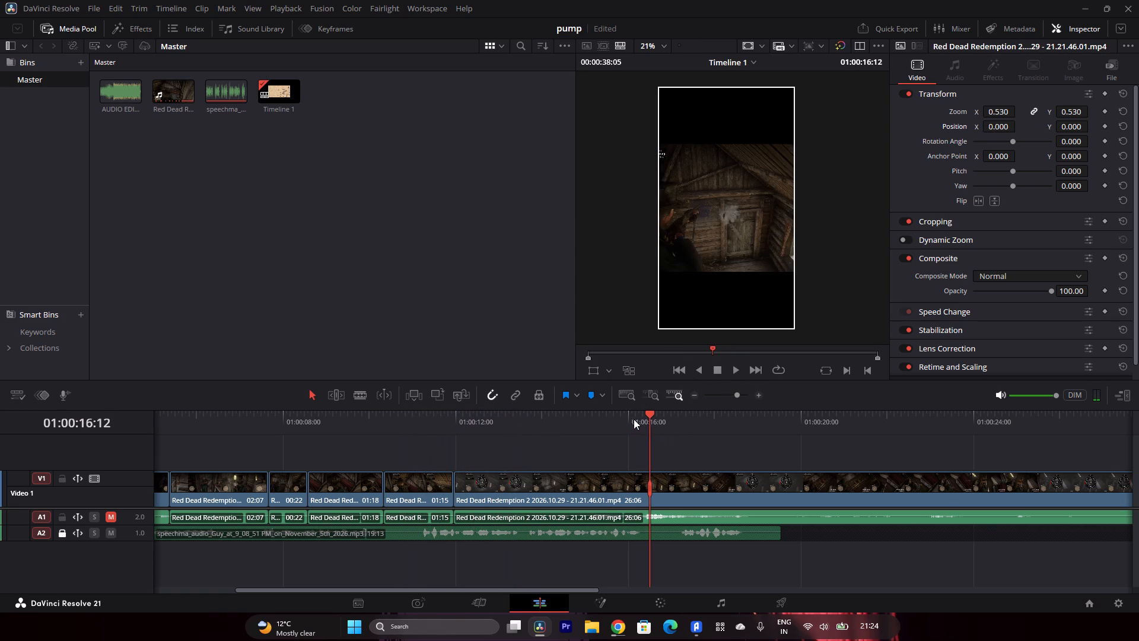
{"action": "left_click", "coordinate": [627, 418]}
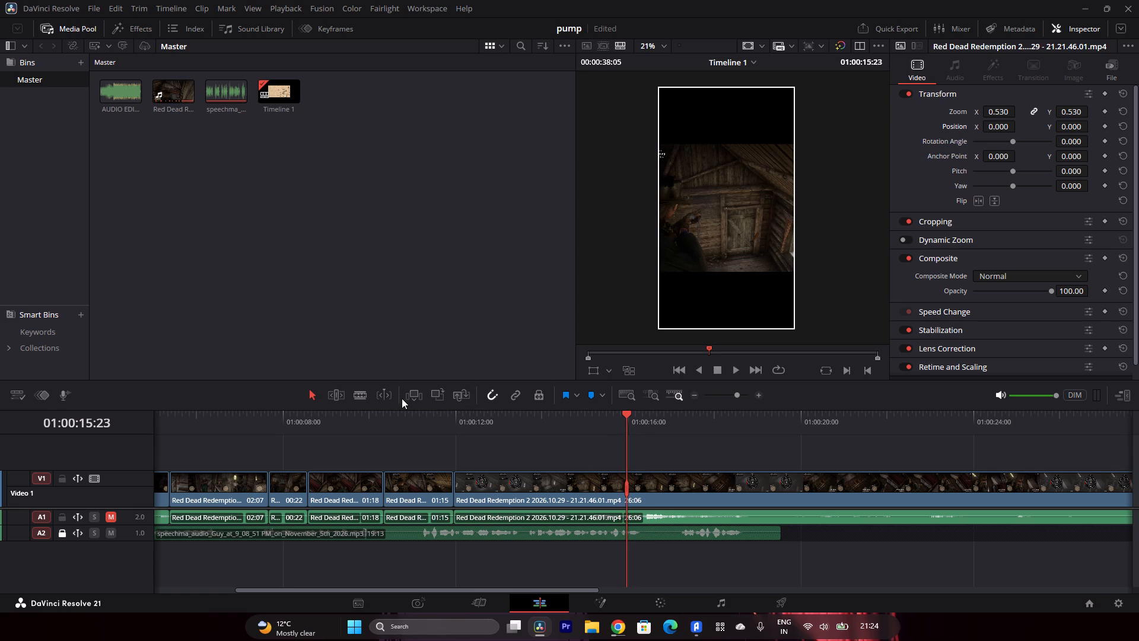
{"action": "left_click", "coordinate": [563, 415]}
{"action": "left_click", "coordinate": [540, 412]}
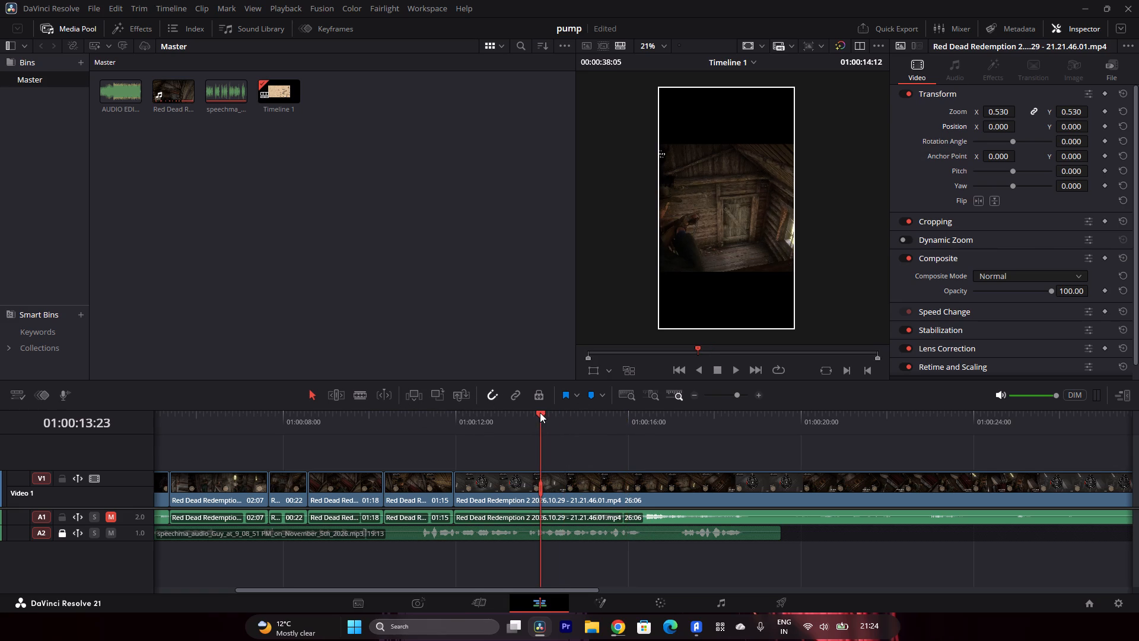
{"action": "left_click", "coordinate": [527, 413]}
{"action": "left_click", "coordinate": [512, 413]}
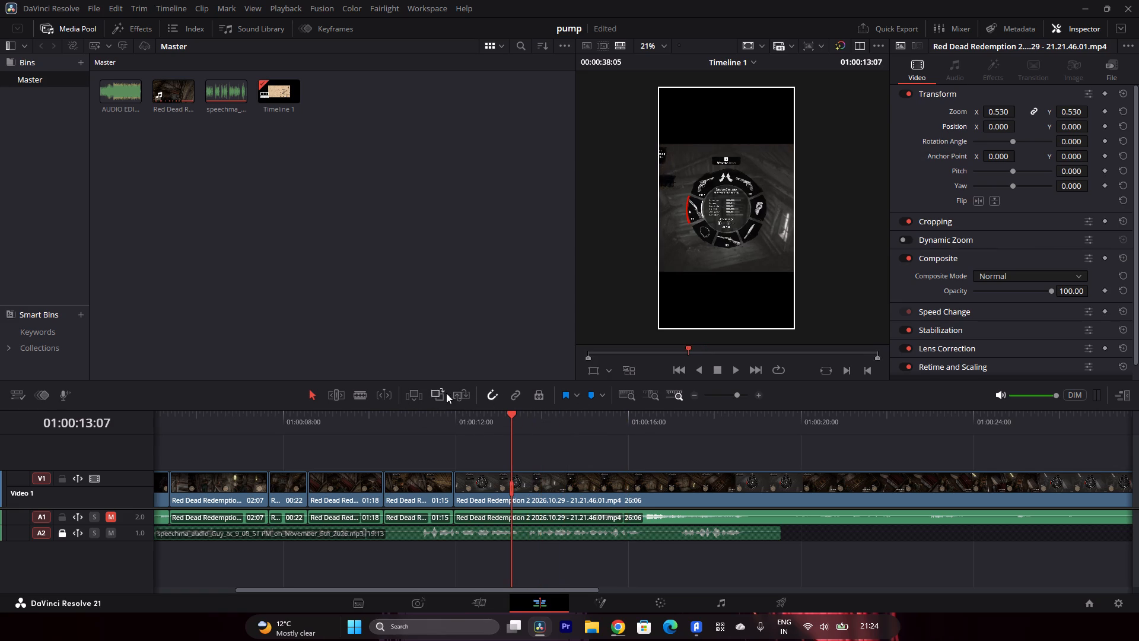
{"action": "left_click", "coordinate": [358, 395]}
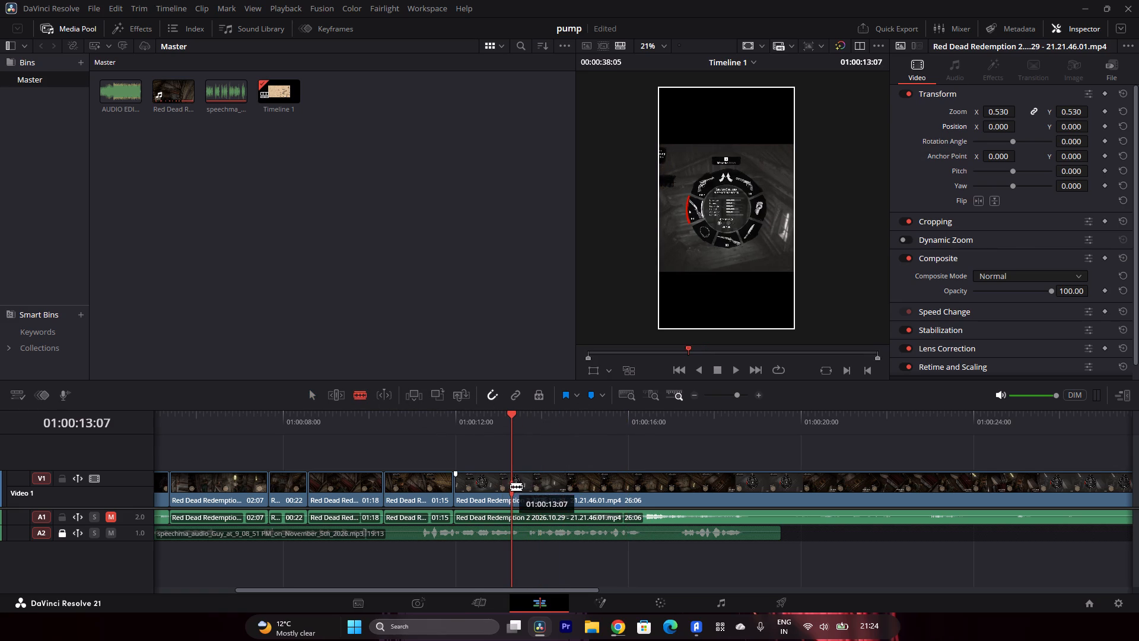
{"action": "left_click", "coordinate": [511, 486]}
{"action": "left_click", "coordinate": [316, 397]}
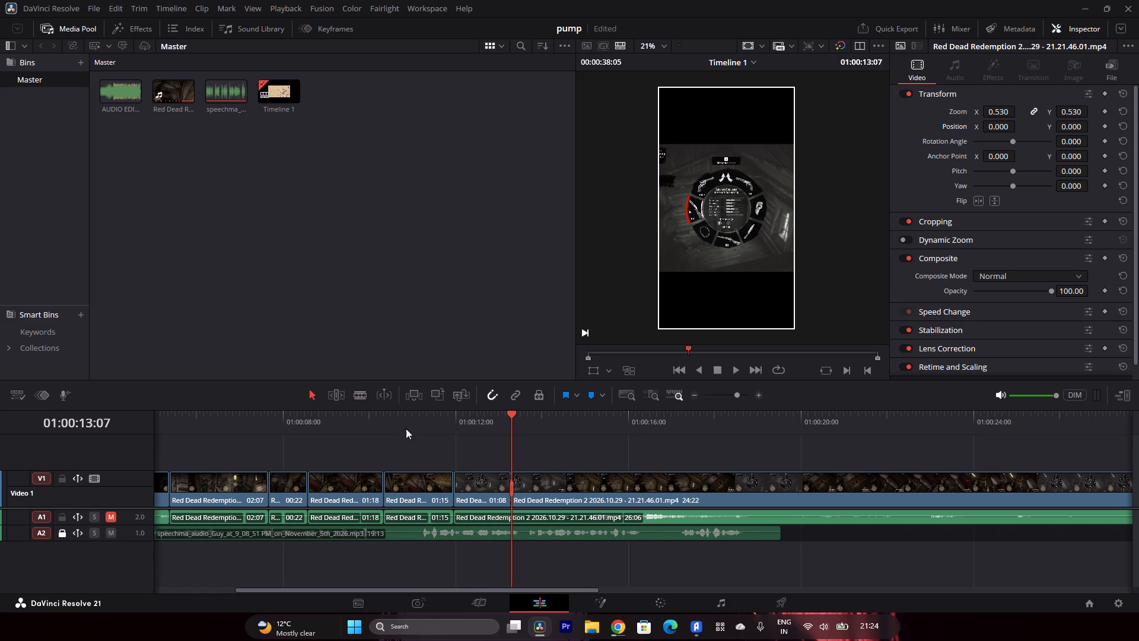
Scrub through the cabin footage after the 01:08 segment and split the Video 1 clip at 01:00:14:00.
{"action": "left_click", "coordinate": [578, 415]}
{"action": "left_click", "coordinate": [590, 412]}
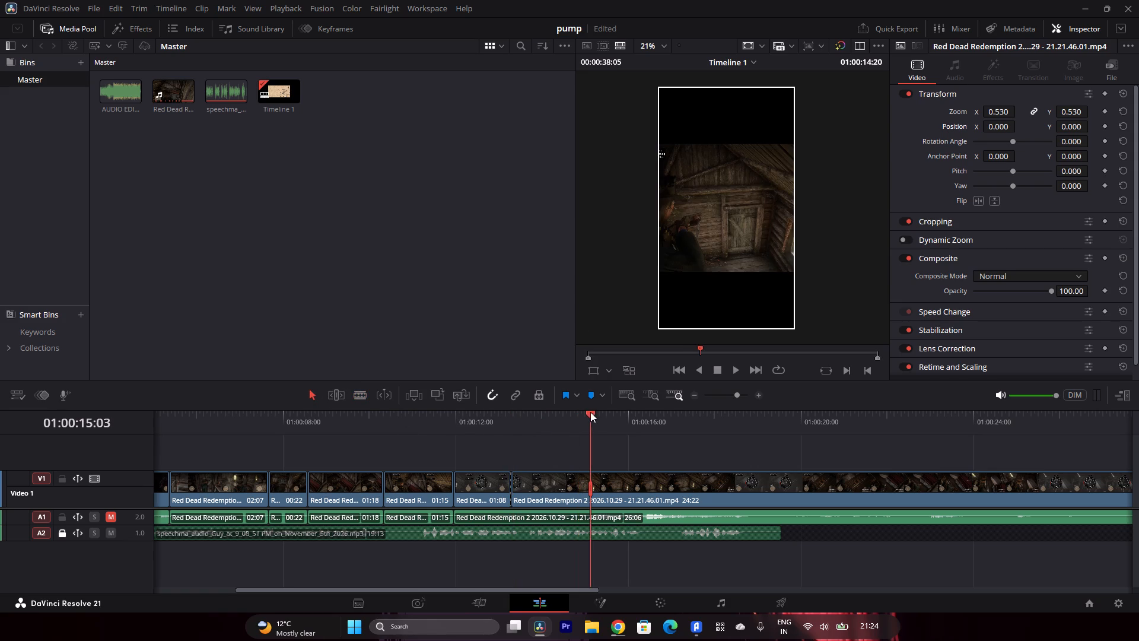
{"action": "left_click", "coordinate": [593, 415]}
{"action": "left_click", "coordinate": [573, 412]}
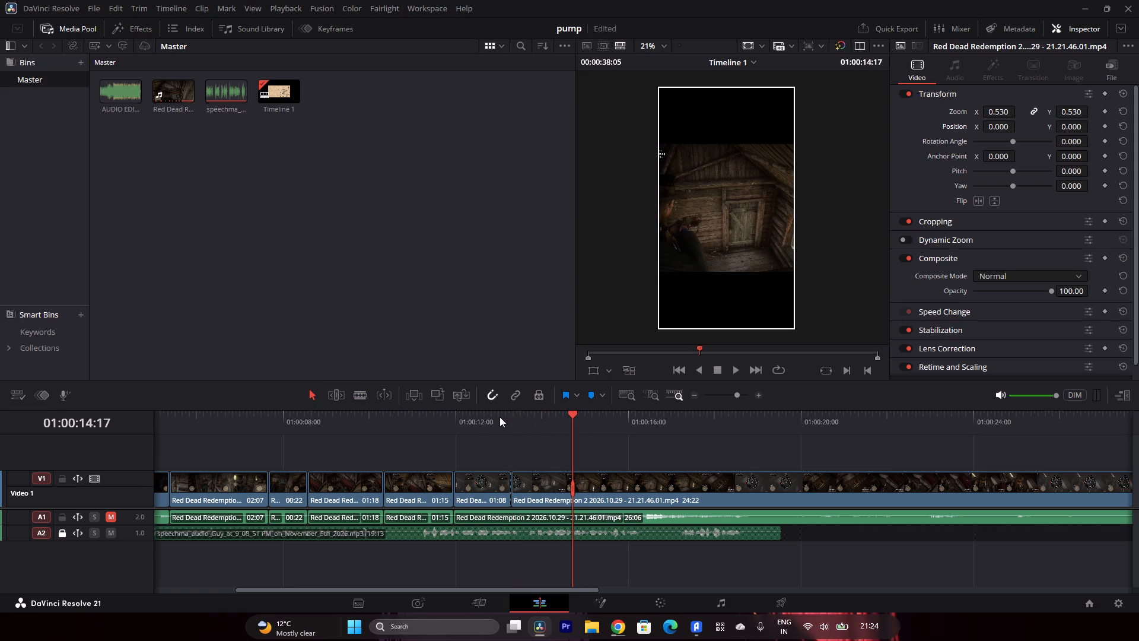
{"action": "left_click", "coordinate": [558, 412]}
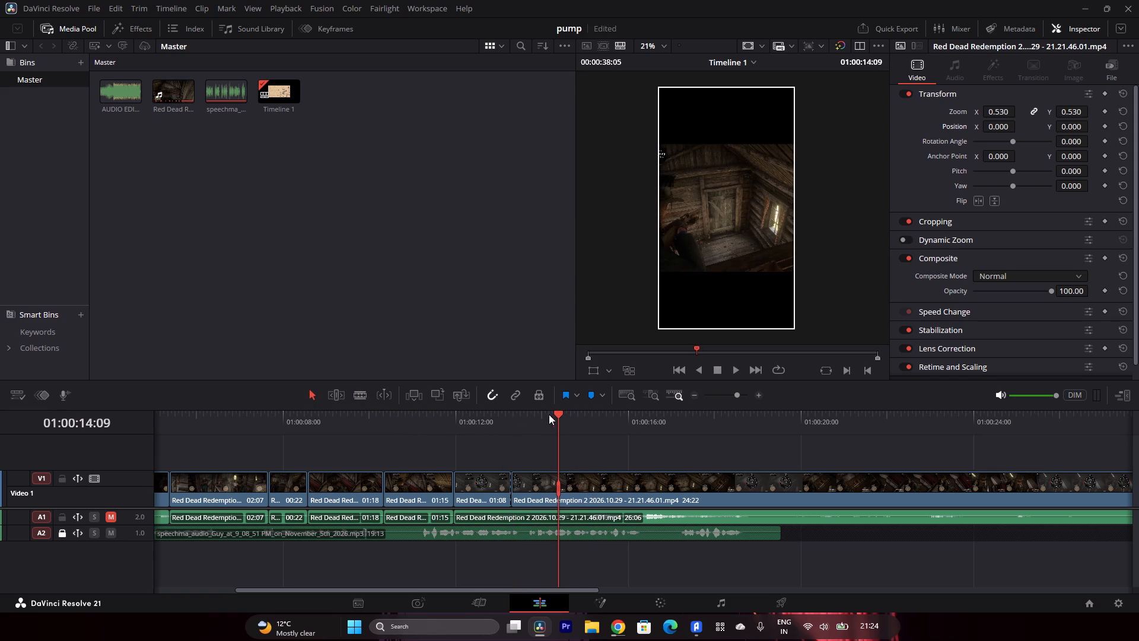
{"action": "left_click", "coordinate": [543, 414]}
{"action": "left_click", "coordinate": [368, 395]}
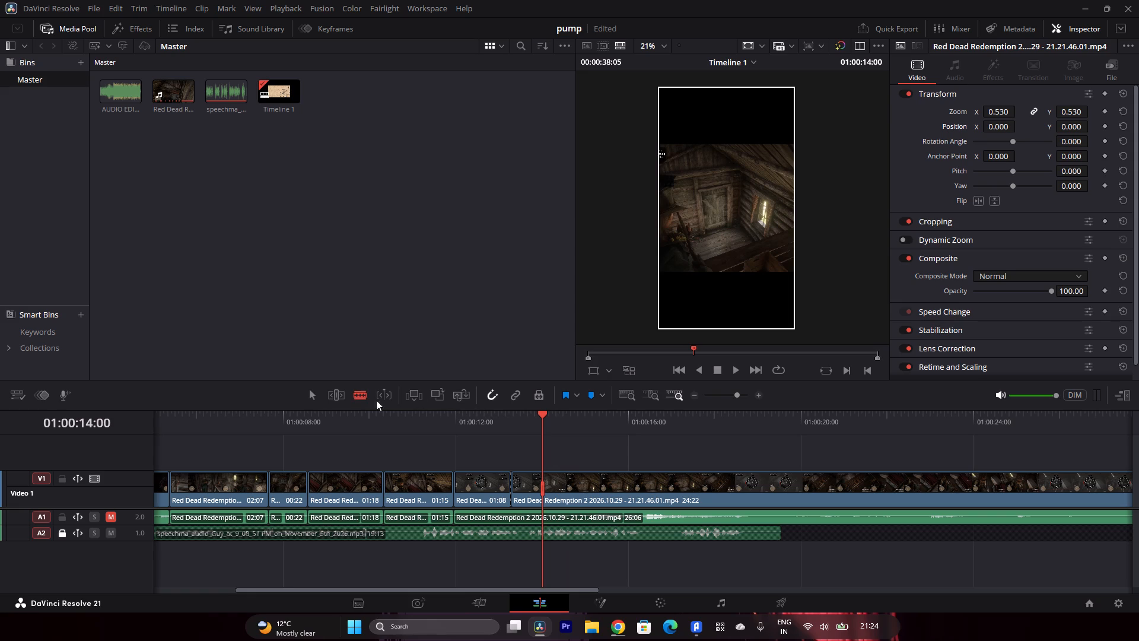
{"action": "left_click", "coordinate": [537, 496]}
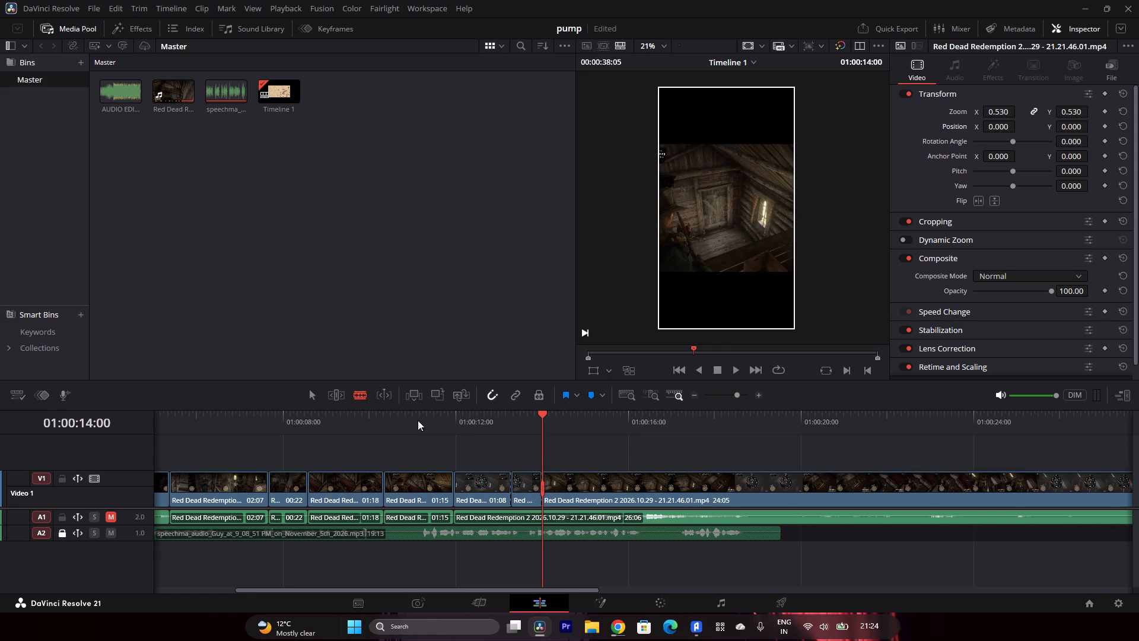
{"action": "left_click", "coordinate": [314, 394]}
Delete the short Video 1 segment between 01:00:13:07 and 01:00:14:00 and close its gap.
{"action": "left_click", "coordinate": [523, 495]}
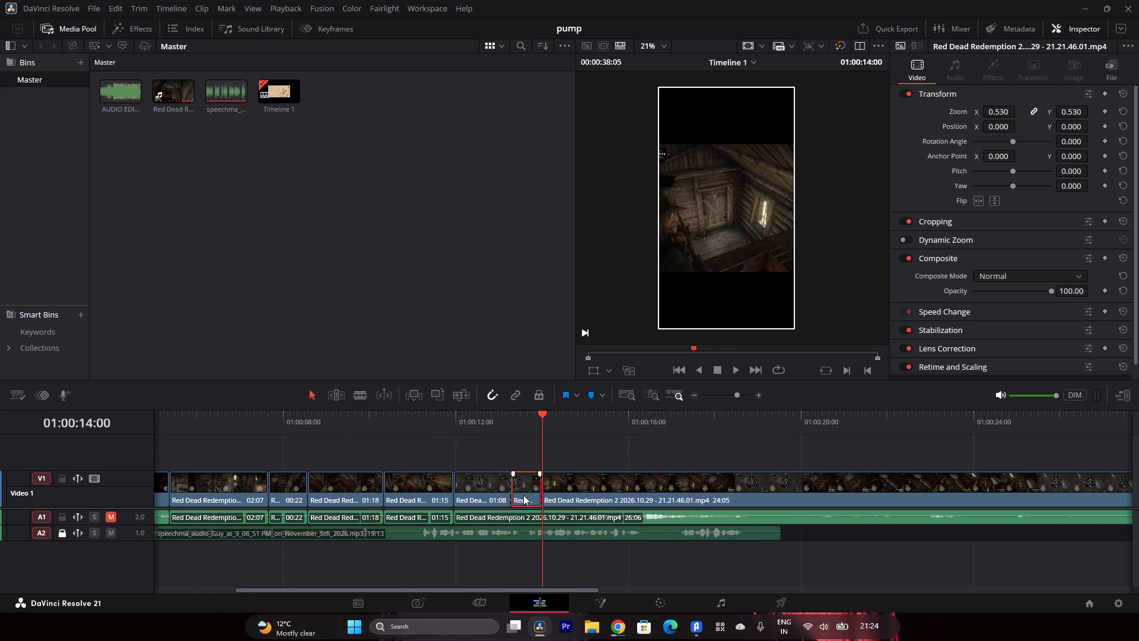
{"action": "key", "text": "BackSpace"}
{"action": "left_click", "coordinate": [524, 494]}
{"action": "key", "text": "BackSpace"}
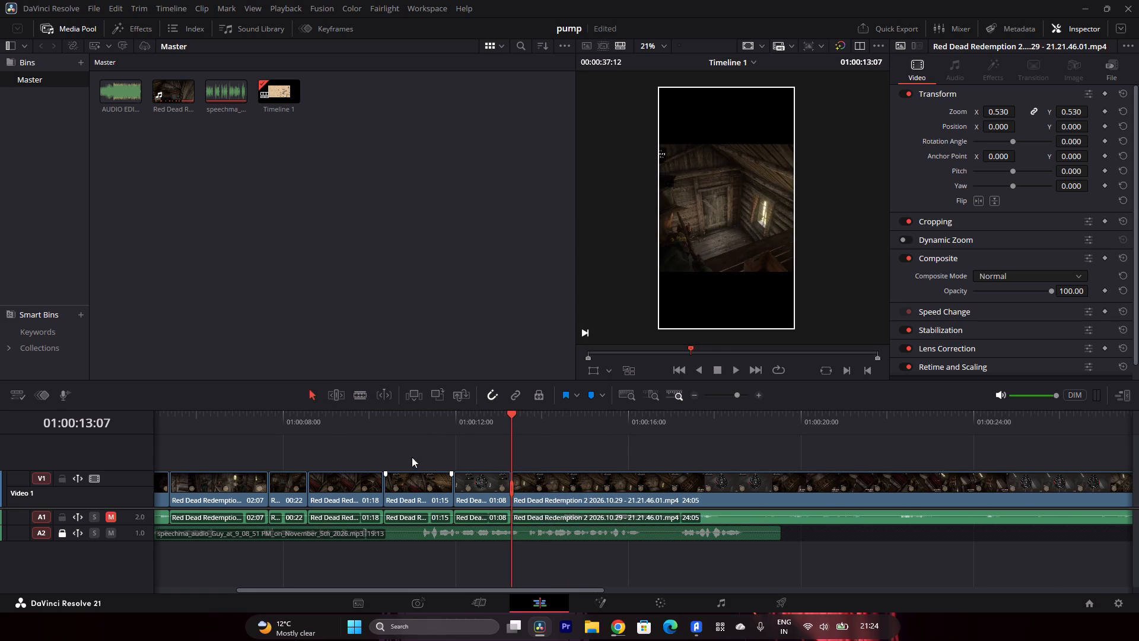
Play from 01:00:09:11 through the end of the voiceover and split the gameplay video and its audio there, at 01:00:19:13.
{"action": "left_click", "coordinate": [402, 424]}
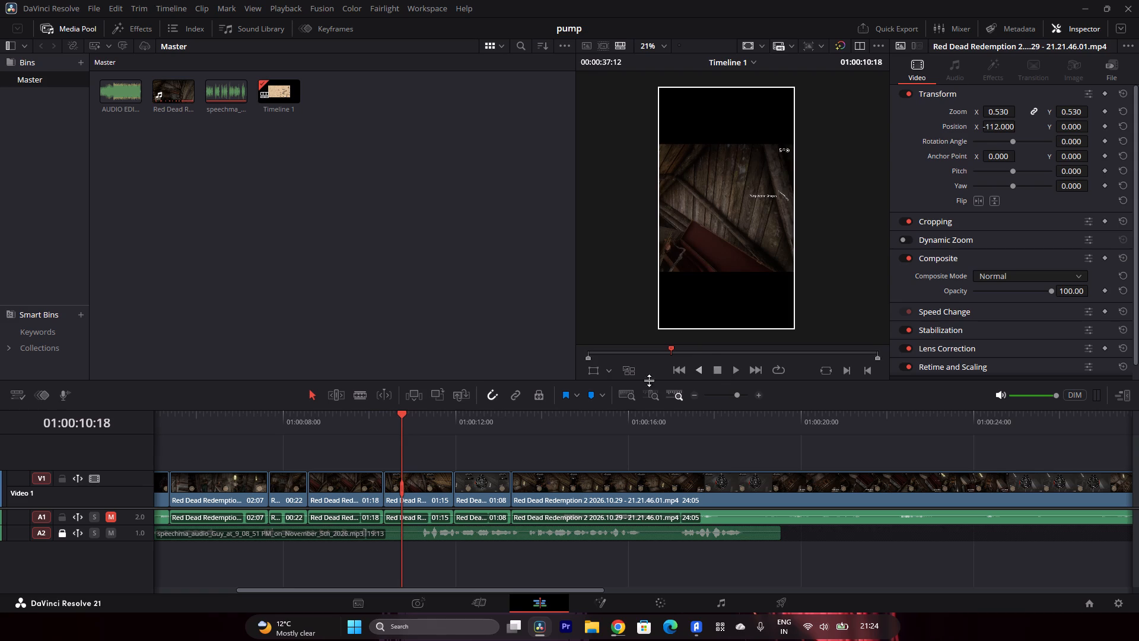
{"action": "left_click_drag", "start_coordinate": [419, 413], "coordinate": [346, 420]}
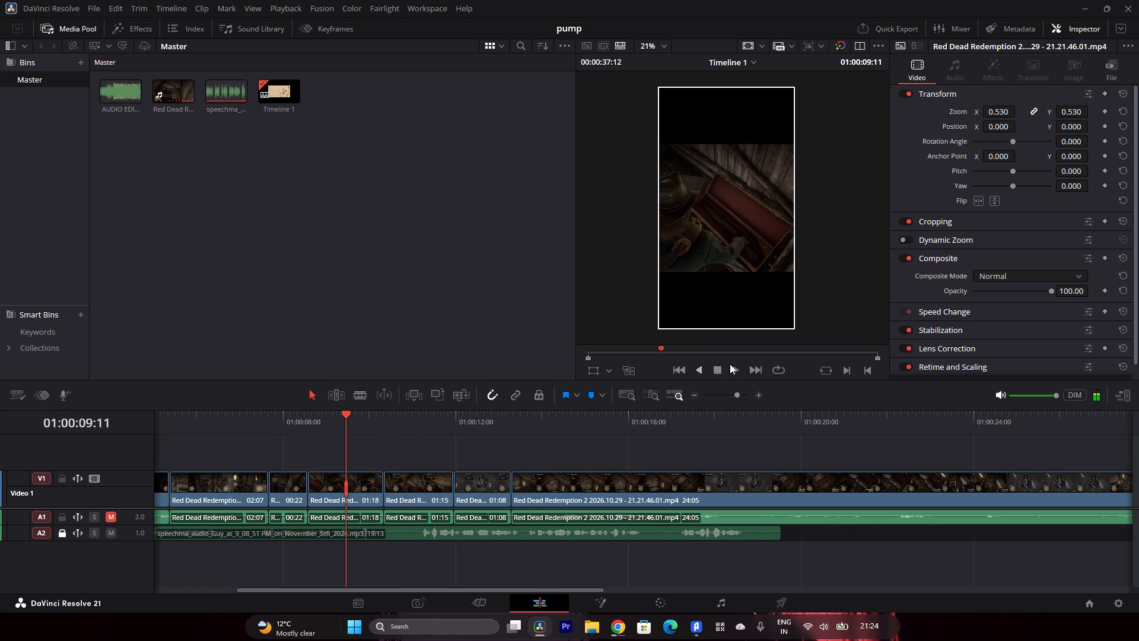
{"action": "left_click", "coordinate": [736, 366]}
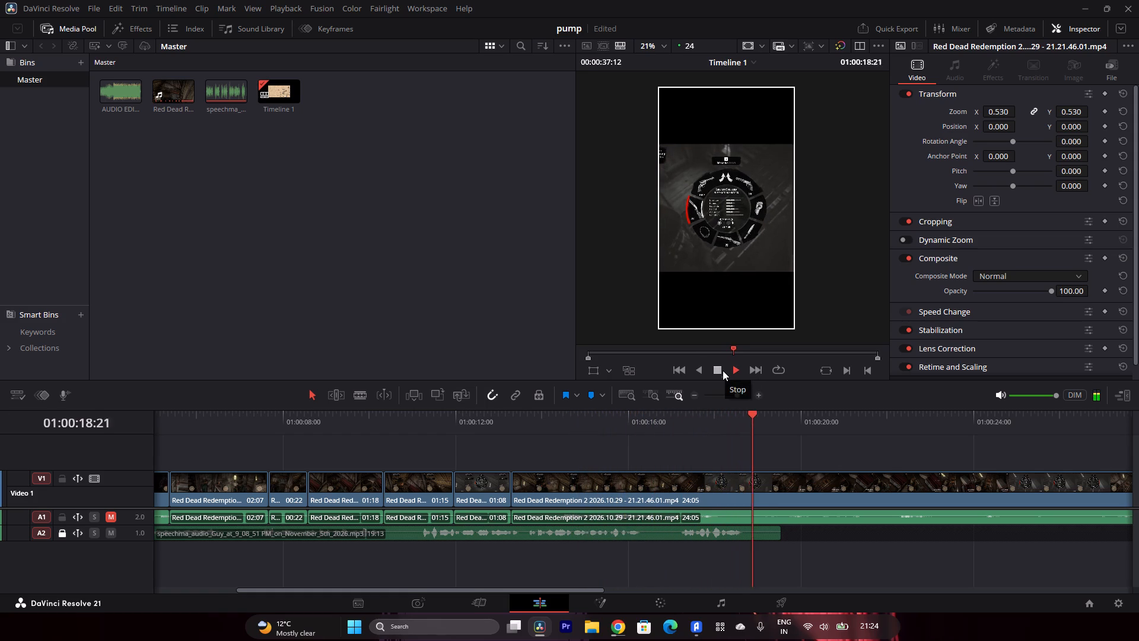
{"action": "left_click", "coordinate": [723, 370]}
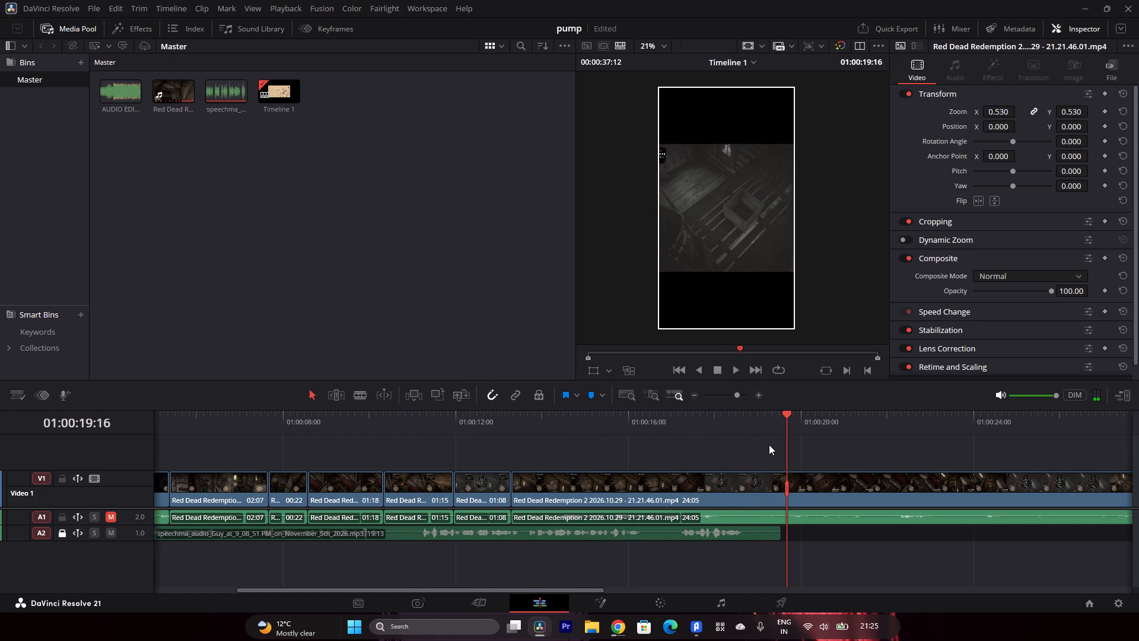
{"action": "left_click", "coordinate": [775, 418]}
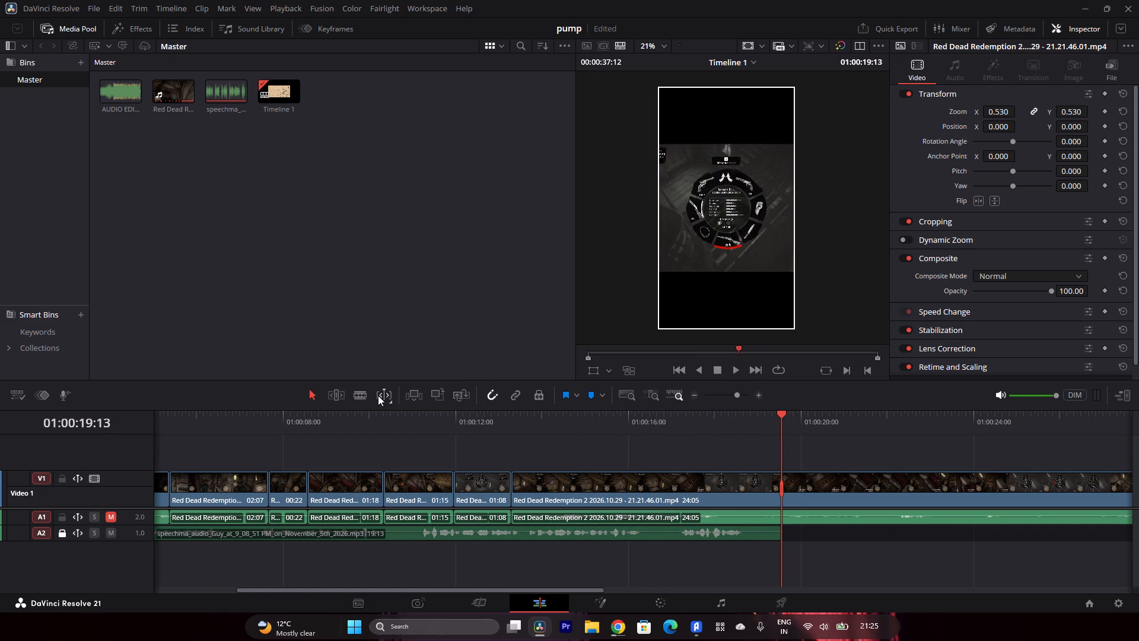
{"action": "left_click", "coordinate": [362, 398]}
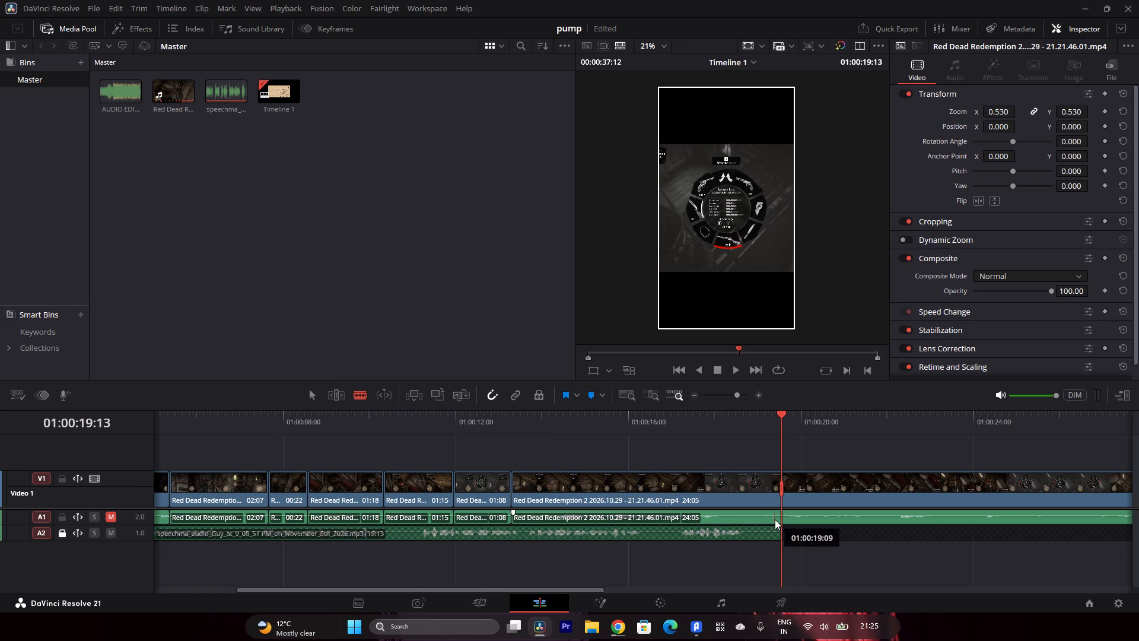
{"action": "left_click", "coordinate": [778, 520]}
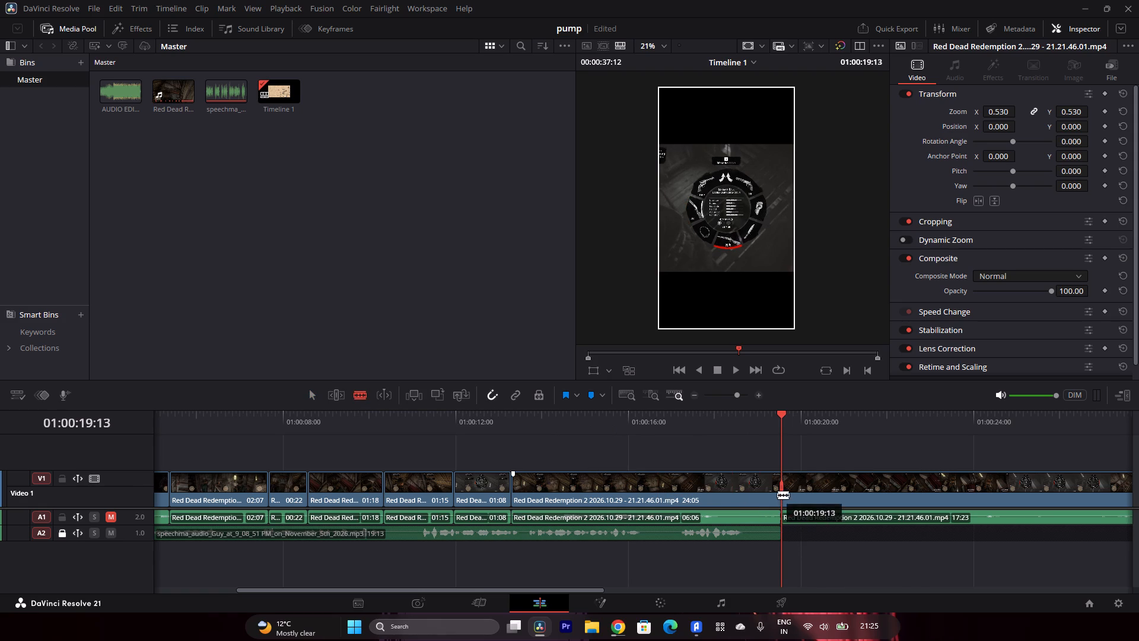
{"action": "left_click", "coordinate": [777, 494]}
{"action": "left_click", "coordinate": [316, 394]}
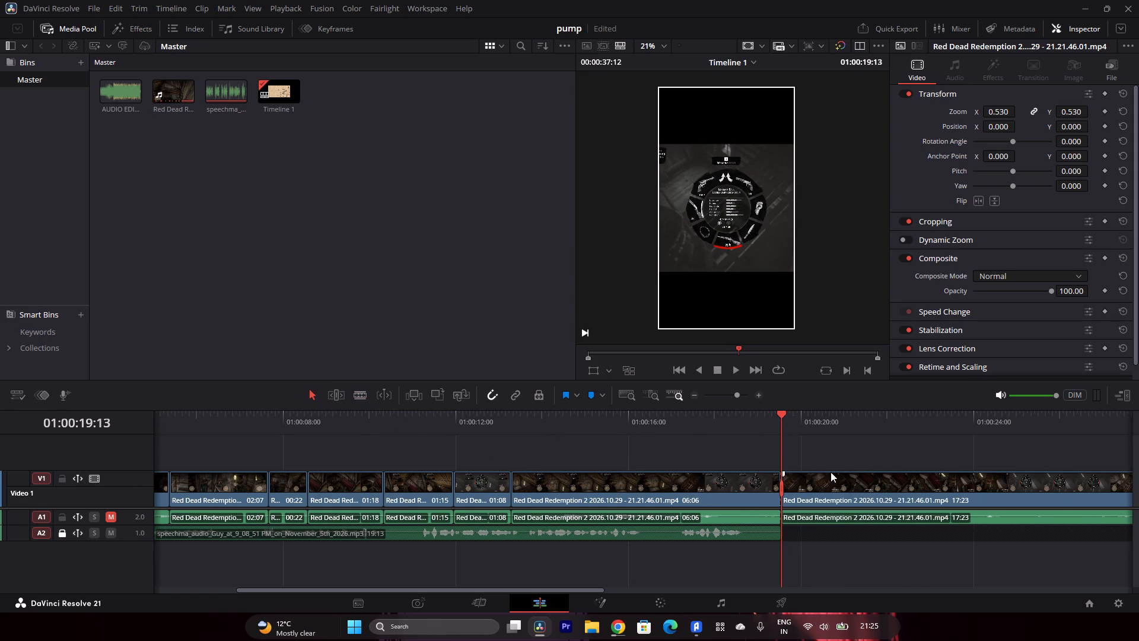
Delete the leftover 17:23 gameplay video and audio after 01:00:19:13 so the timeline ends with the voiceover.
{"action": "left_click", "coordinate": [848, 476]}
{"action": "key", "text": "BackSpace"}
{"action": "left_click", "coordinate": [850, 477]}
{"action": "key", "text": "BackSpace"}
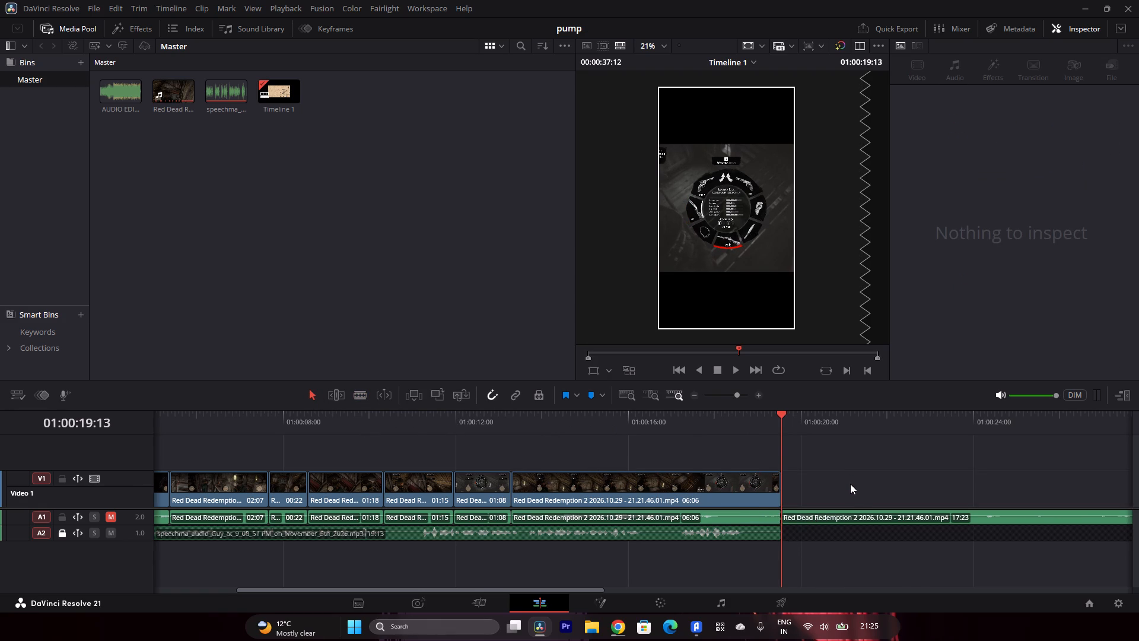
{"action": "left_click", "coordinate": [850, 510]}
{"action": "key", "text": "BackSpace"}
{"action": "left_click", "coordinate": [851, 532]}
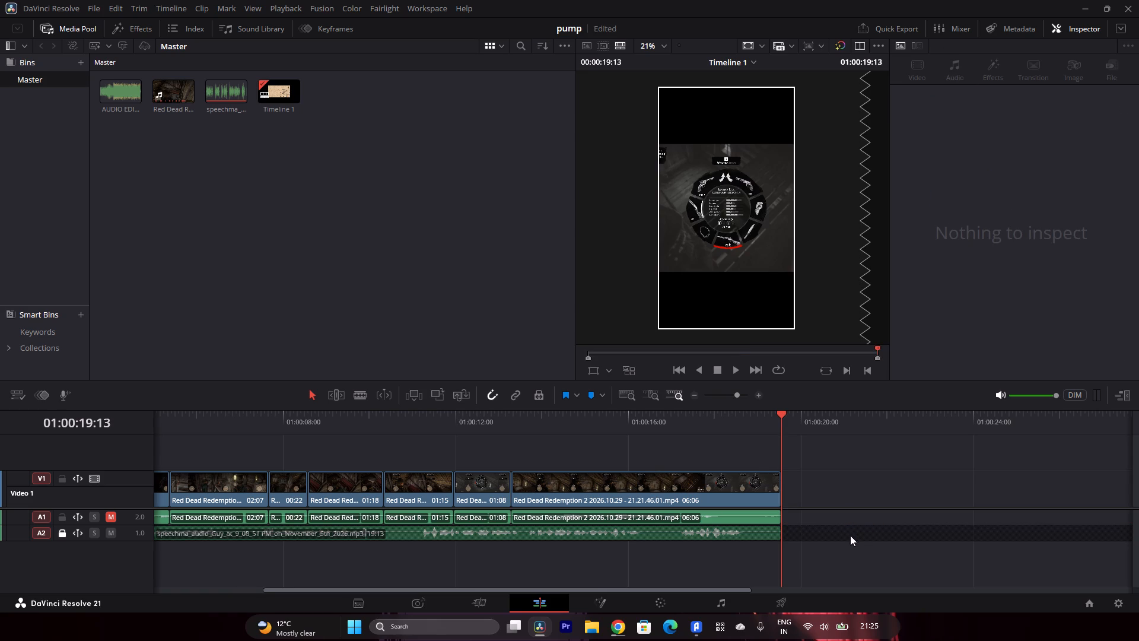
Return the playhead to the start of the timeline at 01:00:00:00.
{"action": "left_click_drag", "start_coordinate": [778, 419], "coordinate": [126, 458]}
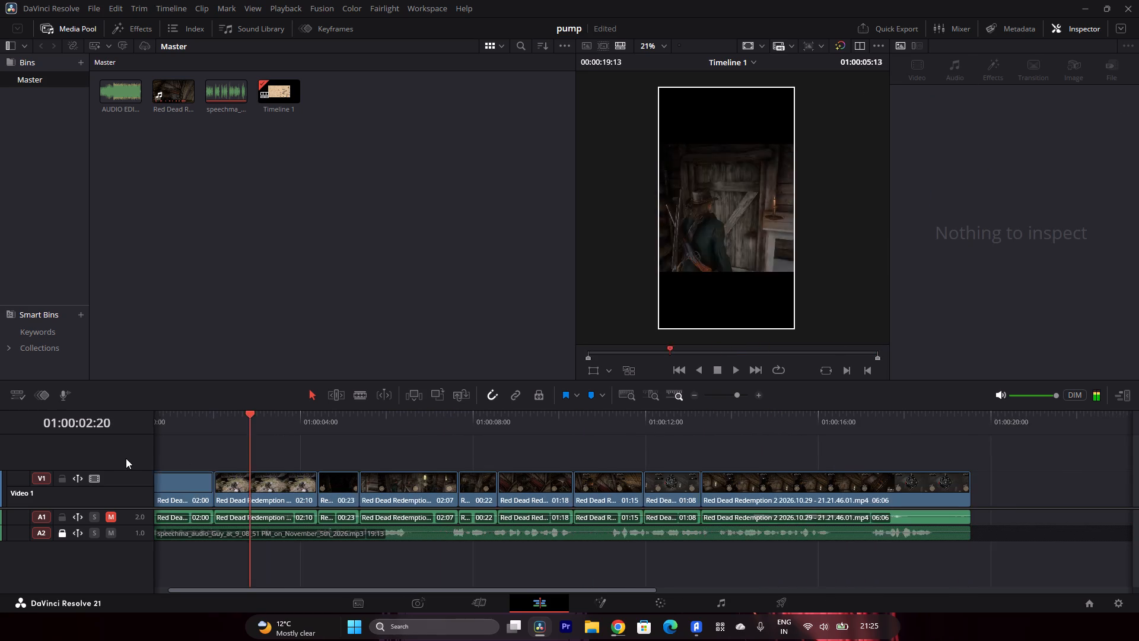
{"action": "left_click_drag", "start_coordinate": [126, 458], "coordinate": [119, 459]}
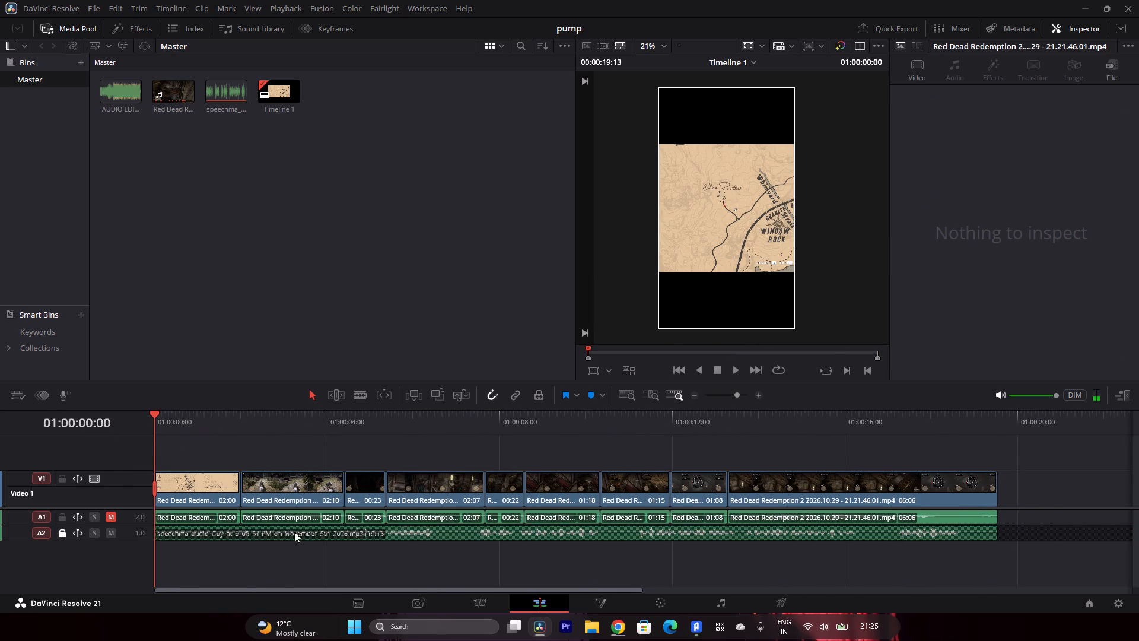
Play the whole edit full screen from the start to its end to review it against the voiceover.
{"action": "left_click", "coordinate": [483, 603]}
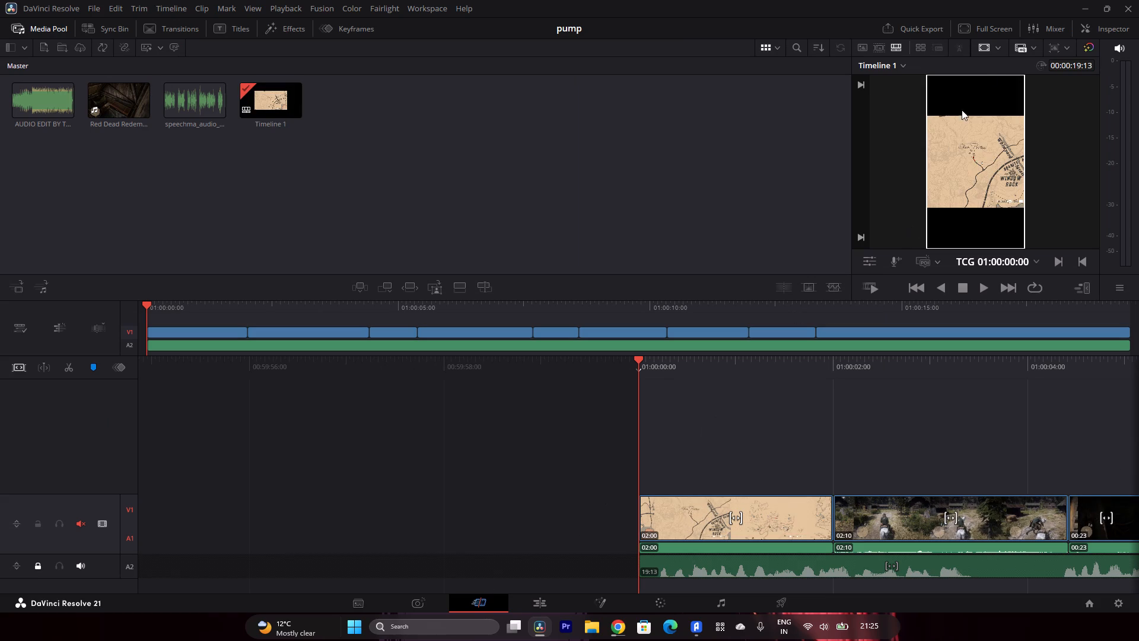
{"action": "left_click", "coordinate": [1010, 28]}
{"action": "key", "text": "space"}
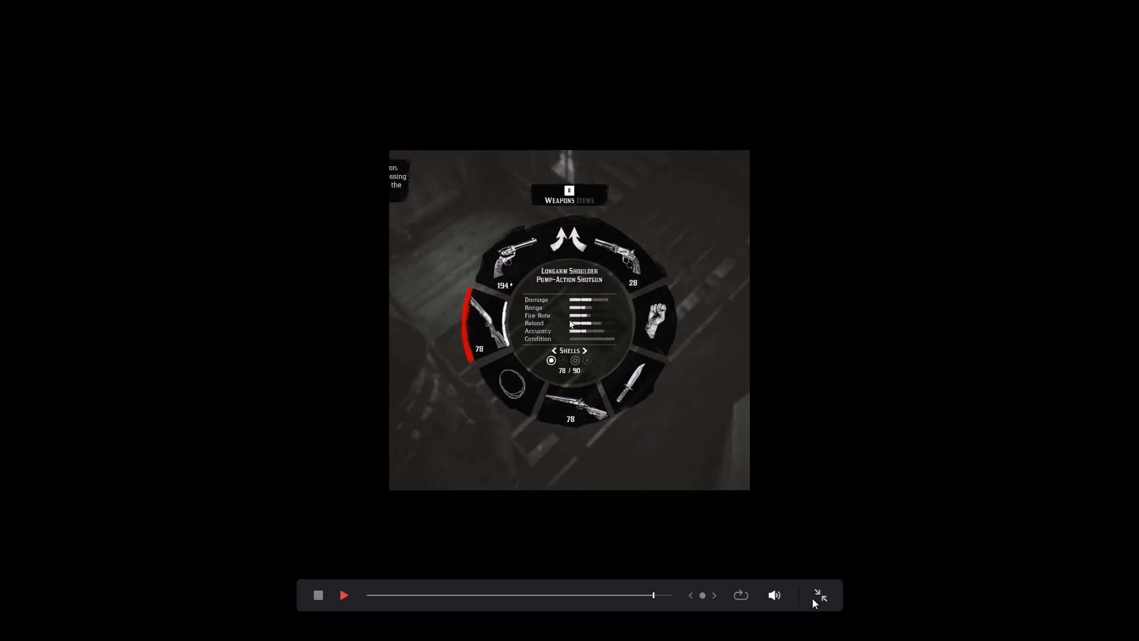
{"action": "left_click", "coordinate": [820, 596]}
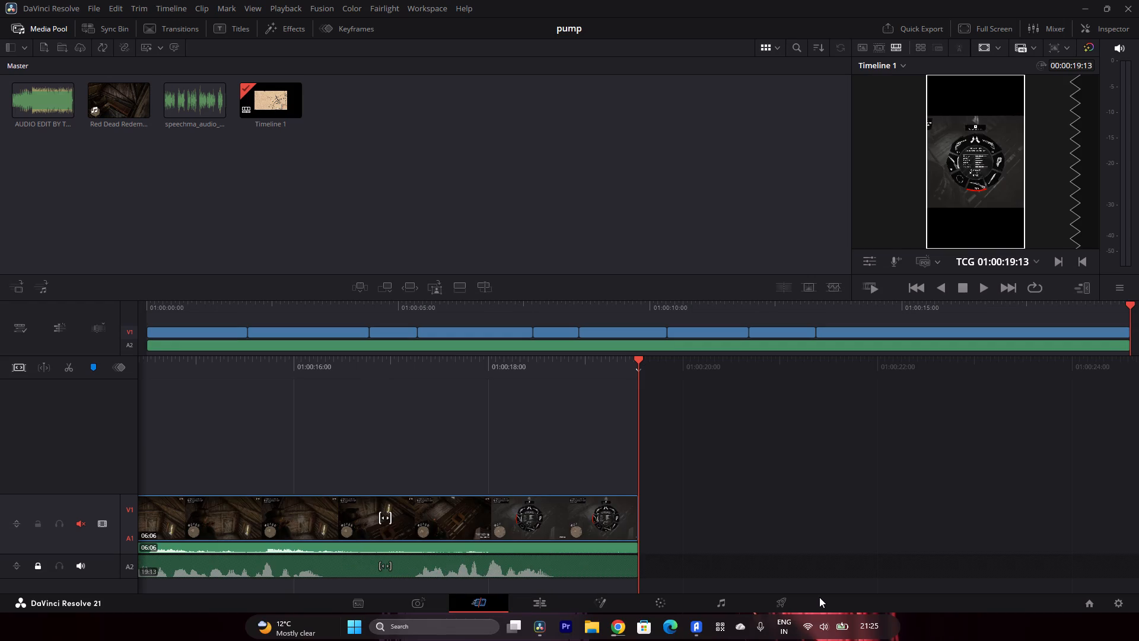
{"action": "left_click", "coordinate": [531, 601]}
Place AUDIO EDIT BY TWILIGHT.mp3 on a new Audio 3 track at the timeline start and lower its volume to -8.7 dB.
{"action": "left_click_drag", "start_coordinate": [116, 90], "coordinate": [151, 263]}
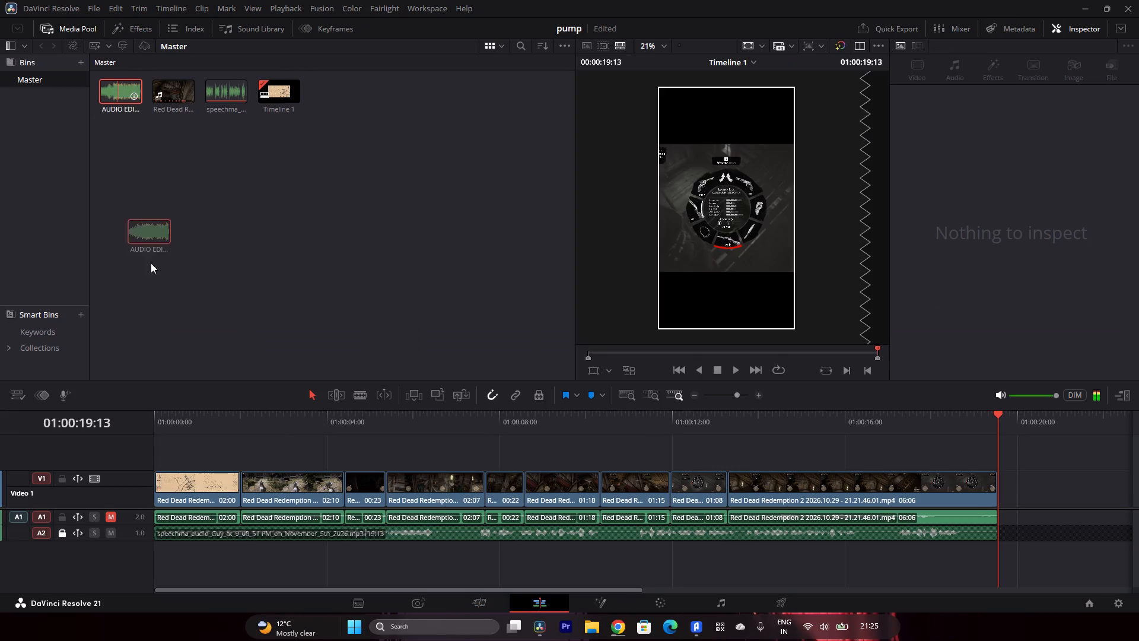
{"action": "left_click_drag", "start_coordinate": [151, 263], "coordinate": [160, 553]}
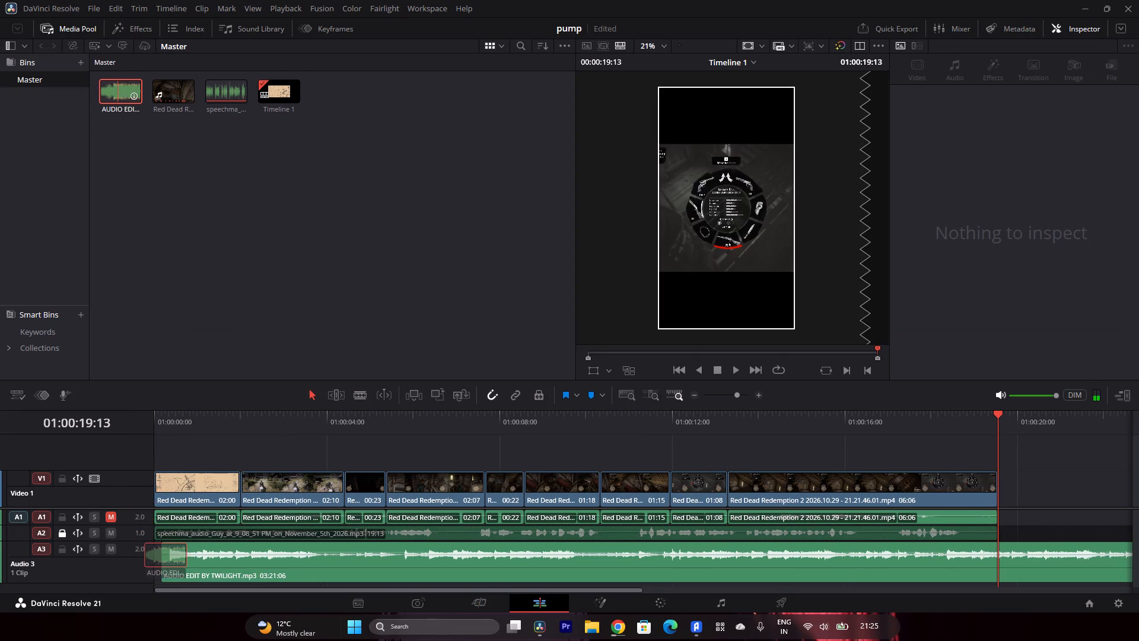
{"action": "left_click_drag", "start_coordinate": [160, 553], "coordinate": [154, 553]}
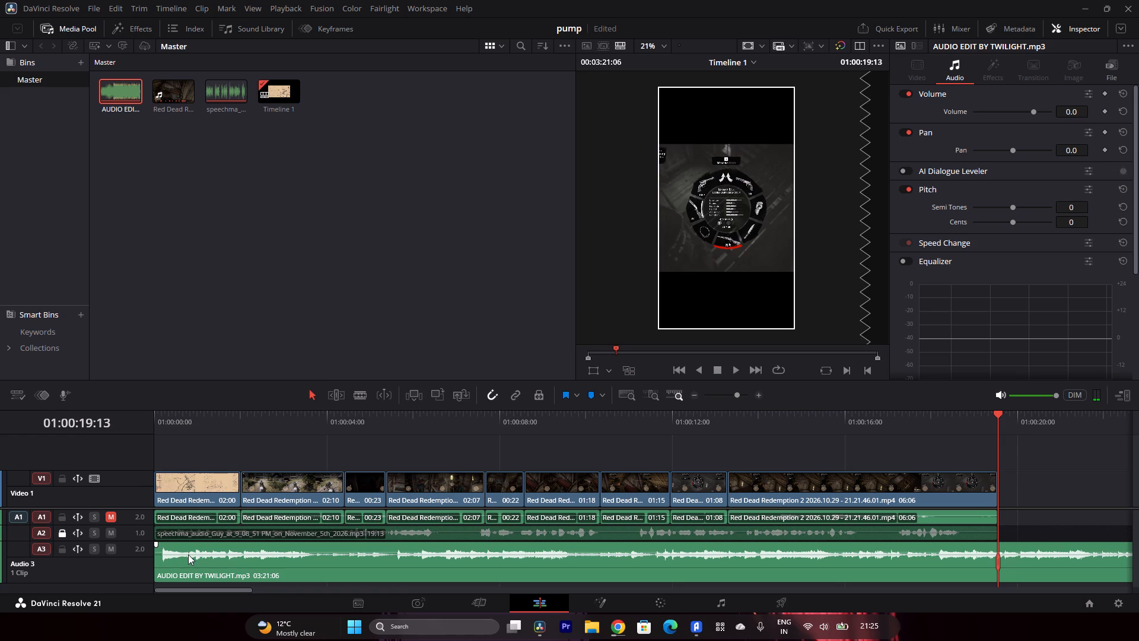
{"action": "left_click", "coordinate": [190, 551]}
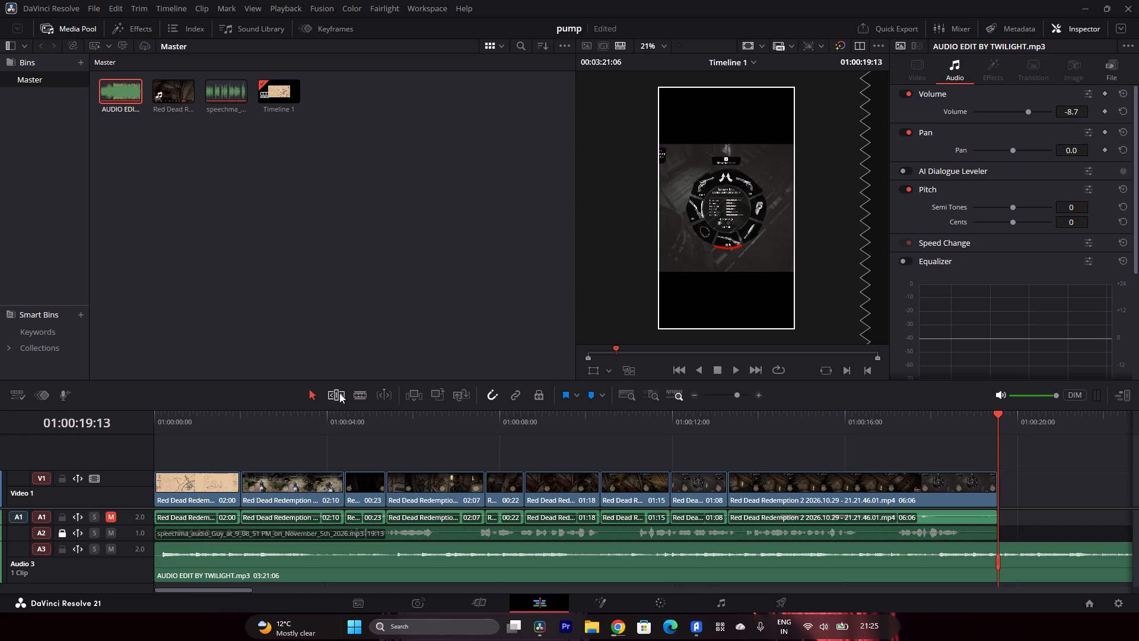
Split the Audio 3 music at 01:00:19:13 and delete the remainder so it ends with the video.
{"action": "left_click", "coordinate": [361, 396]}
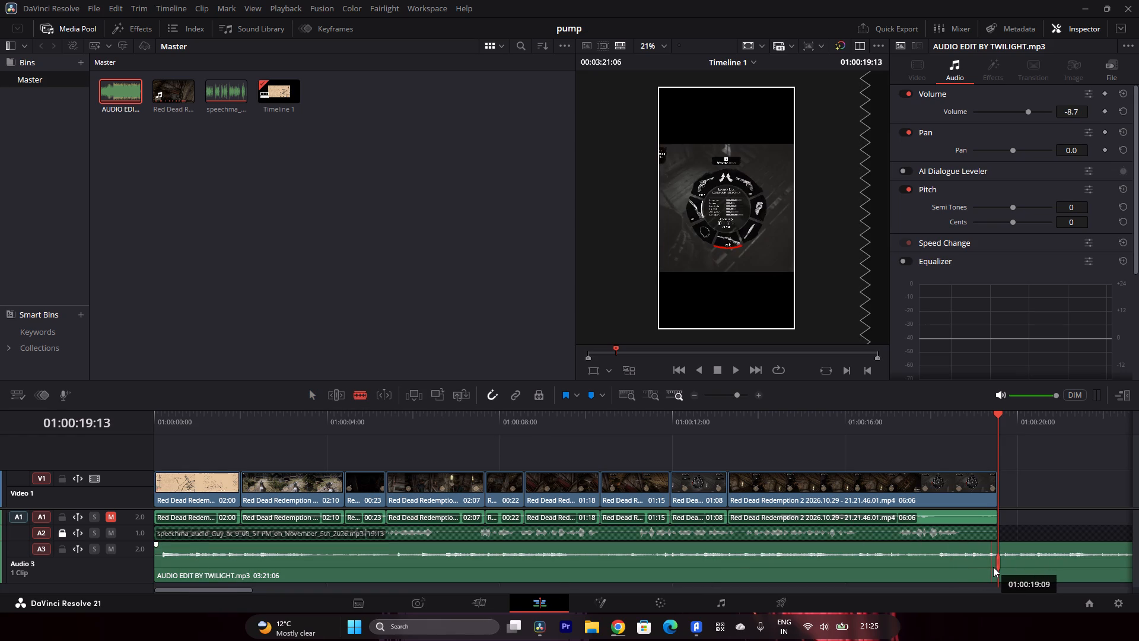
{"action": "left_click", "coordinate": [995, 567]}
{"action": "left_click", "coordinate": [315, 396]}
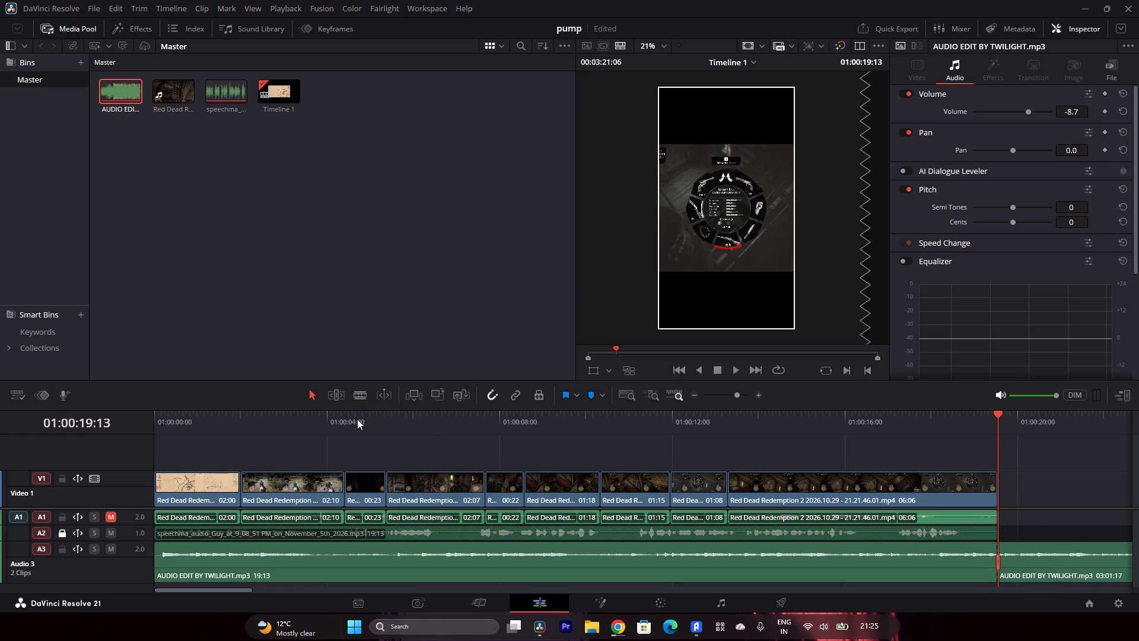
{"action": "left_click", "coordinate": [1048, 567]}
{"action": "key", "text": "BackSpace"}
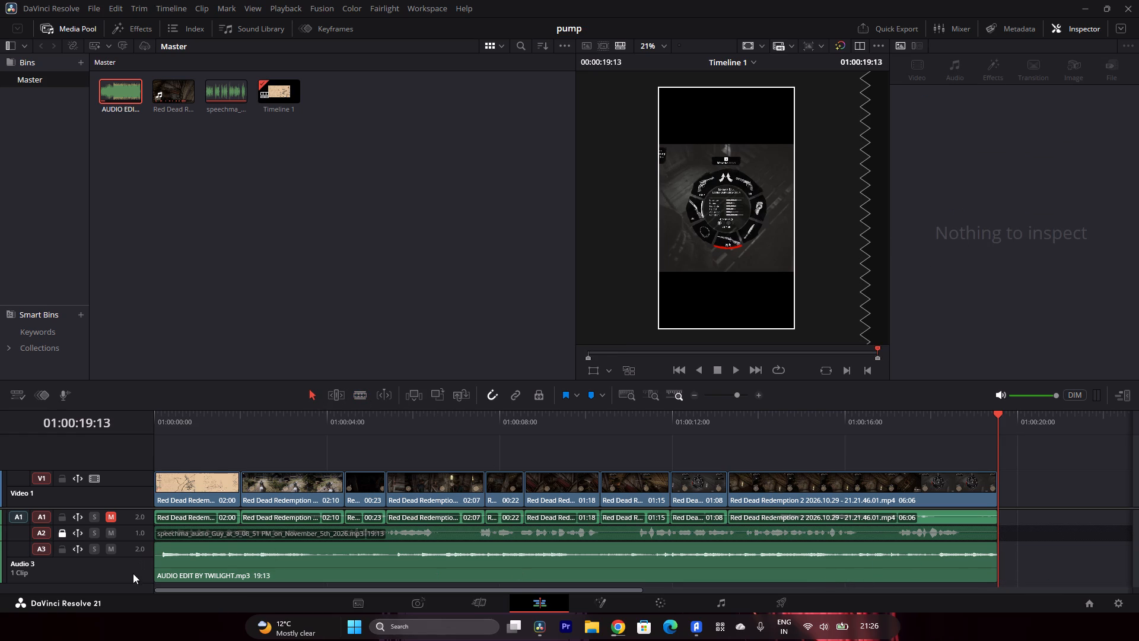
Reduce the Audio 3 track height and, while playing from the start, lower the music volume to about -11.85 dB.
{"action": "left_click_drag", "start_coordinate": [132, 580], "coordinate": [142, 555]}
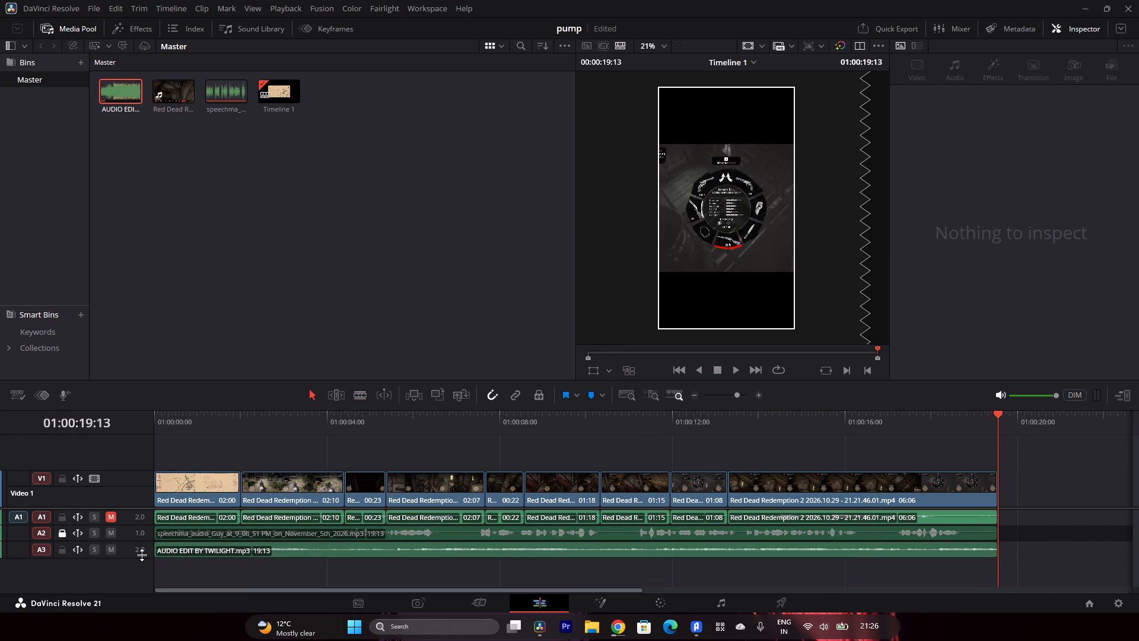
{"action": "left_click_drag", "start_coordinate": [142, 555], "coordinate": [142, 554]}
{"action": "left_click_drag", "start_coordinate": [209, 411], "coordinate": [150, 423]}
{"action": "key", "text": "space"}
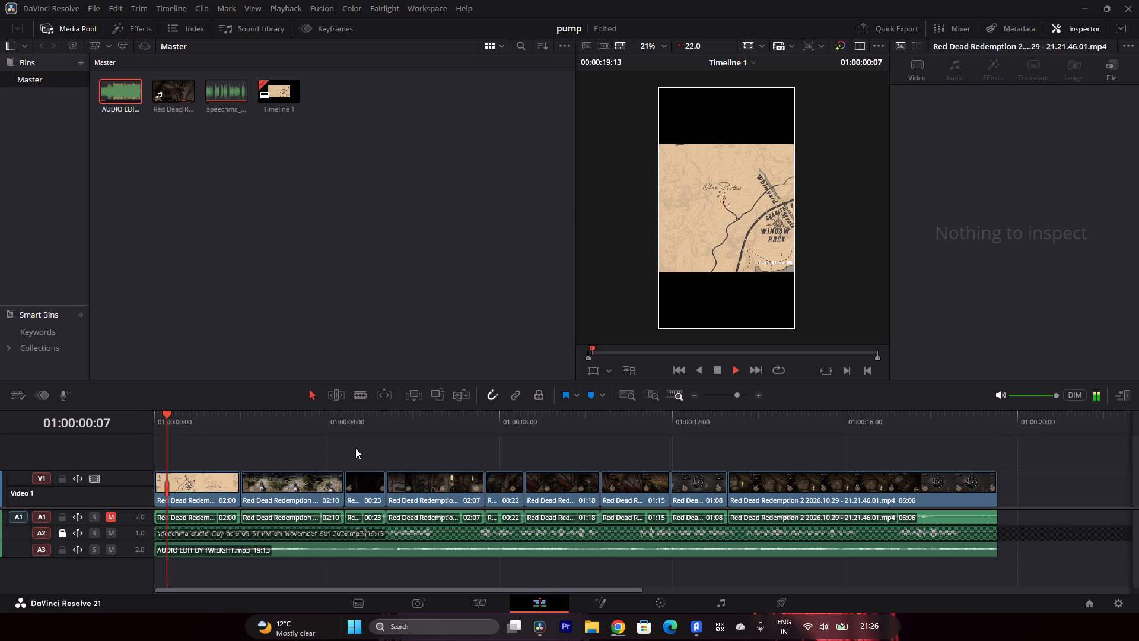
{"action": "left_click", "coordinate": [383, 548]}
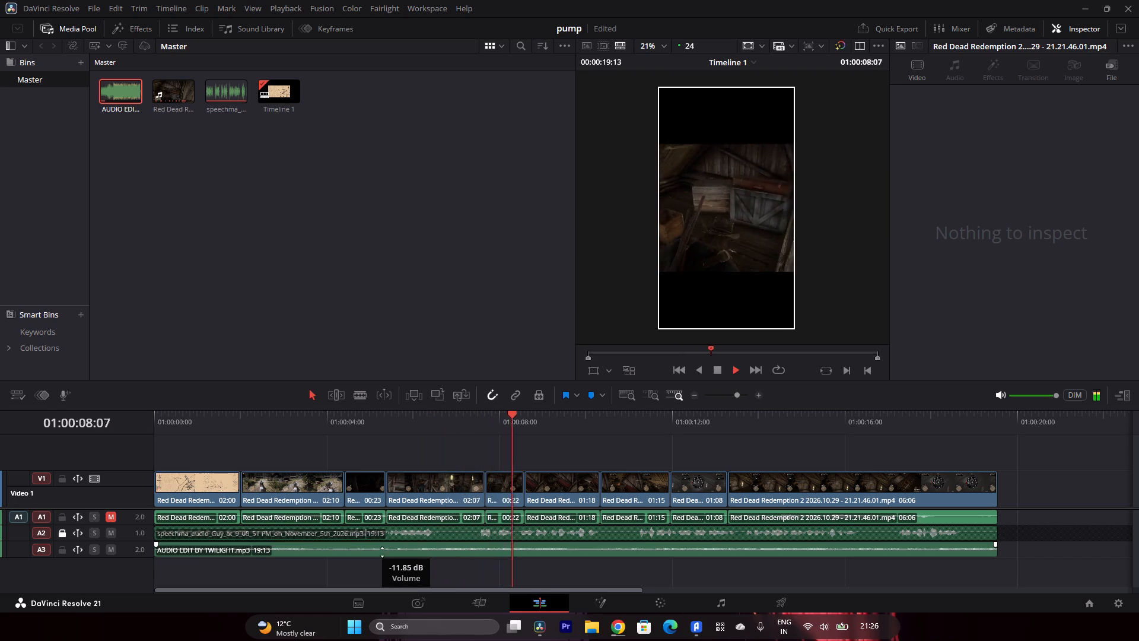
Lock the Audio 3 music track.
{"action": "left_click", "coordinate": [65, 556]}
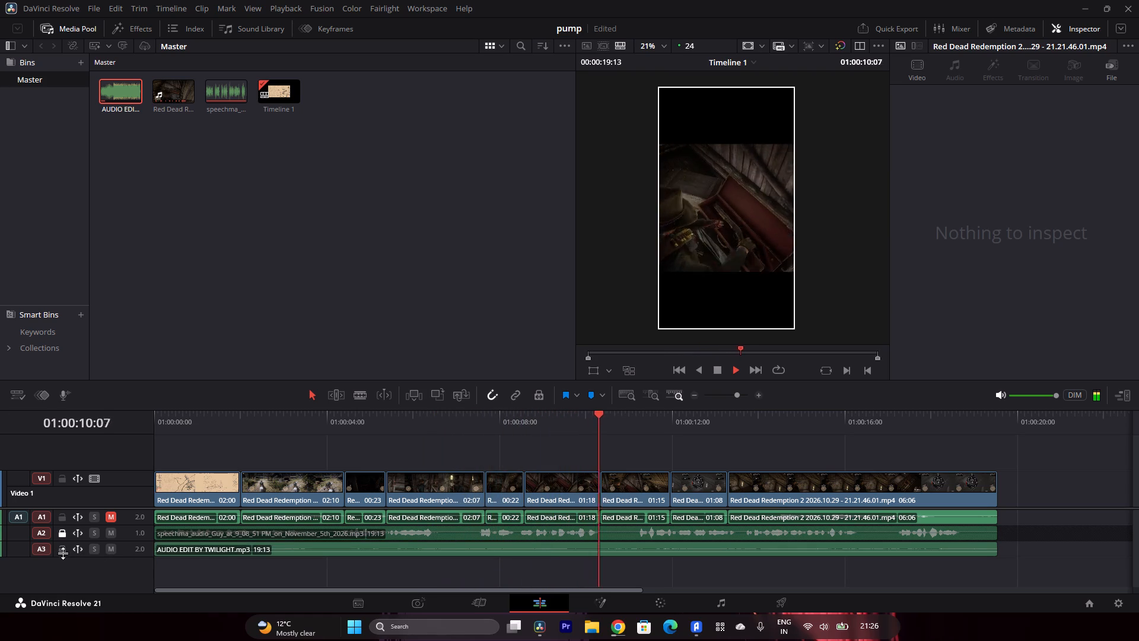
{"action": "left_click", "coordinate": [59, 548]}
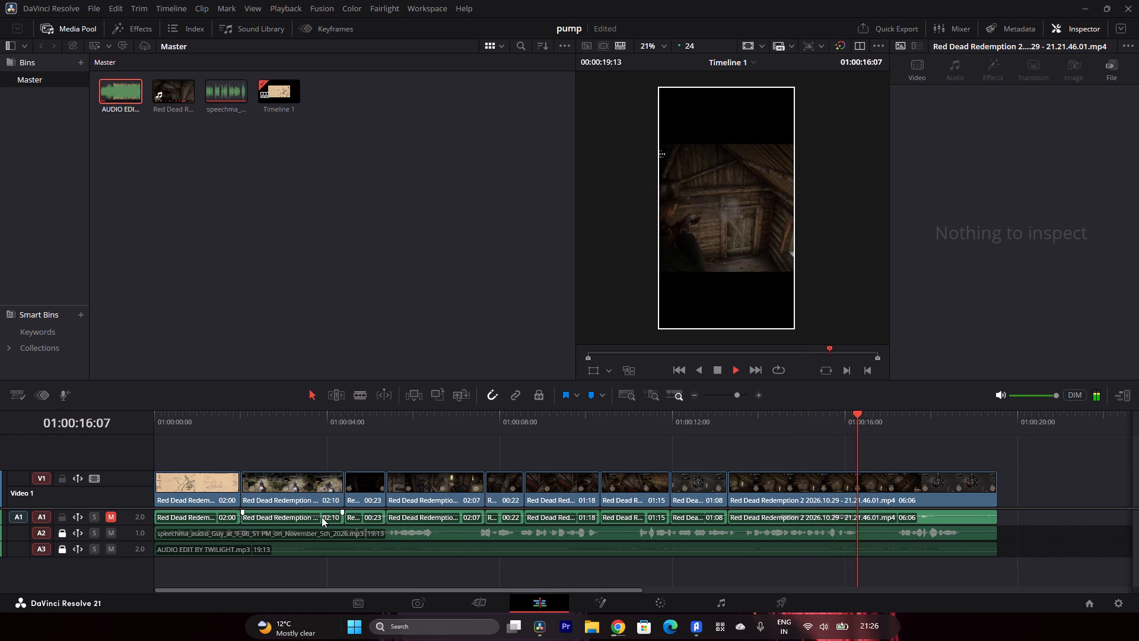
Switch to AutoSubs and generate subtitles from the Audio 2 voiceover track only.
{"action": "left_click", "coordinate": [692, 626]}
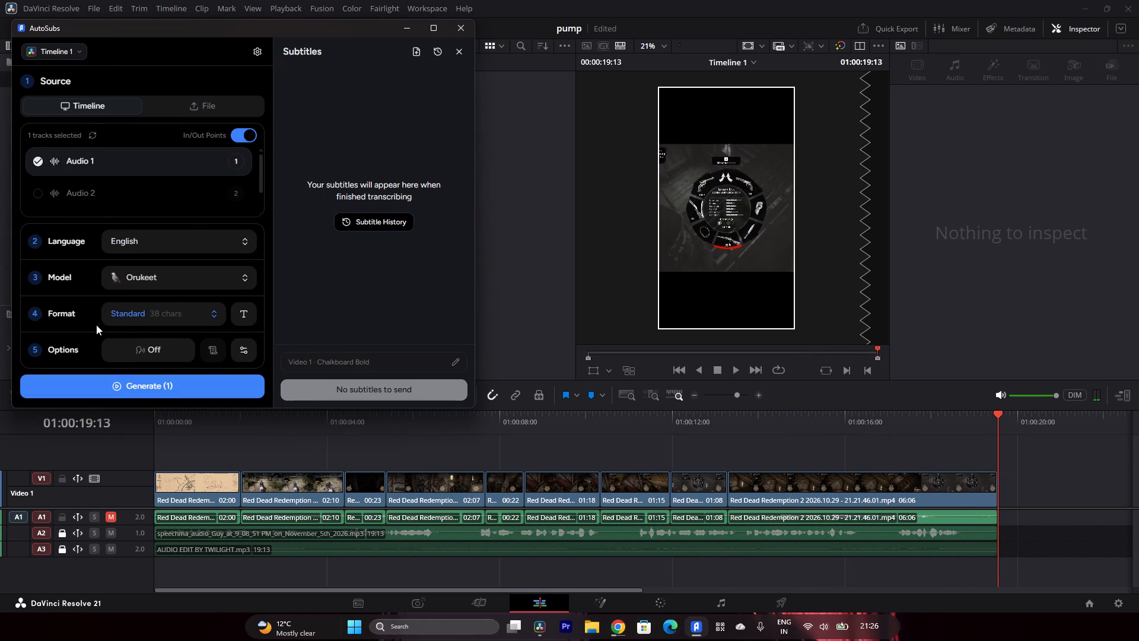
{"action": "scroll", "coordinate": [97, 198], "scroll_direction": "down", "scroll_amount": 1}
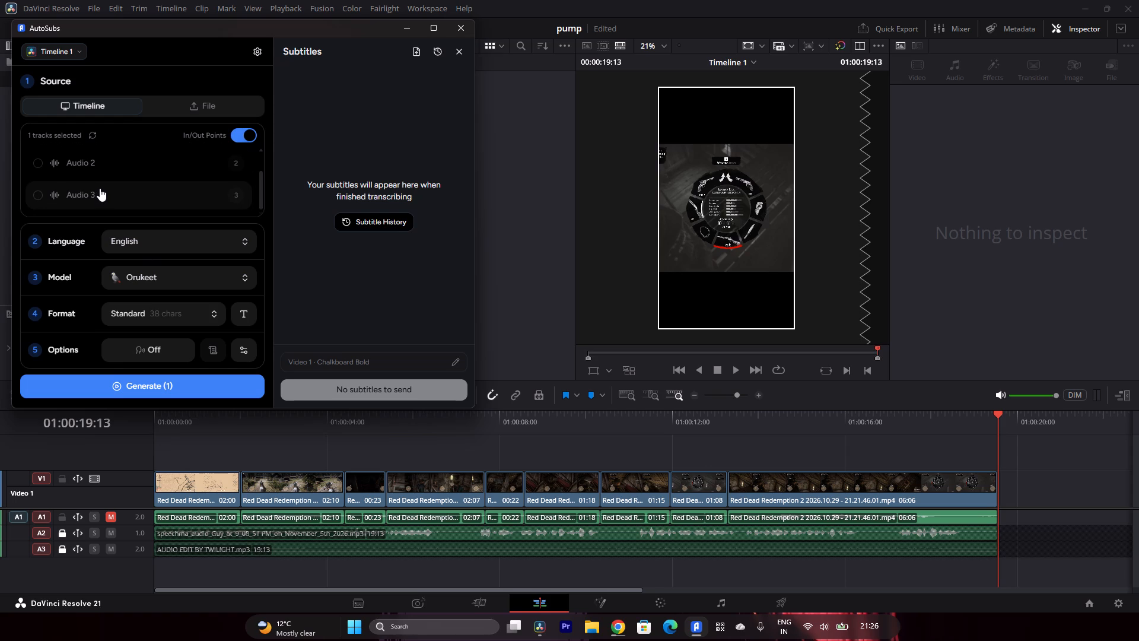
{"action": "scroll", "coordinate": [100, 188], "scroll_direction": "up", "scroll_amount": 1}
{"action": "left_click", "coordinate": [79, 164]}
{"action": "scroll", "coordinate": [82, 182], "scroll_direction": "down", "scroll_amount": 1}
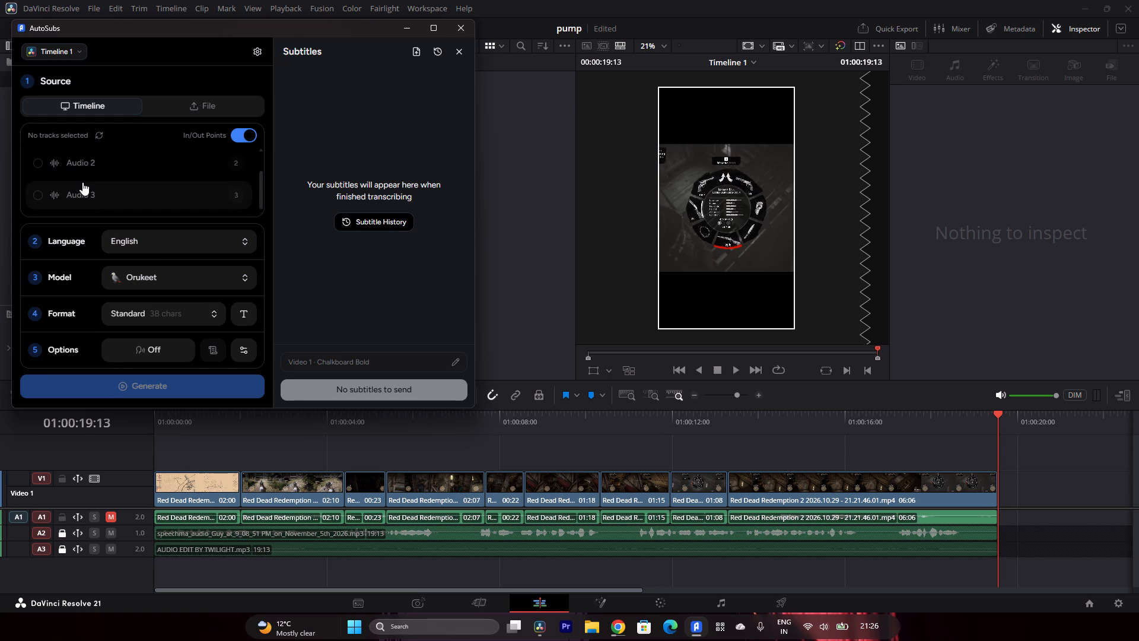
{"action": "scroll", "coordinate": [94, 177], "scroll_direction": "up", "scroll_amount": 1}
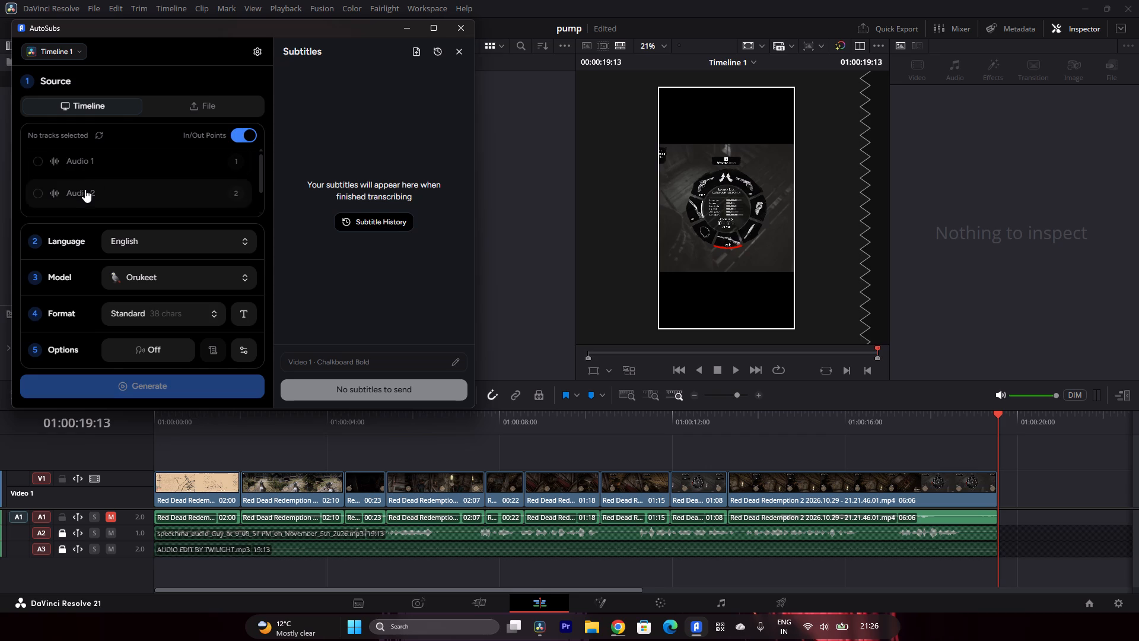
{"action": "left_click", "coordinate": [84, 191]}
{"action": "left_click", "coordinate": [174, 390]}
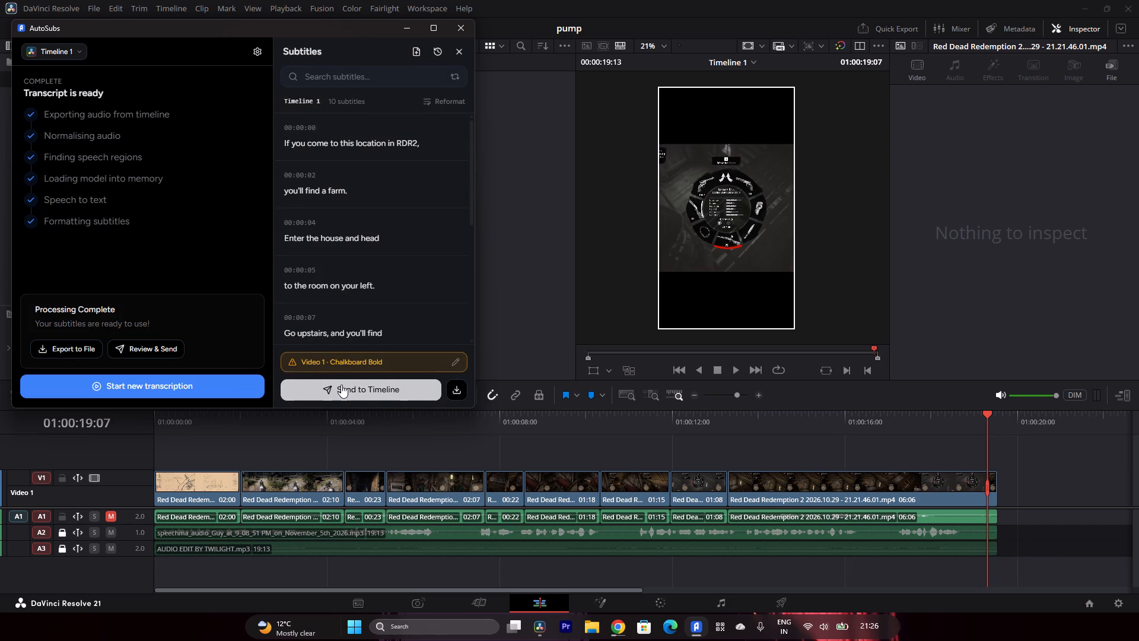
Send the generated subtitles to Timeline 1 and close AutoSubs.
{"action": "left_click", "coordinate": [342, 384]}
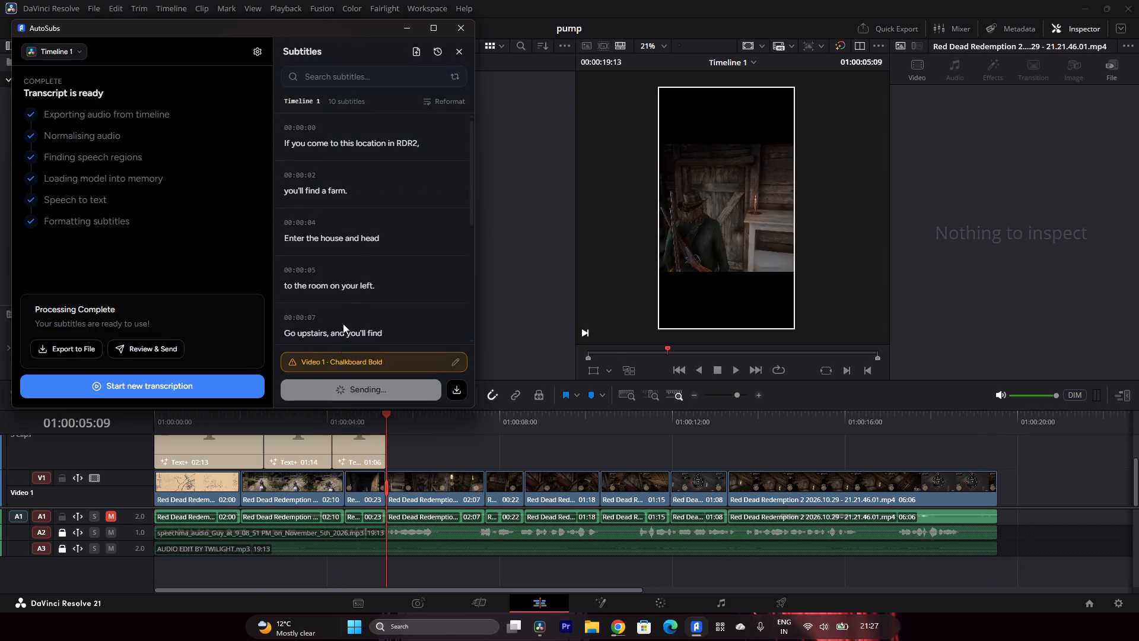
{"action": "left_click", "coordinate": [463, 26]}
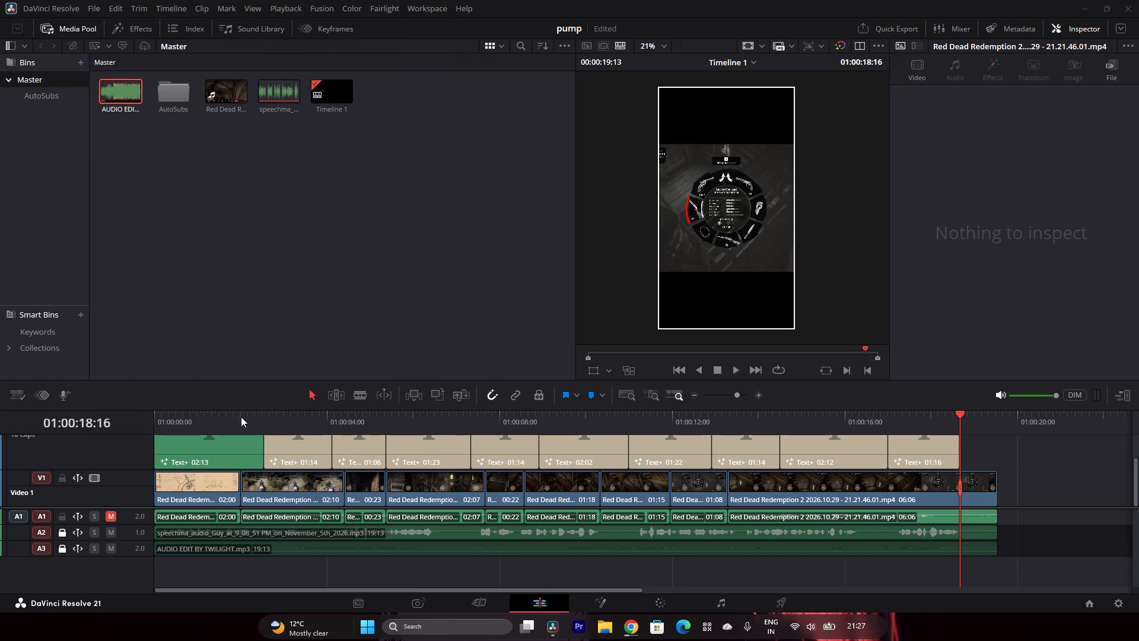
With the playhead near the timeline start, select all Text+ captions on Video 2 and set Center Y to 0.207 and Size to 0.0882.
{"action": "left_click", "coordinate": [155, 410]}
{"action": "left_click", "coordinate": [155, 410]}
{"action": "left_click", "coordinate": [159, 412]}
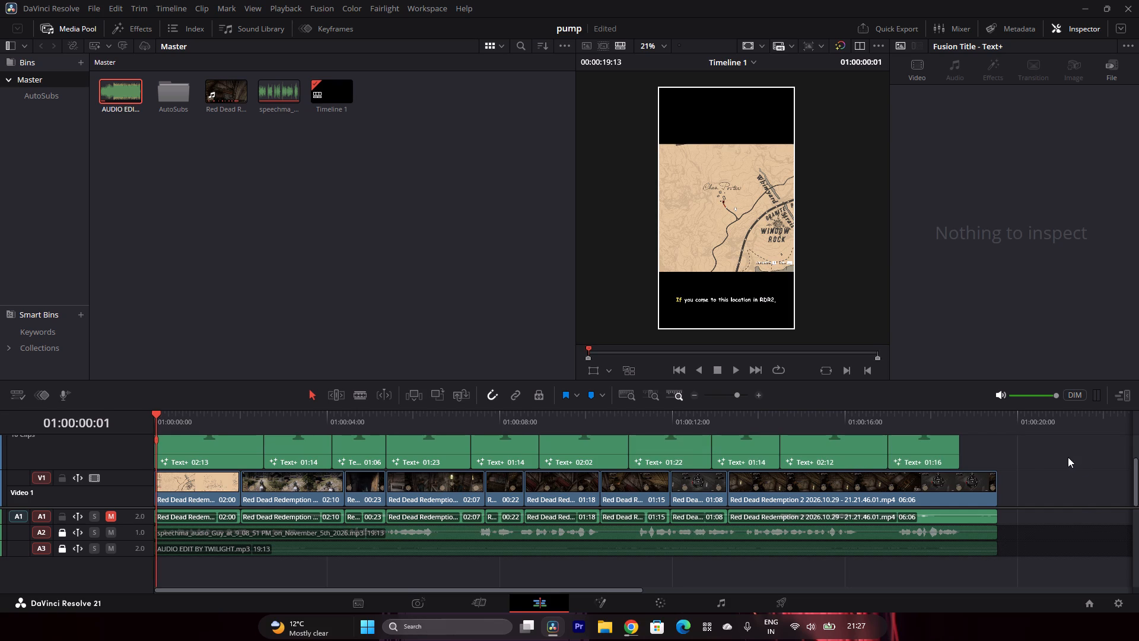
{"action": "left_click_drag", "start_coordinate": [1068, 456], "coordinate": [255, 456]}
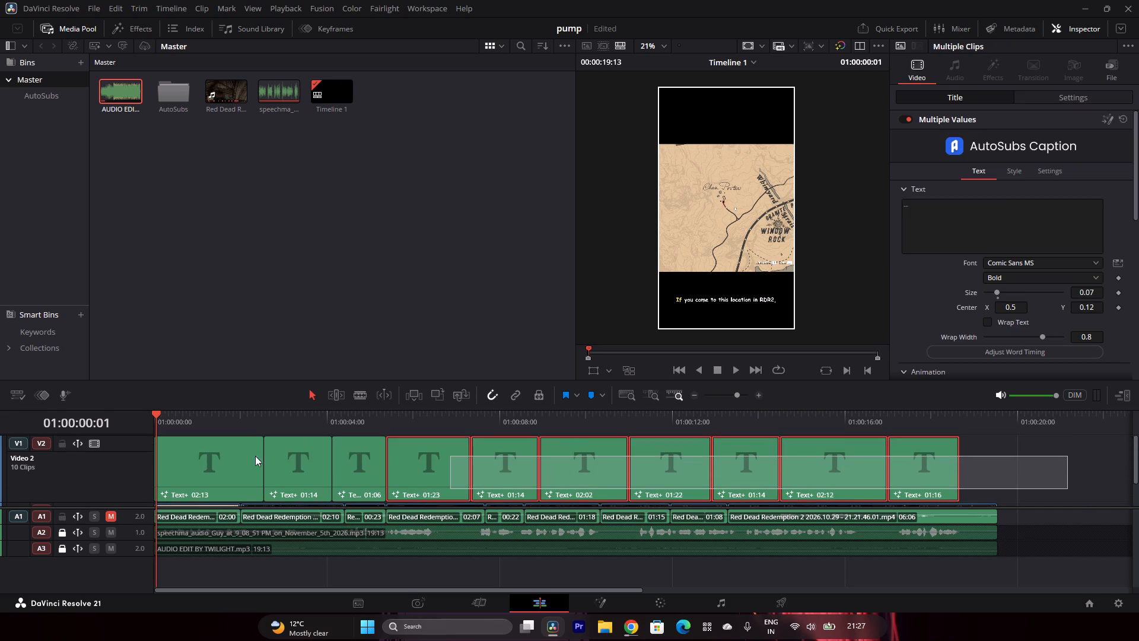
{"action": "left_click_drag", "start_coordinate": [255, 456], "coordinate": [189, 456]}
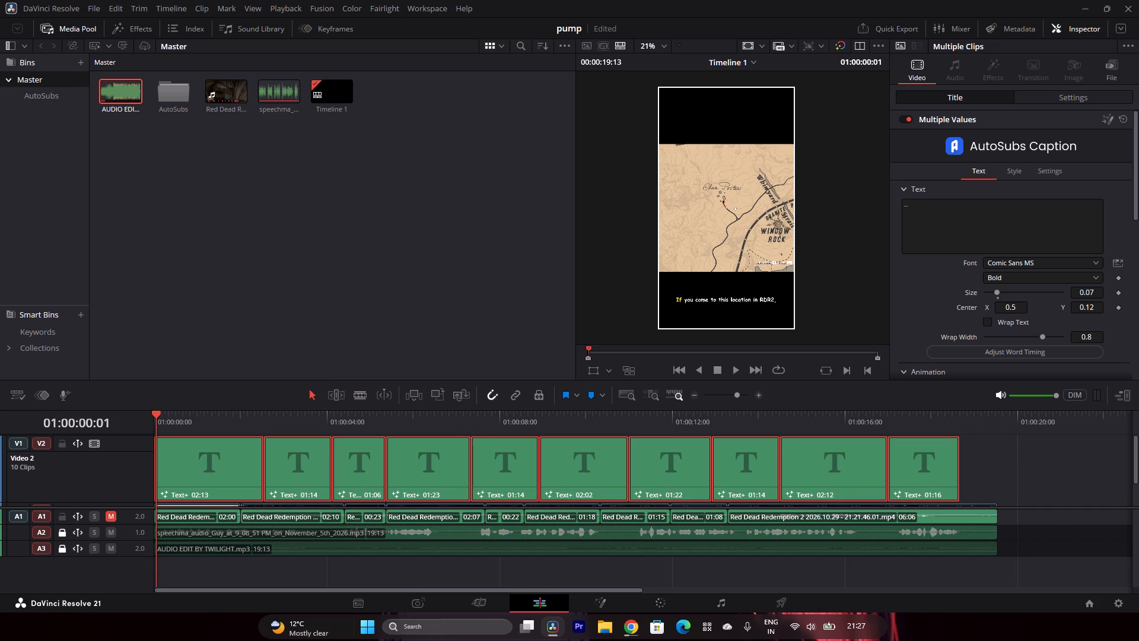
{"action": "left_click_drag", "start_coordinate": [1082, 307], "coordinate": [1116, 310]}
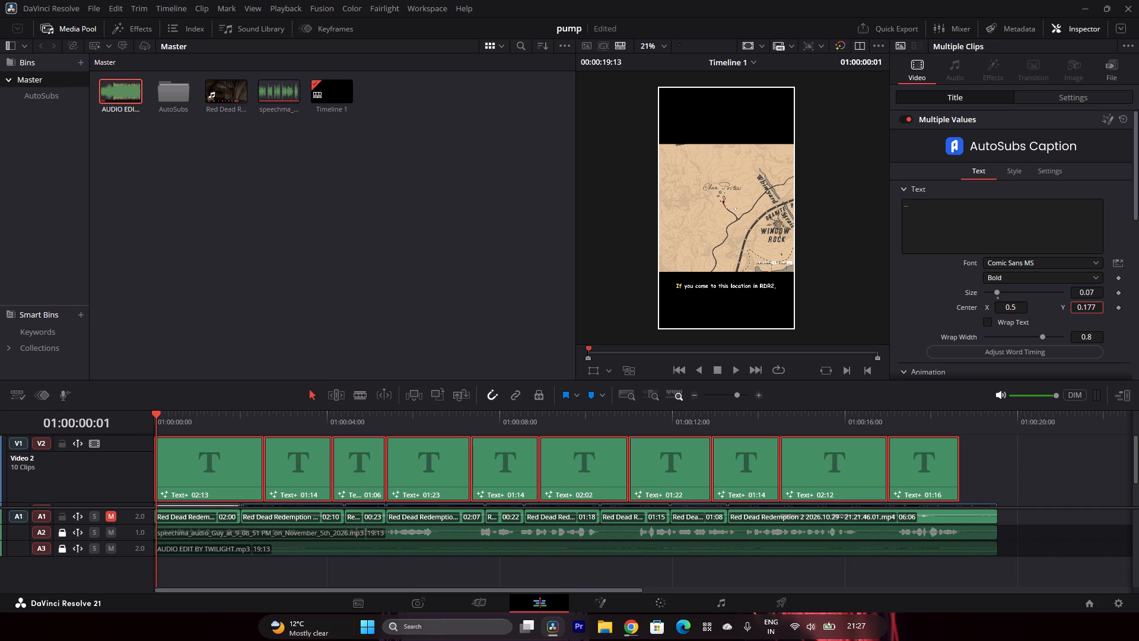
{"action": "left_click_drag", "start_coordinate": [1116, 310], "coordinate": [574, 315]}
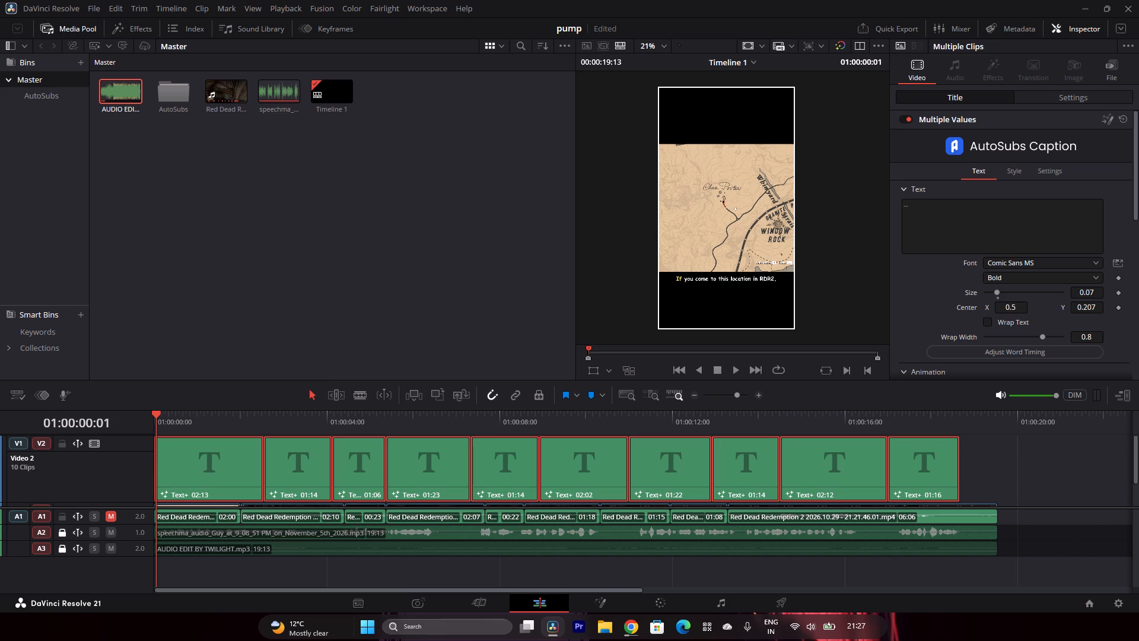
{"action": "left_click_drag", "start_coordinate": [1078, 291], "coordinate": [1109, 296]}
{"action": "left_click_drag", "start_coordinate": [1109, 296], "coordinate": [629, 316]}
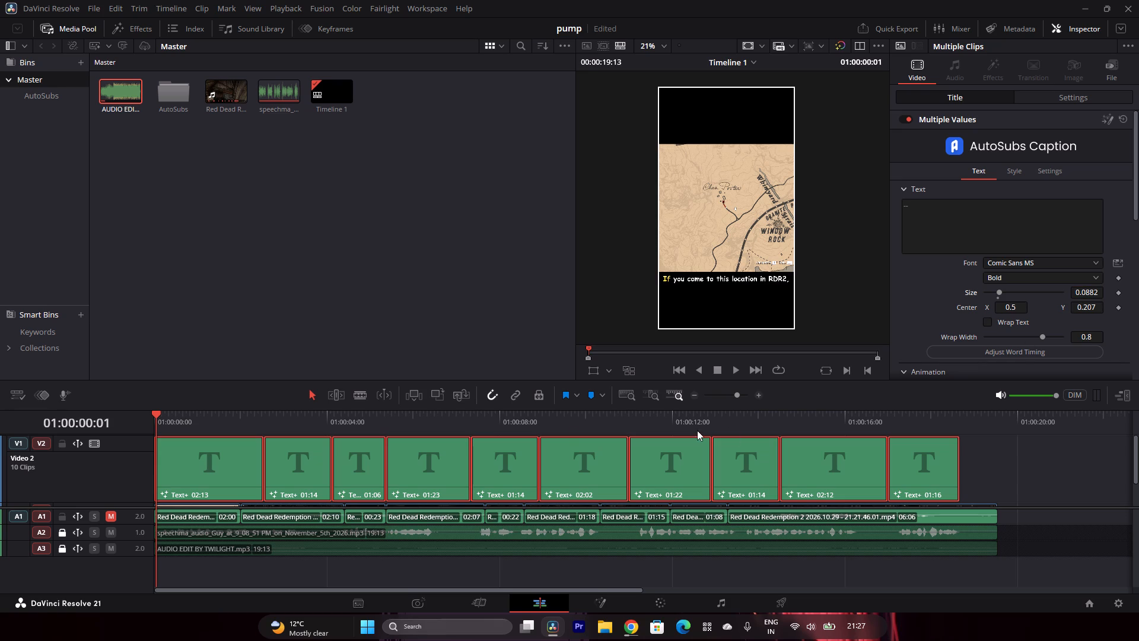
Play the captioned timeline from the start to its end to check the subtitles.
{"action": "left_click", "coordinate": [736, 368]}
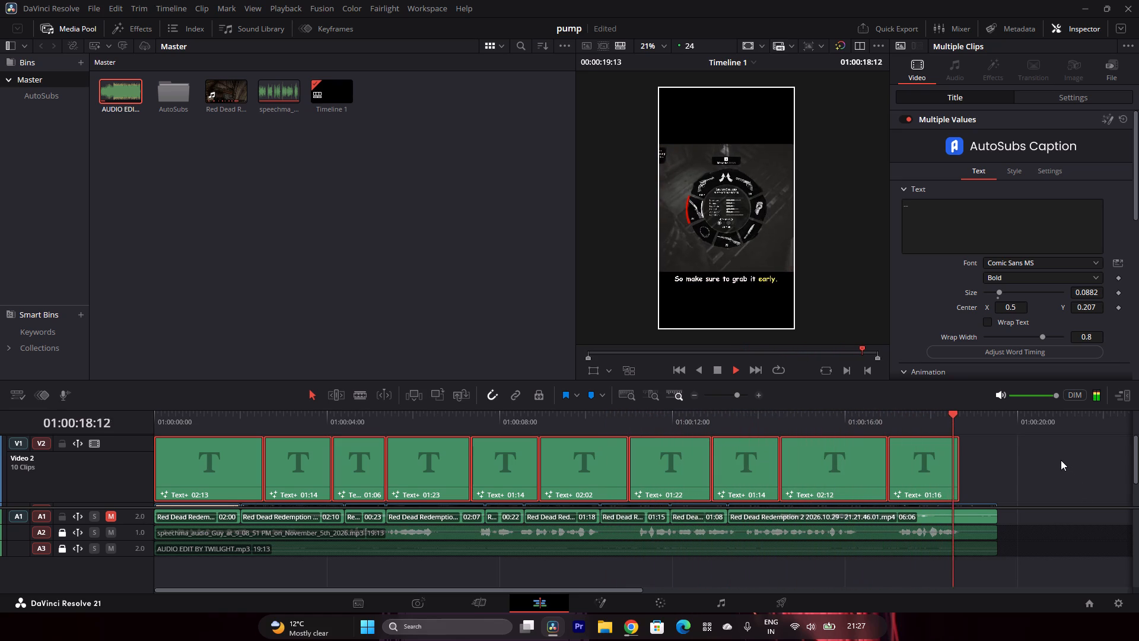
{"action": "left_click", "coordinate": [1061, 460]}
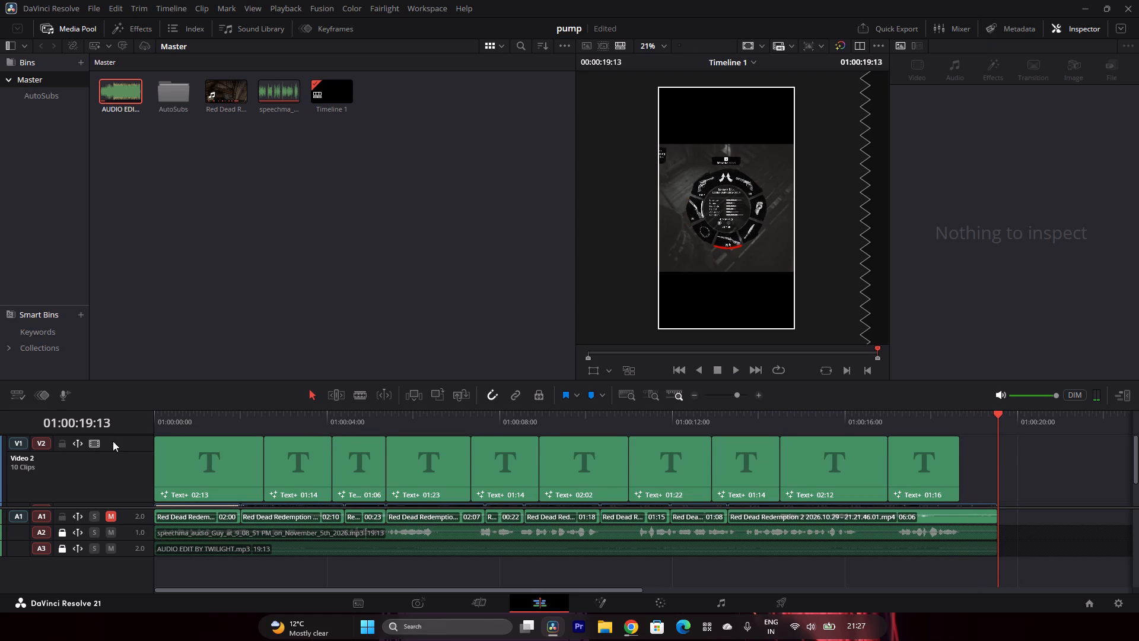
Reduce the height of the Video 1 and Video 2 tracks and lock both tracks.
{"action": "left_click_drag", "start_coordinate": [112, 437], "coordinate": [122, 486]}
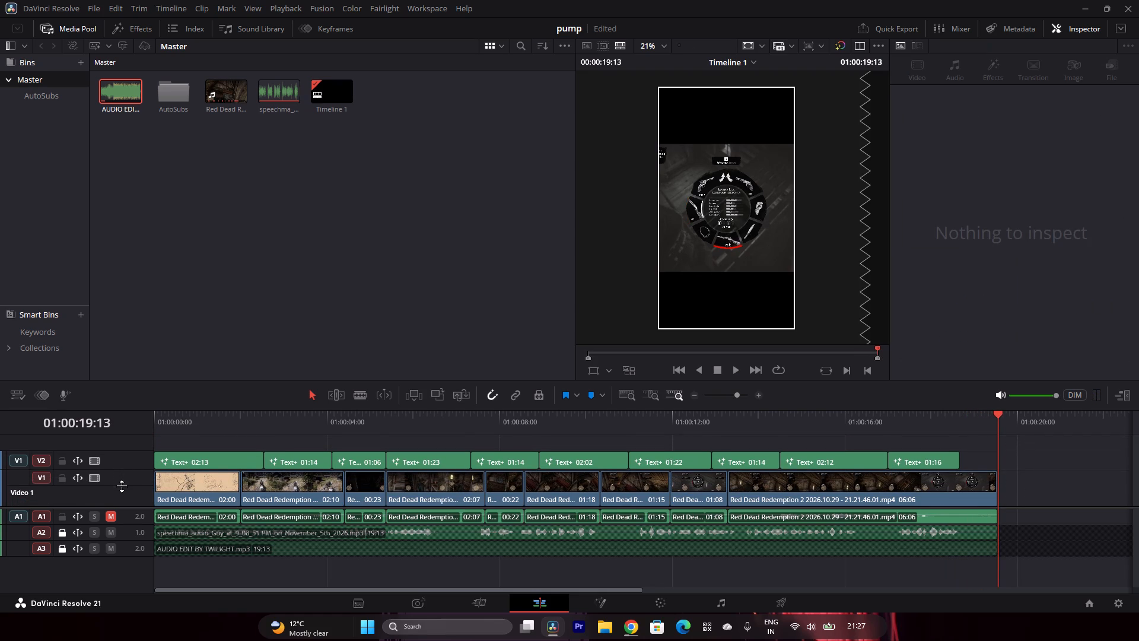
{"action": "left_click_drag", "start_coordinate": [122, 486], "coordinate": [122, 488]}
{"action": "left_click_drag", "start_coordinate": [122, 471], "coordinate": [124, 487]}
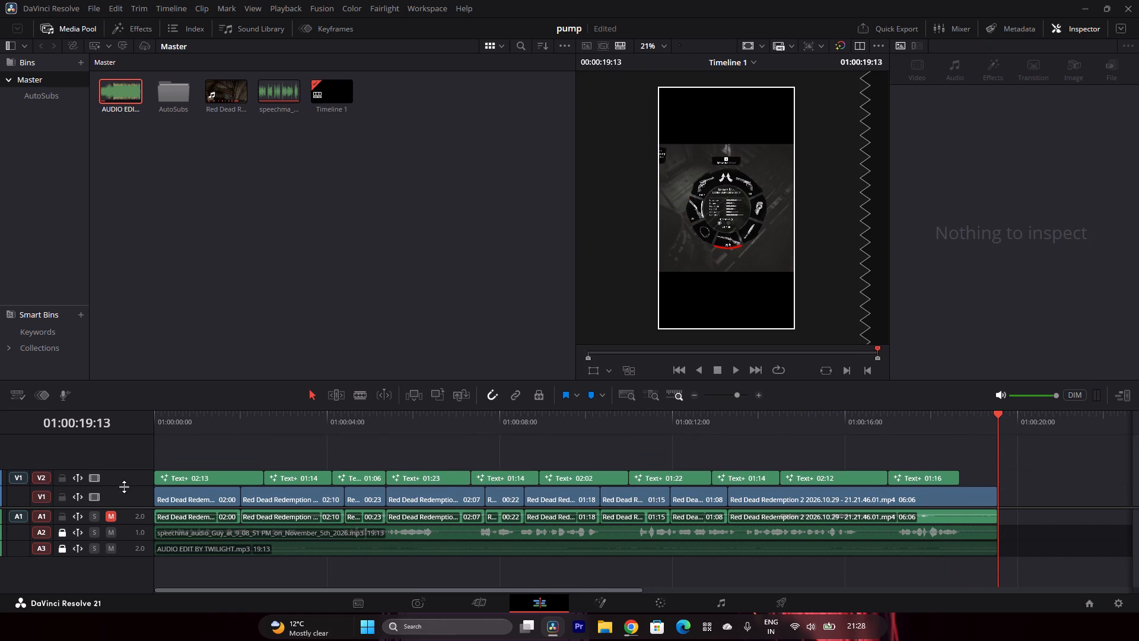
{"action": "left_click_drag", "start_coordinate": [124, 487], "coordinate": [128, 492]}
{"action": "left_click", "coordinate": [61, 485]}
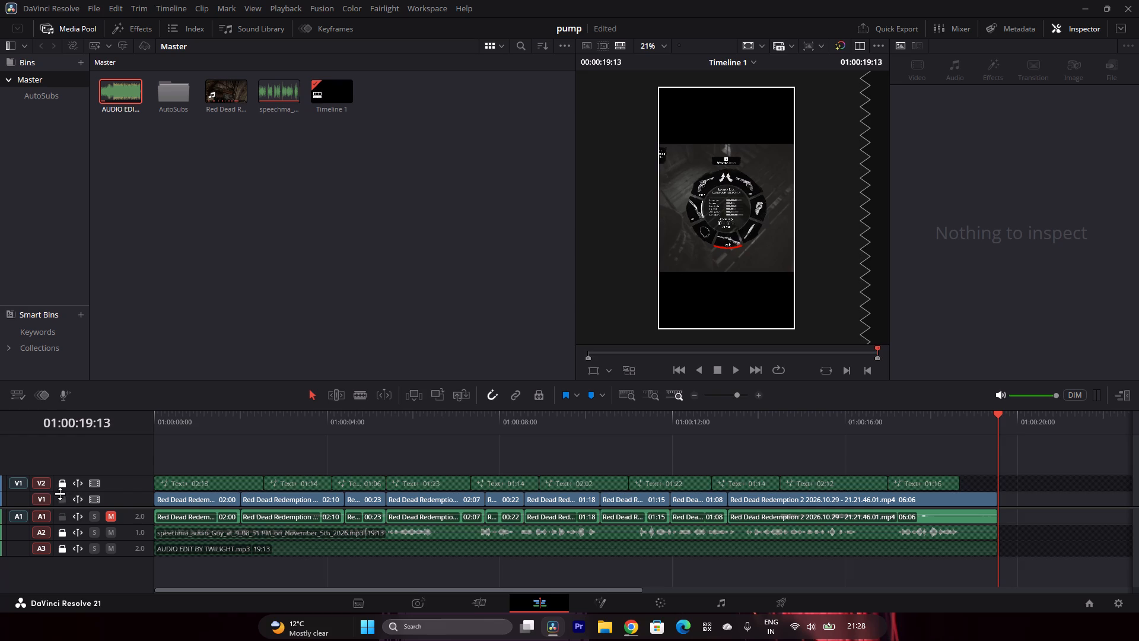
{"action": "left_click", "coordinate": [61, 497]}
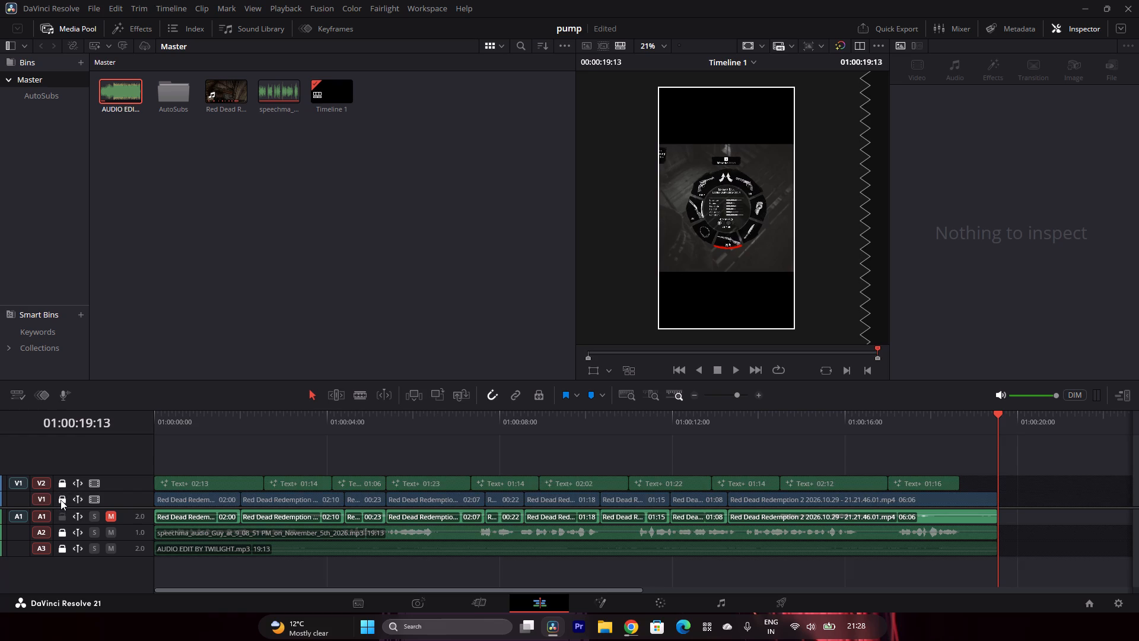
Unlock the Video 1 track, lock the Audio 1 track, and increase the height of Video 1 to show its thumbnails.
{"action": "left_click", "coordinate": [61, 498]}
{"action": "left_click", "coordinate": [63, 514]}
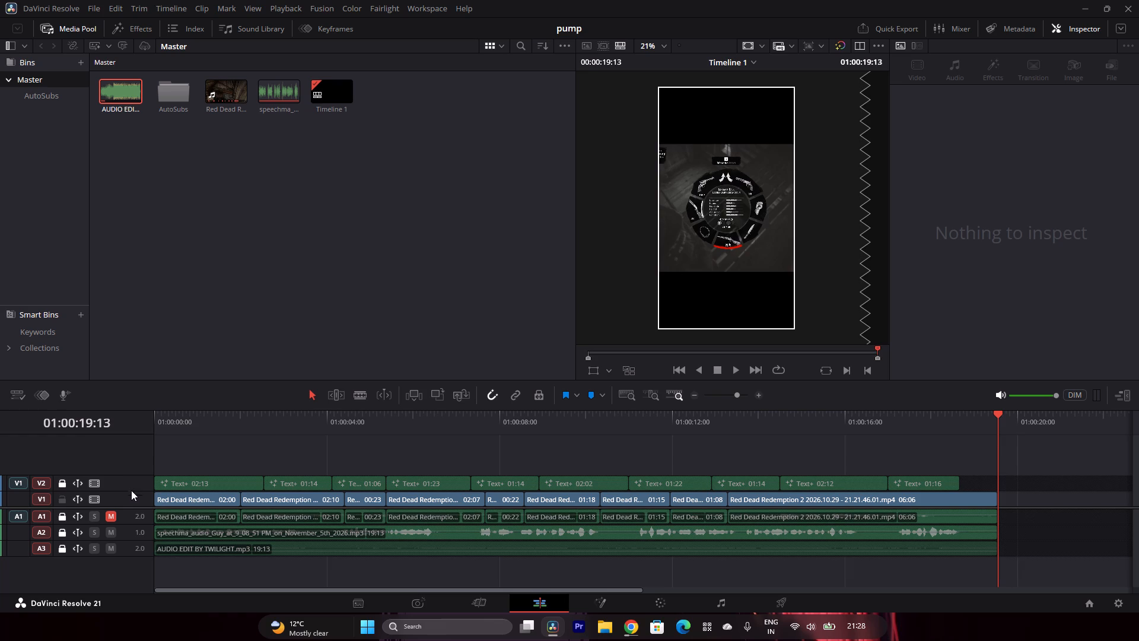
{"action": "left_click_drag", "start_coordinate": [129, 496], "coordinate": [133, 476]}
{"action": "double_click", "coordinate": [134, 475]}
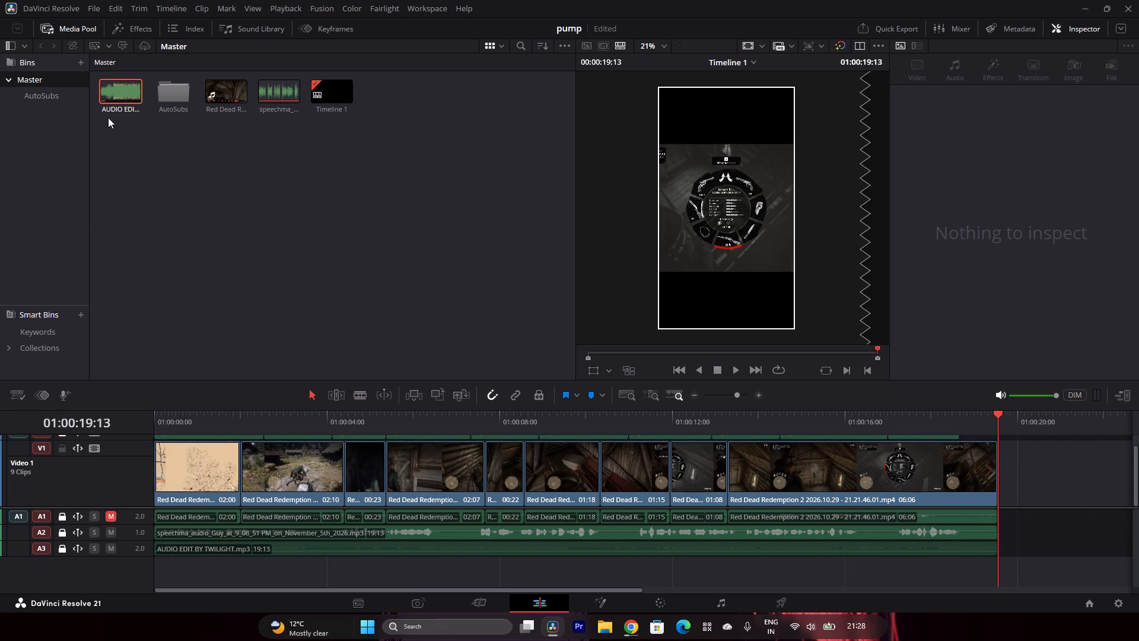
Add a Dip To Color Dissolve between the first and second clips on Video 1 and preview it.
{"action": "left_click", "coordinate": [138, 31]}
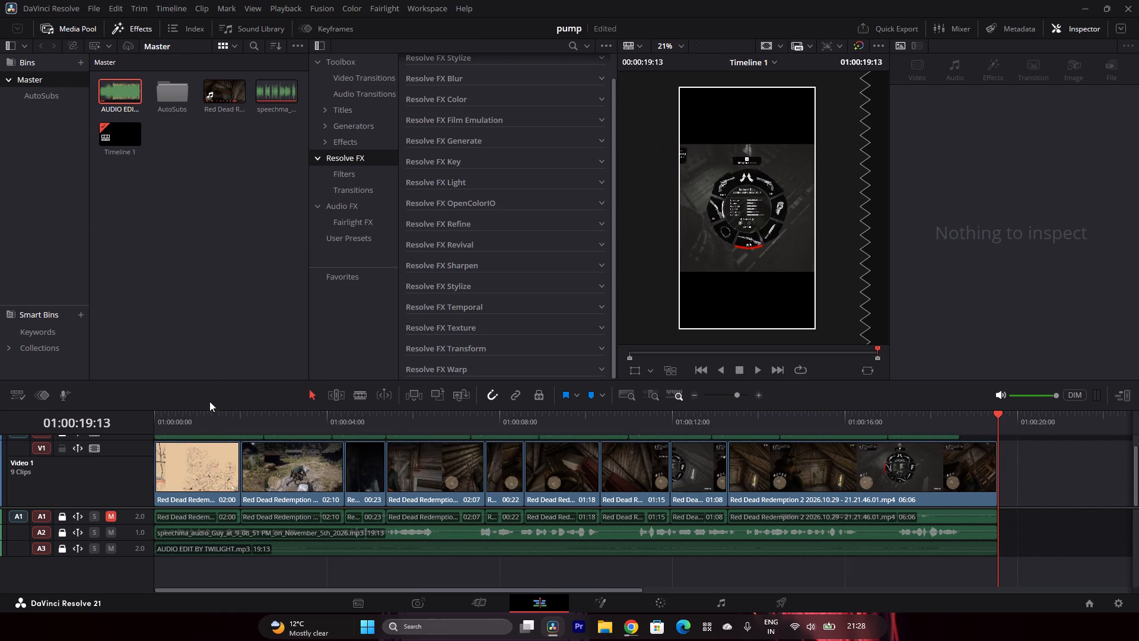
{"action": "left_click", "coordinate": [215, 414]}
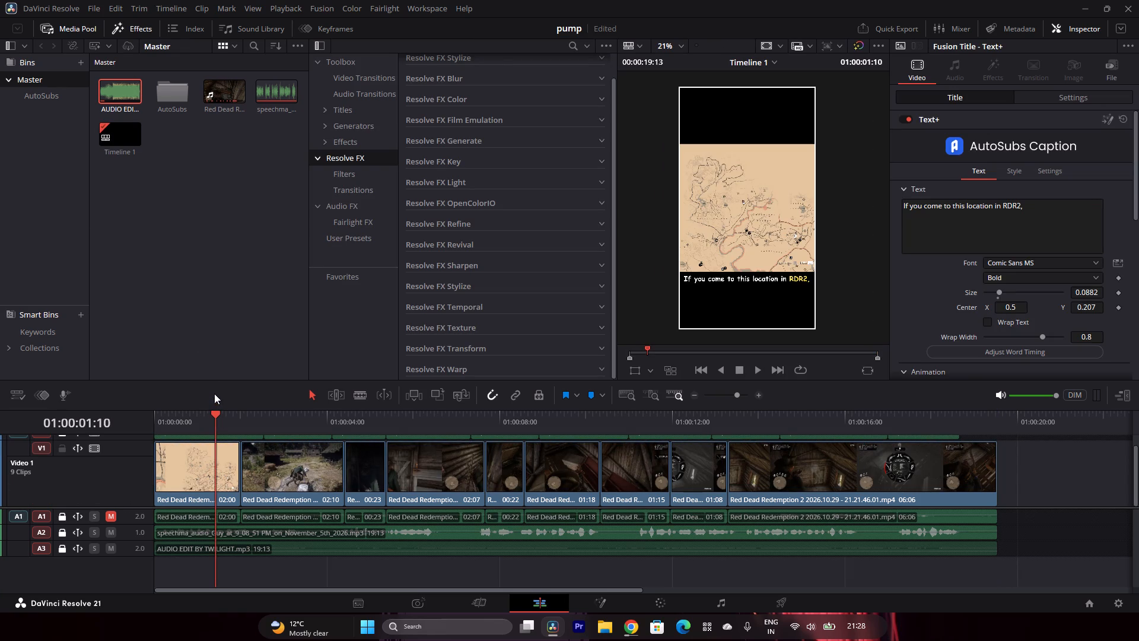
{"action": "left_click", "coordinate": [196, 467]}
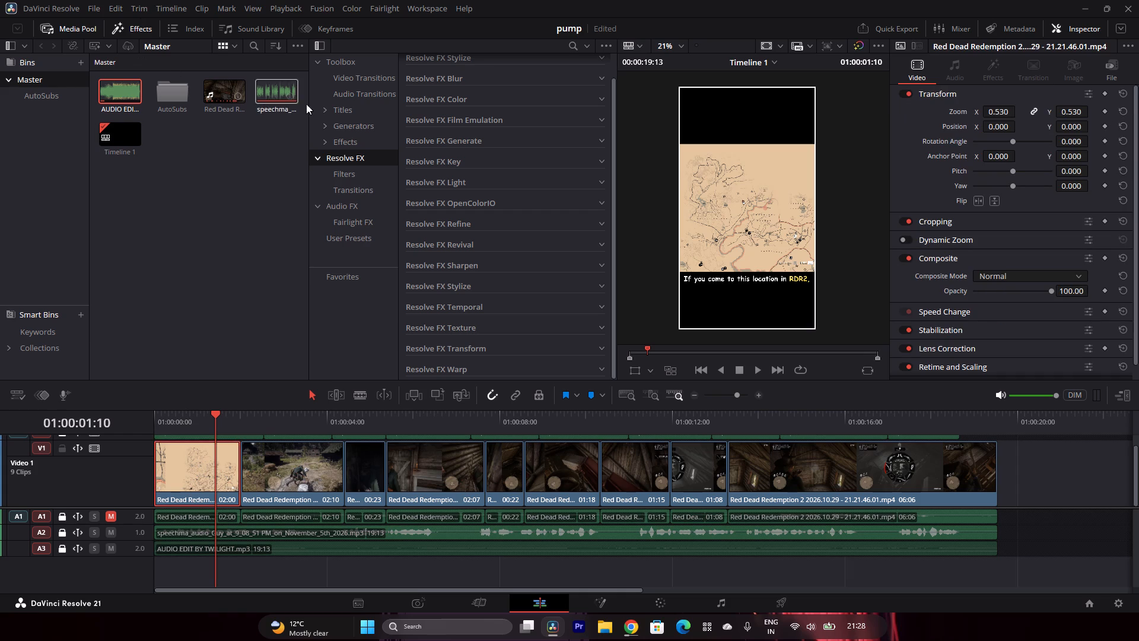
{"action": "left_click", "coordinate": [348, 76]}
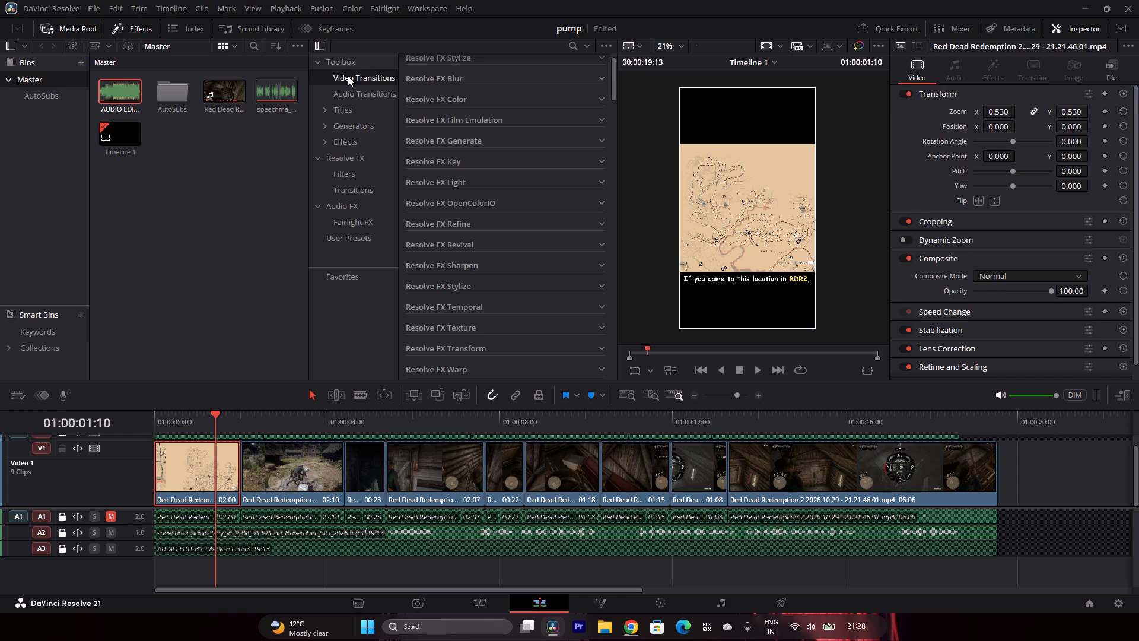
{"action": "scroll", "coordinate": [446, 156], "scroll_direction": "up", "scroll_amount": 7}
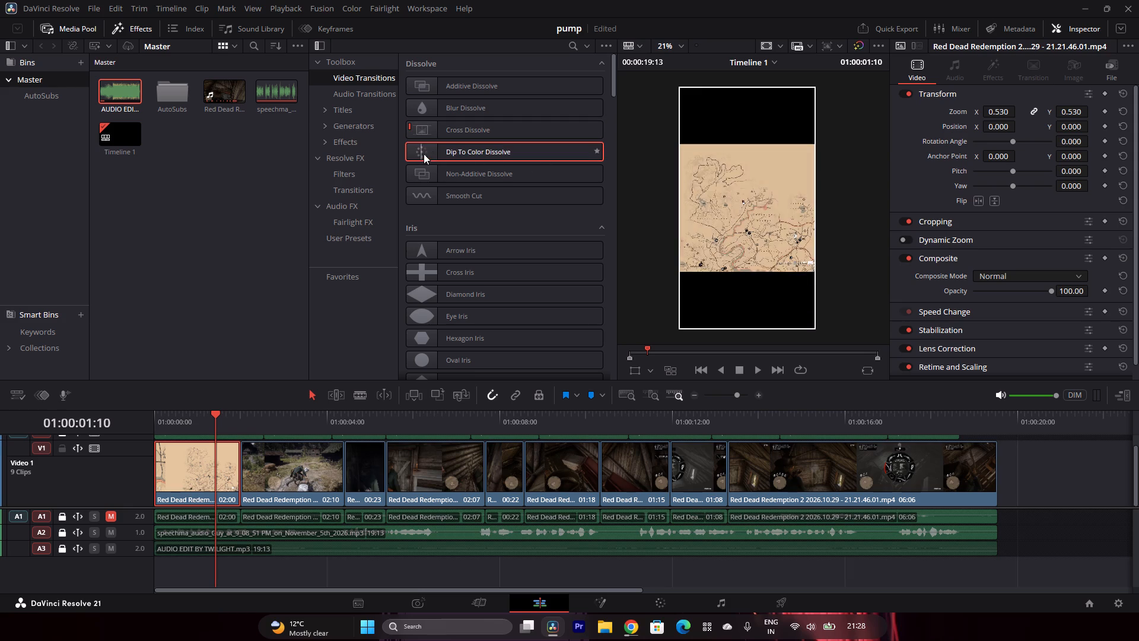
{"action": "left_click", "coordinate": [489, 150]}
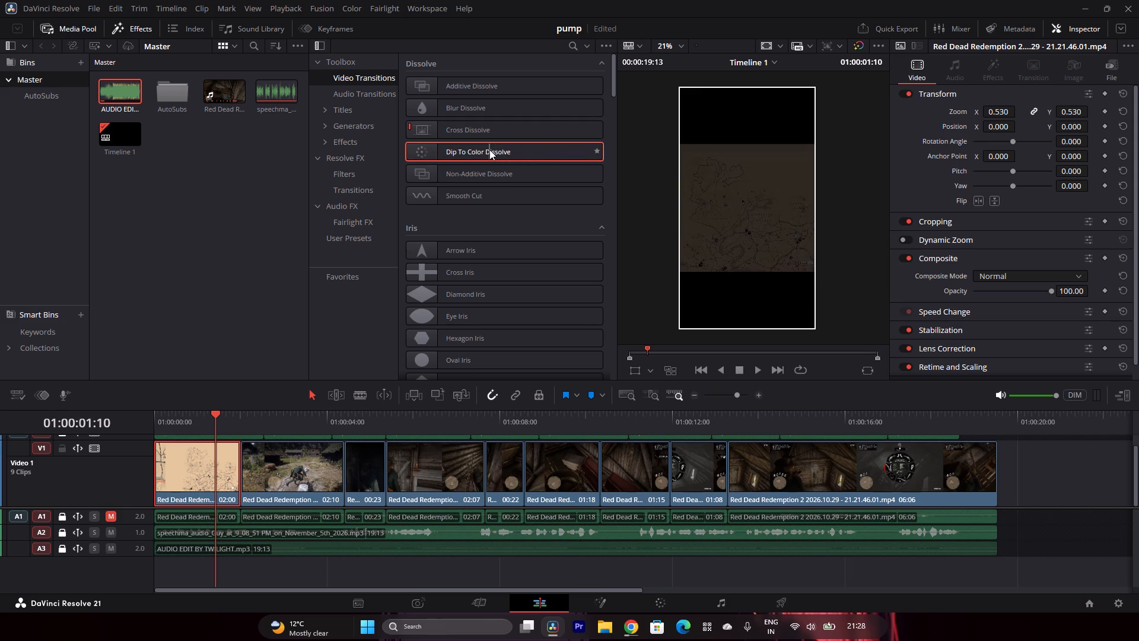
{"action": "left_click_drag", "start_coordinate": [489, 150], "coordinate": [236, 459]}
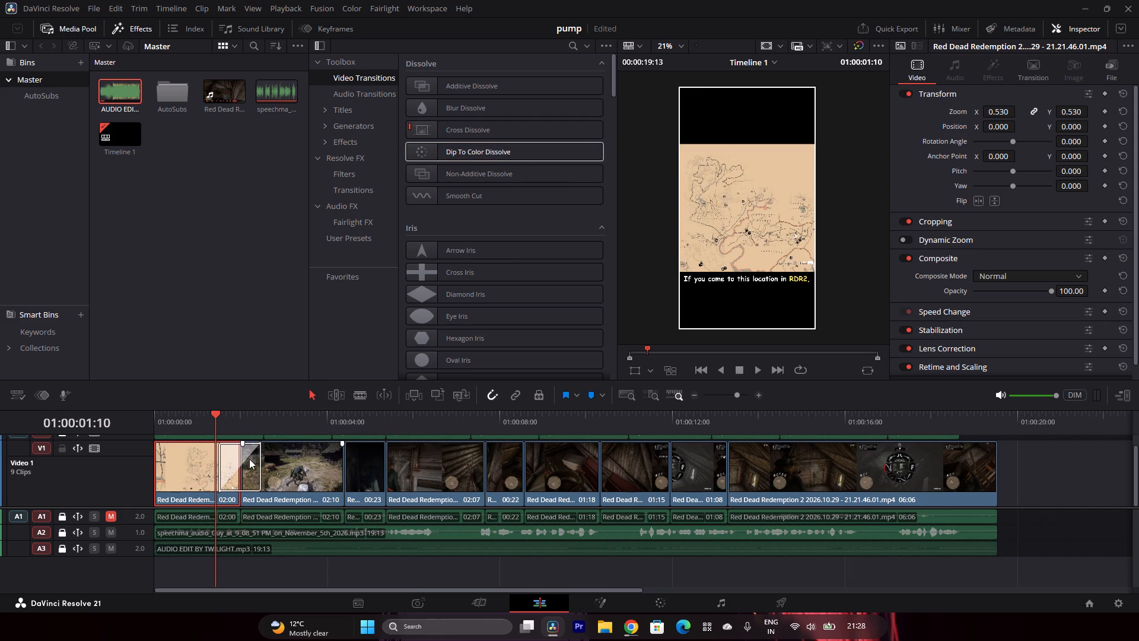
{"action": "left_click_drag", "start_coordinate": [211, 414], "coordinate": [179, 415]}
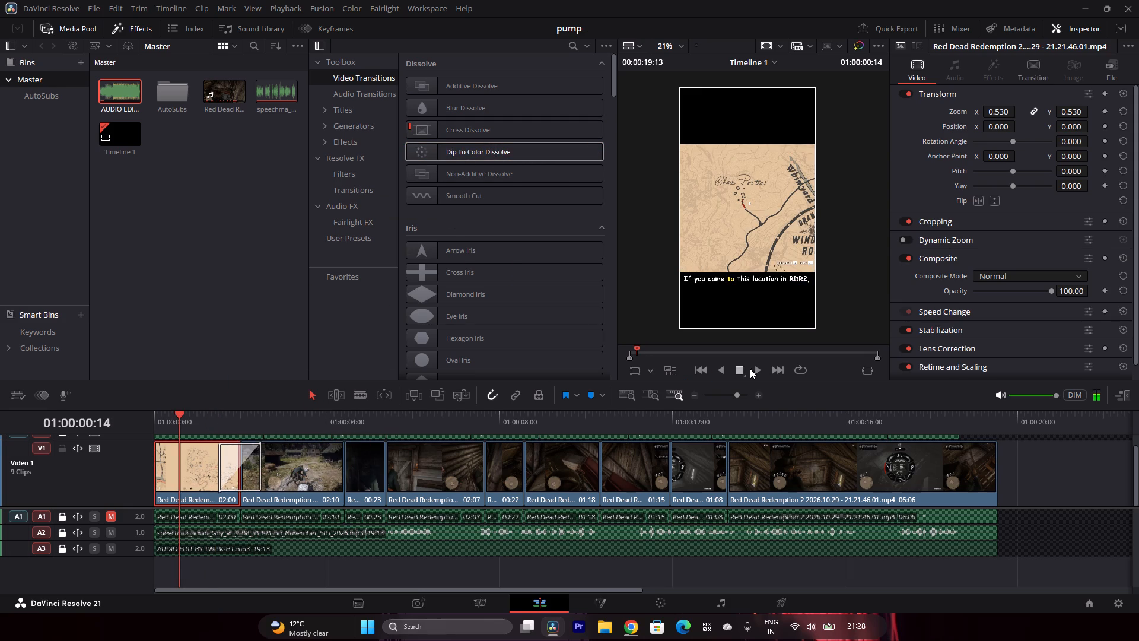
{"action": "left_click", "coordinate": [756, 369]}
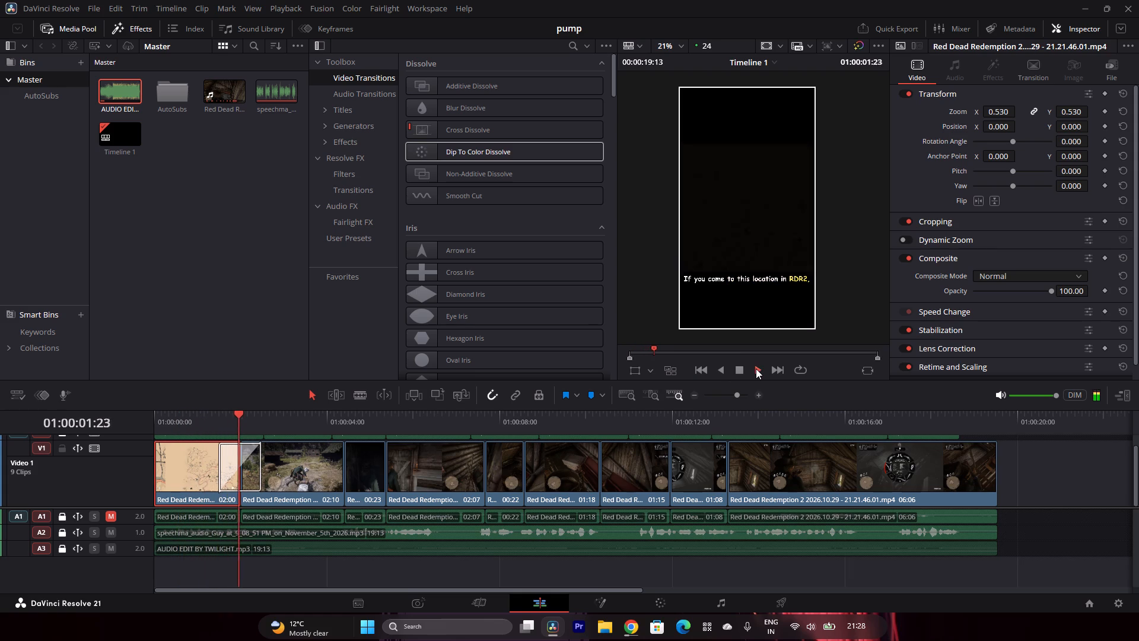
{"action": "left_click", "coordinate": [737, 370]}
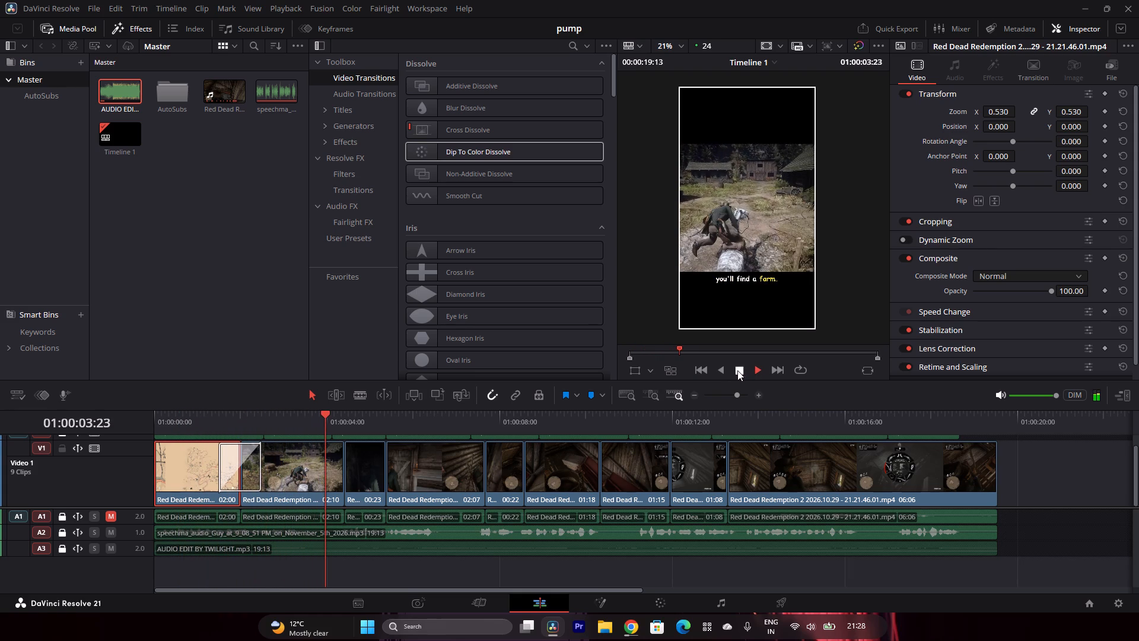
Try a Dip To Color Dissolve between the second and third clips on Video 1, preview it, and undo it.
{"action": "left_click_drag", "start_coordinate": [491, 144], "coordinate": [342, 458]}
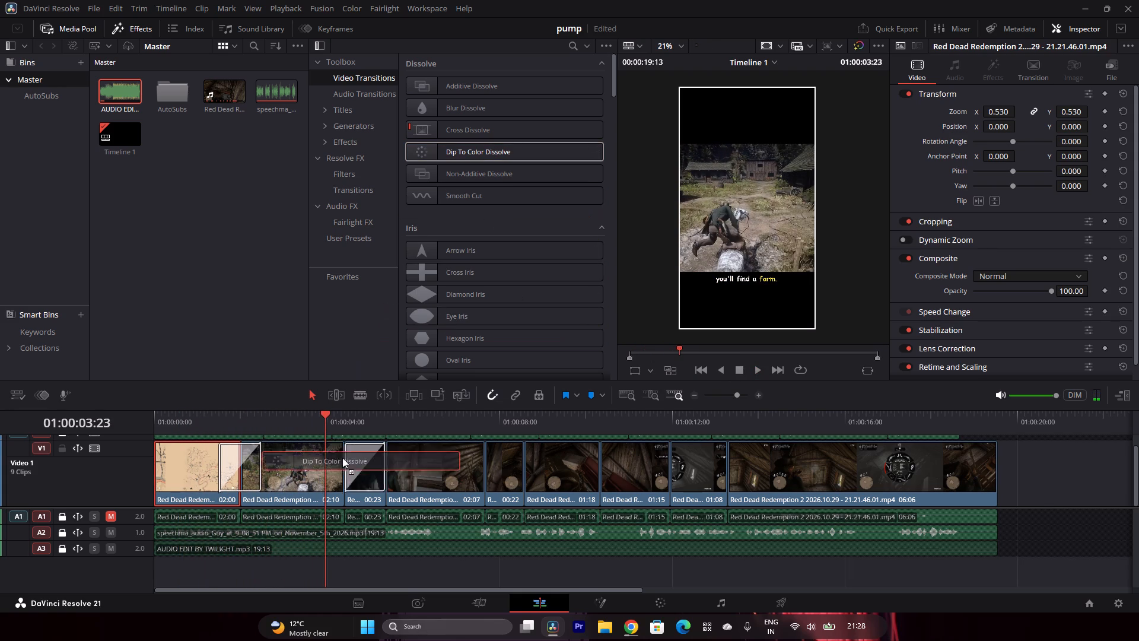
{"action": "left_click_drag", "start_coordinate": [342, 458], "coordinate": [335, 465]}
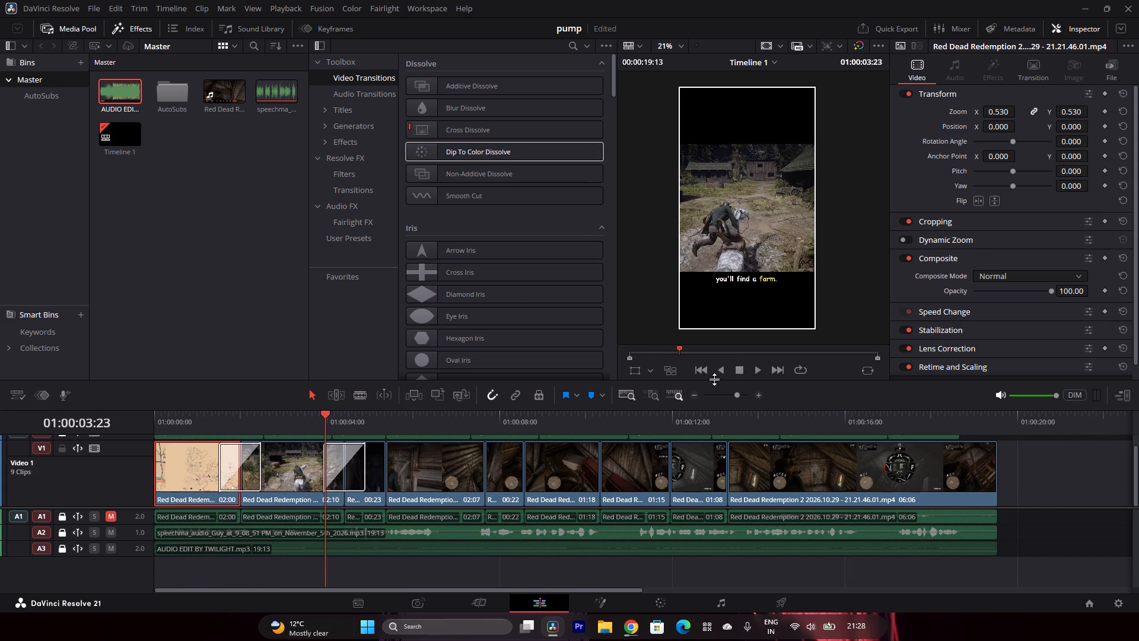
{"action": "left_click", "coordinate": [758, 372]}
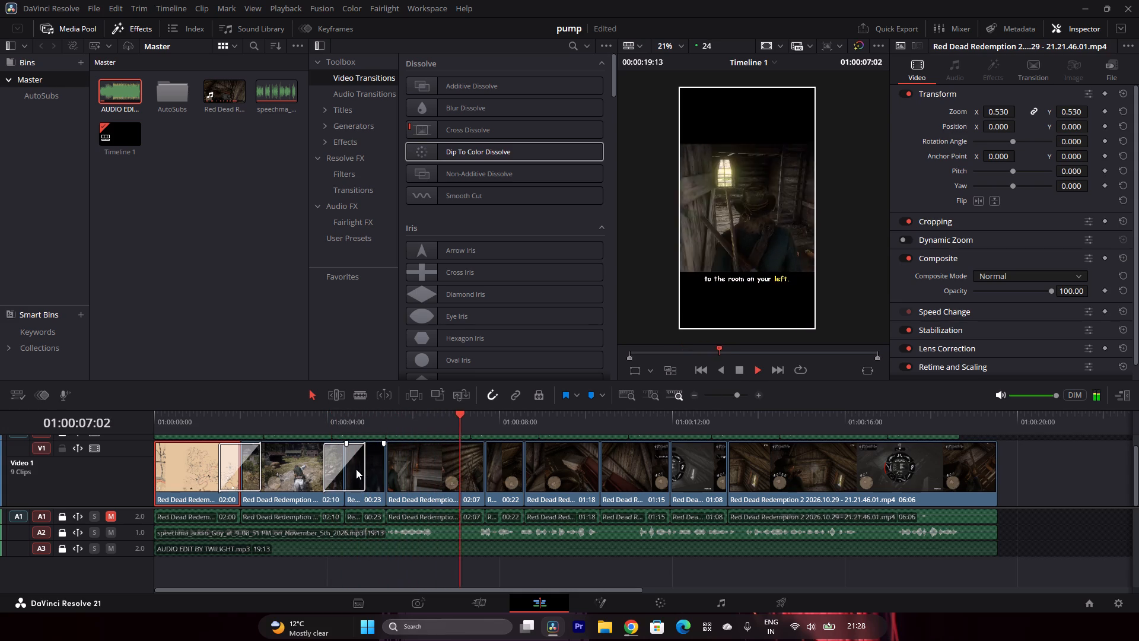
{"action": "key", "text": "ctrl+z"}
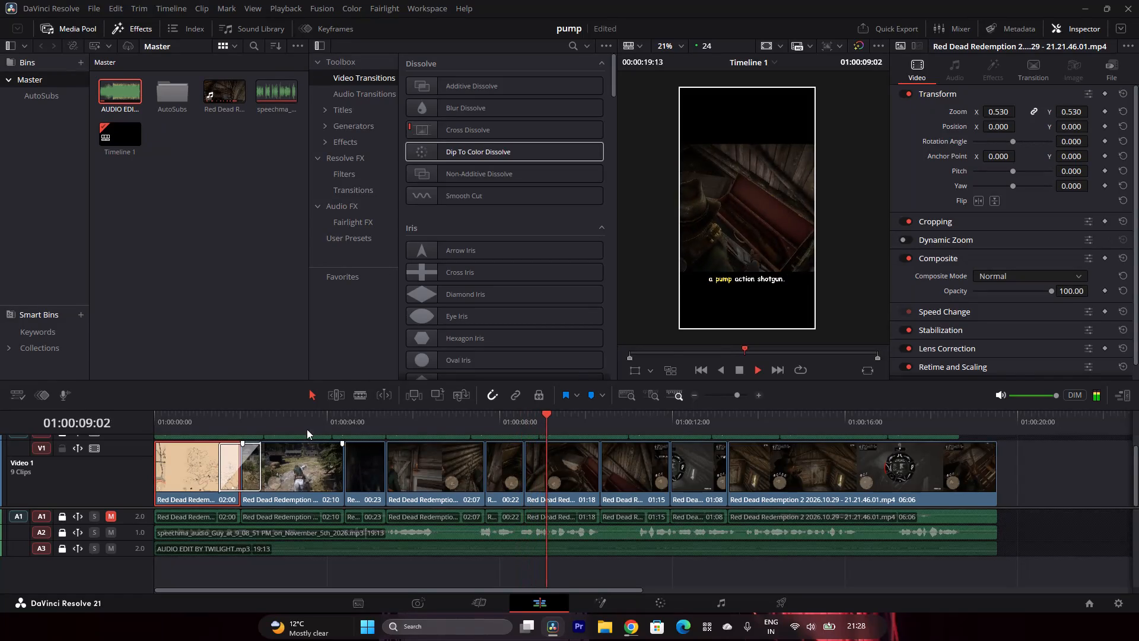
Play the timeline from about 01:00:03:06 onward to check the remaining cuts and captions.
{"action": "left_click", "coordinate": [307, 416]}
{"action": "key", "text": "space"}
{"action": "left_click", "coordinate": [295, 412]}
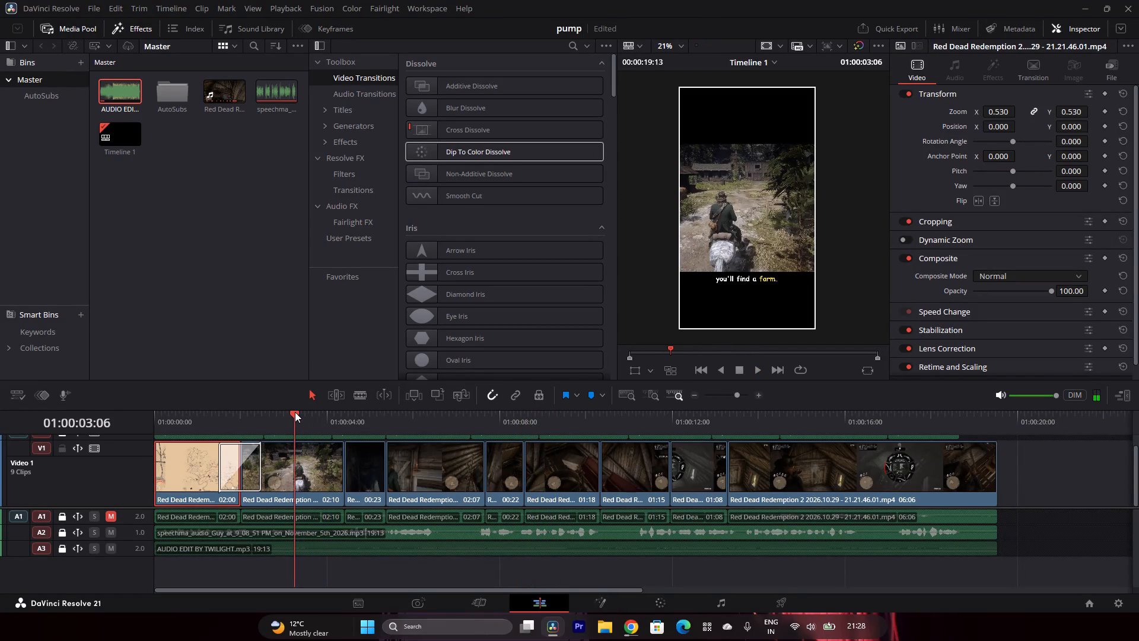
{"action": "key", "text": "space"}
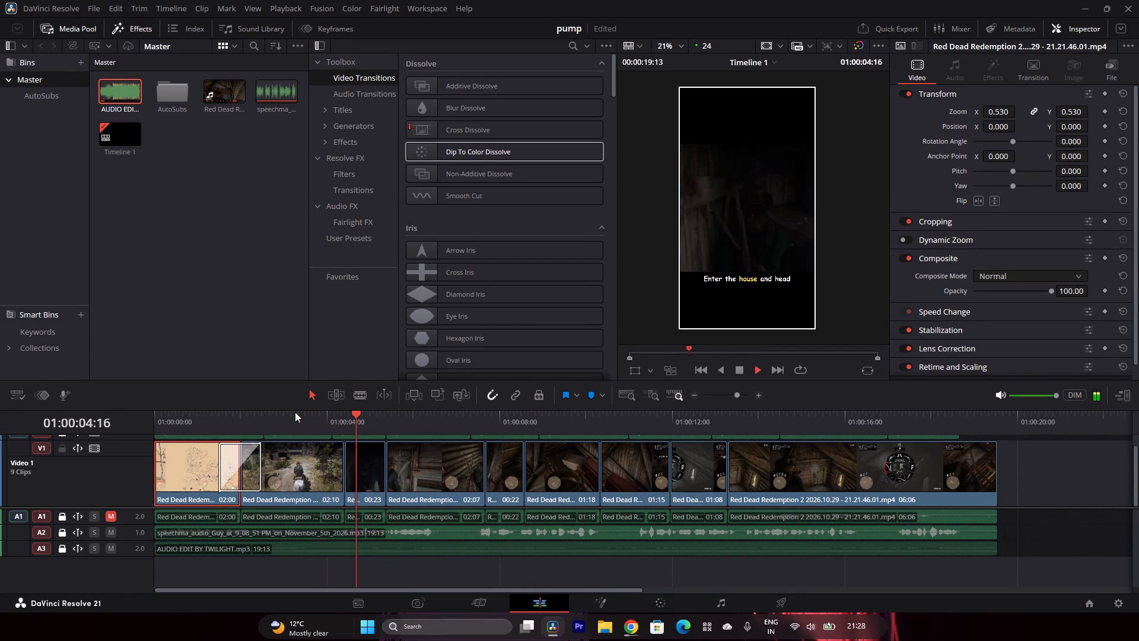
{"action": "key", "text": "space"}
{"action": "key", "text": "space"}
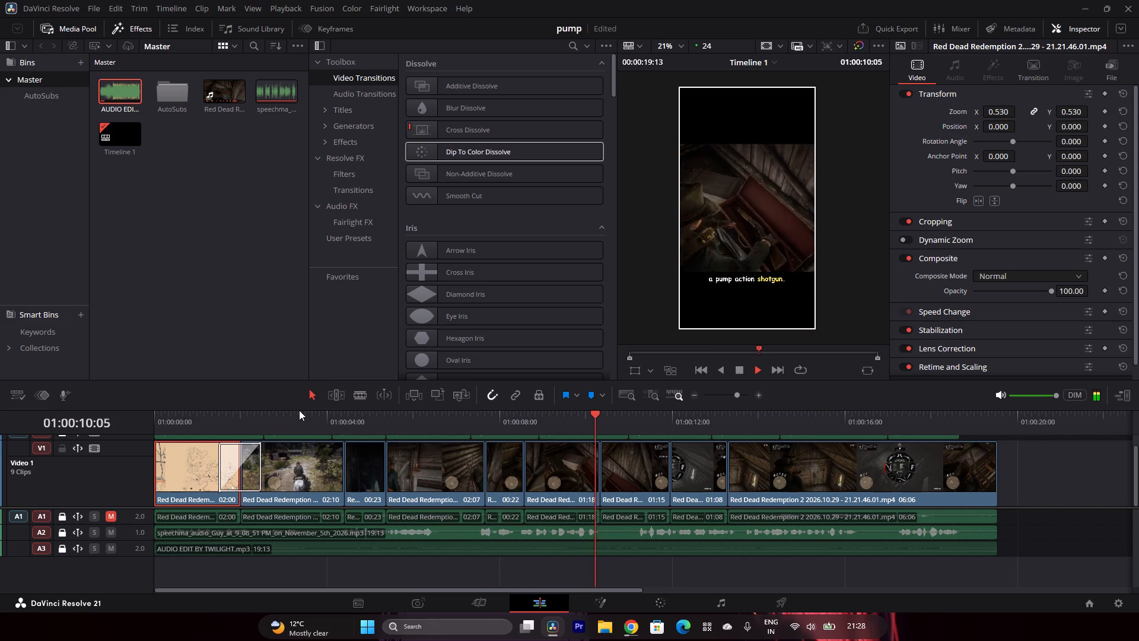
{"action": "key", "text": "space"}
{"action": "key", "text": "space"}
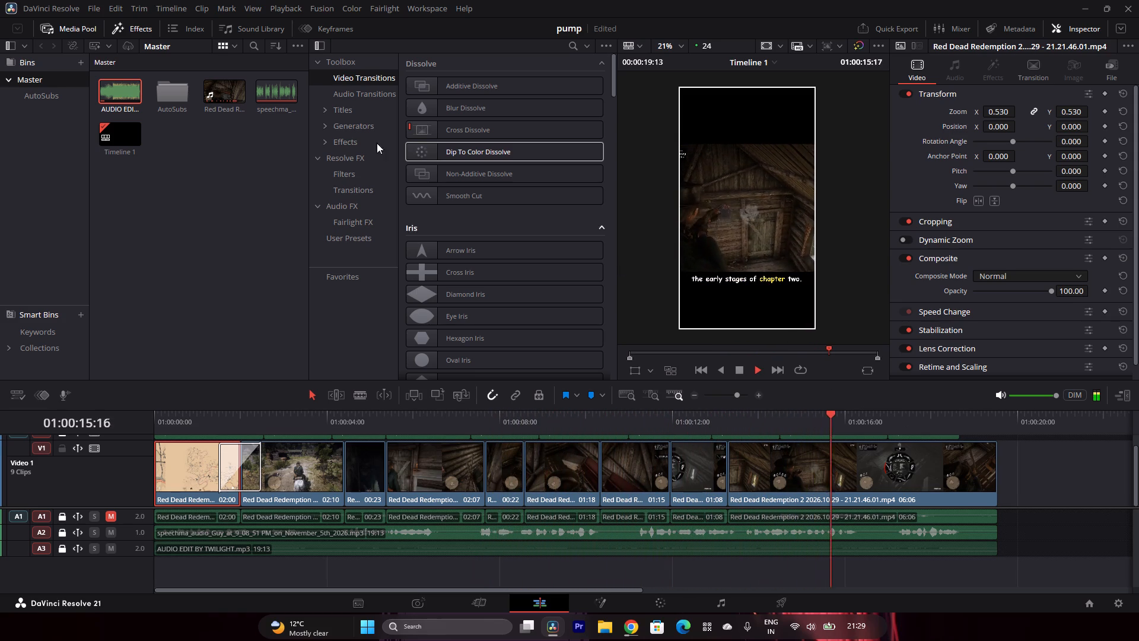
Close the Effects library and the Inspector, keeping the Media Pool open.
{"action": "left_click", "coordinate": [128, 27]}
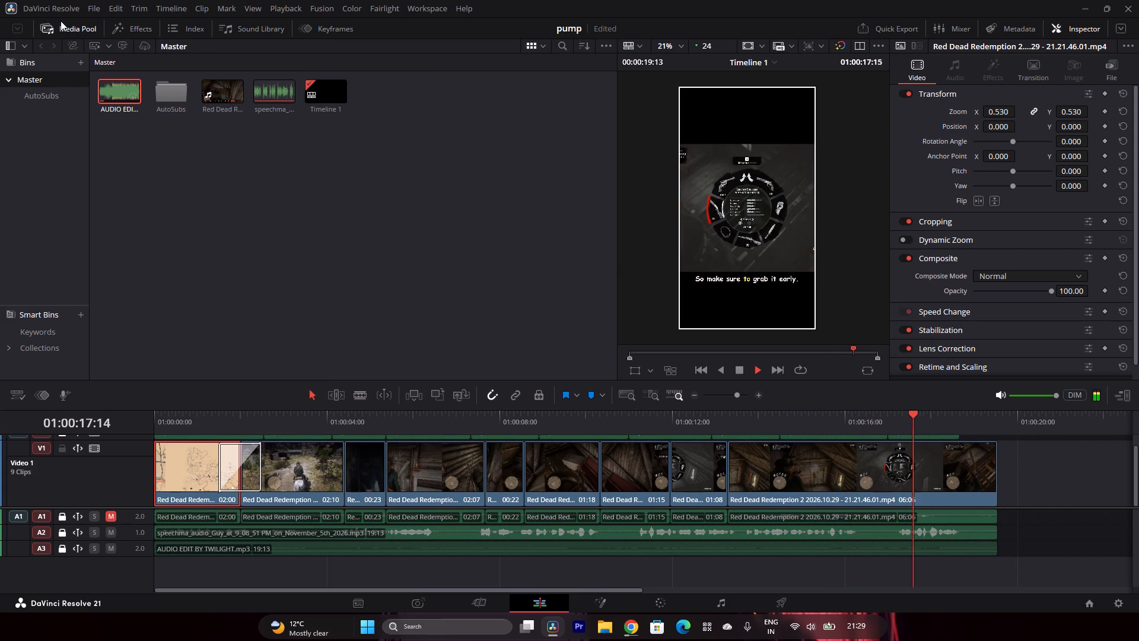
{"action": "left_click", "coordinate": [61, 16]}
{"action": "left_click", "coordinate": [68, 30]}
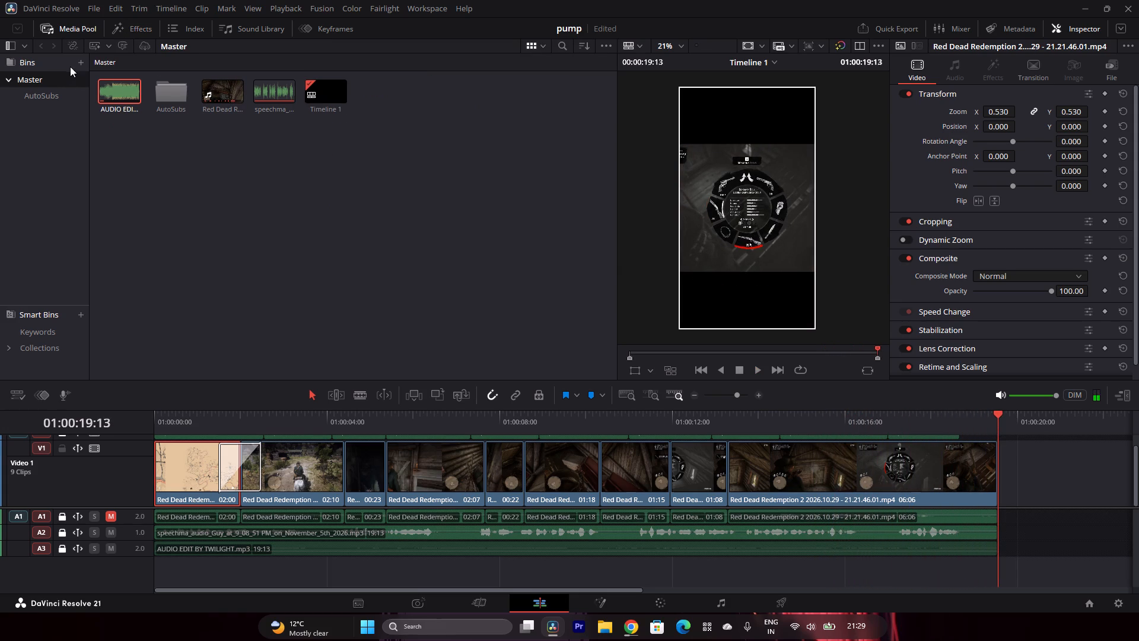
{"action": "left_click", "coordinate": [1087, 30]}
Set the playhead to 01:00:03:02 in the horse-riding clip and show that frame on the Color page.
{"action": "left_click", "coordinate": [664, 602]}
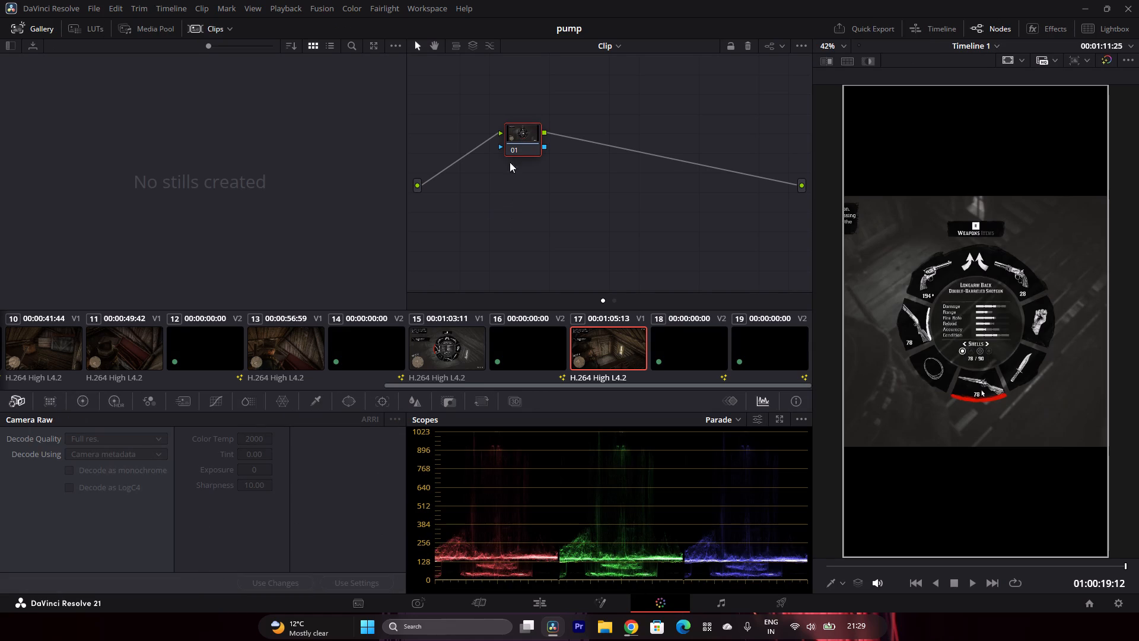
{"action": "left_click", "coordinate": [507, 136]}
{"action": "left_click", "coordinate": [594, 604]}
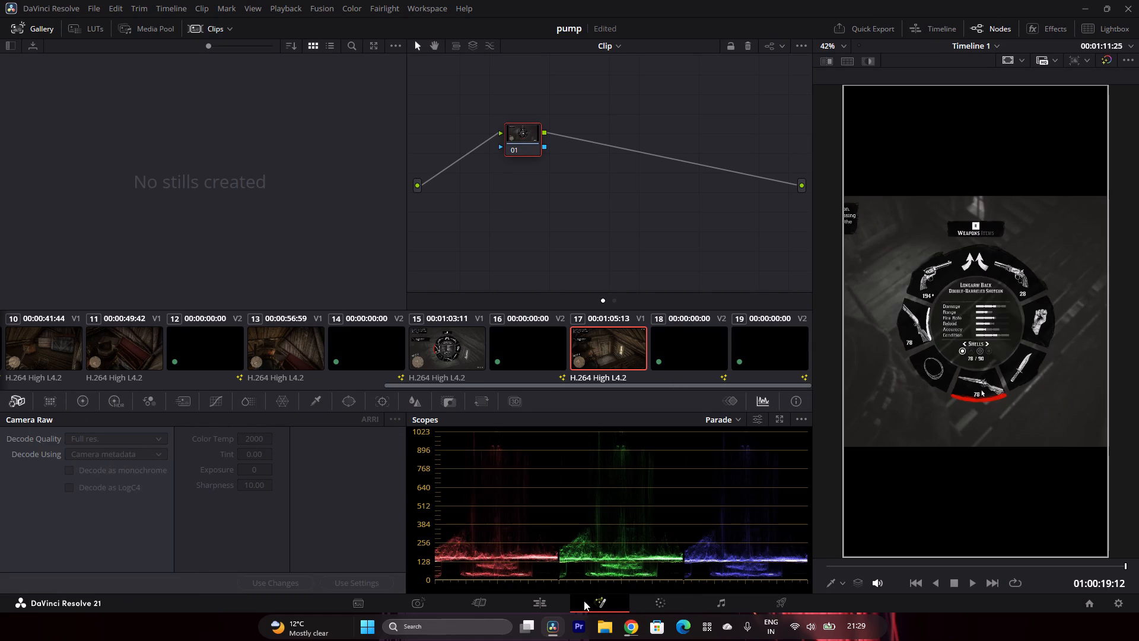
{"action": "left_click", "coordinate": [552, 602]}
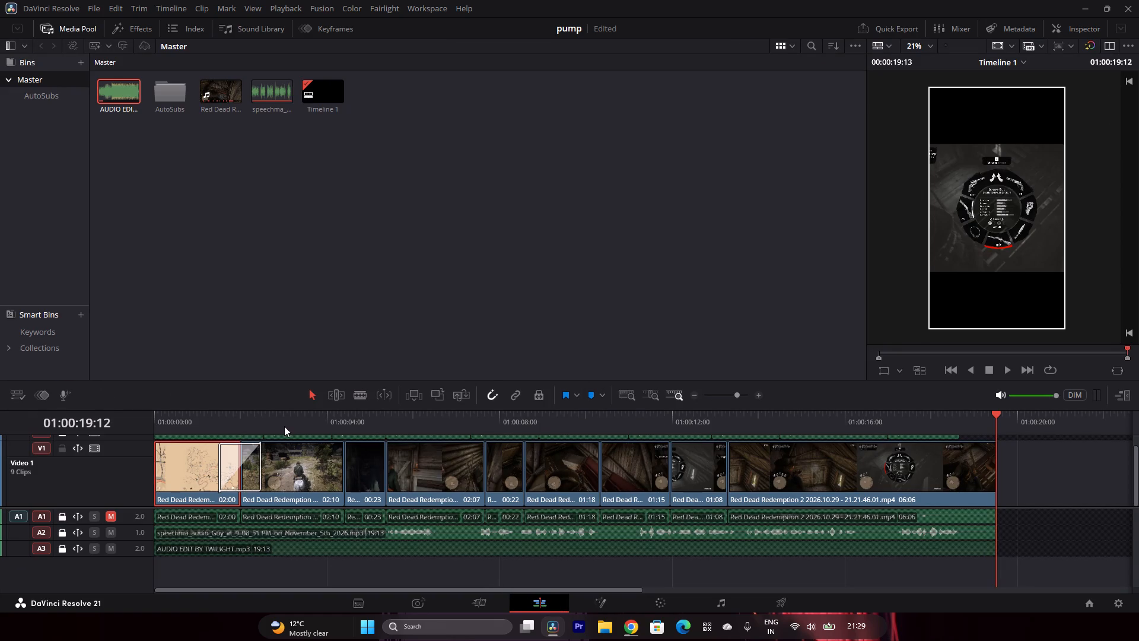
{"action": "left_click", "coordinate": [287, 420]}
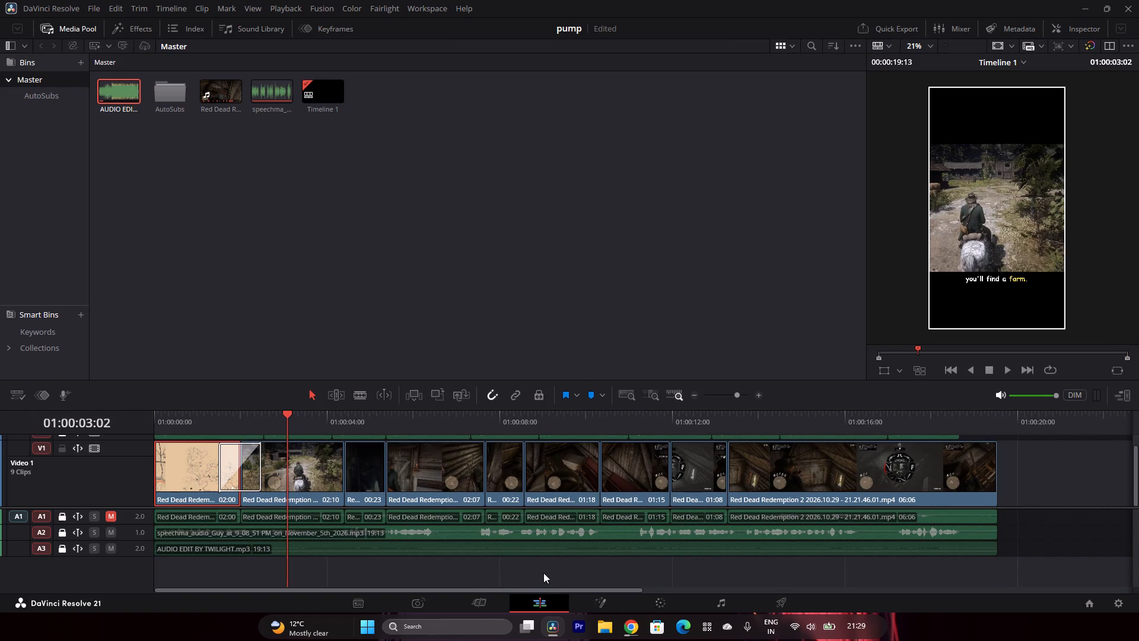
{"action": "left_click", "coordinate": [658, 604]}
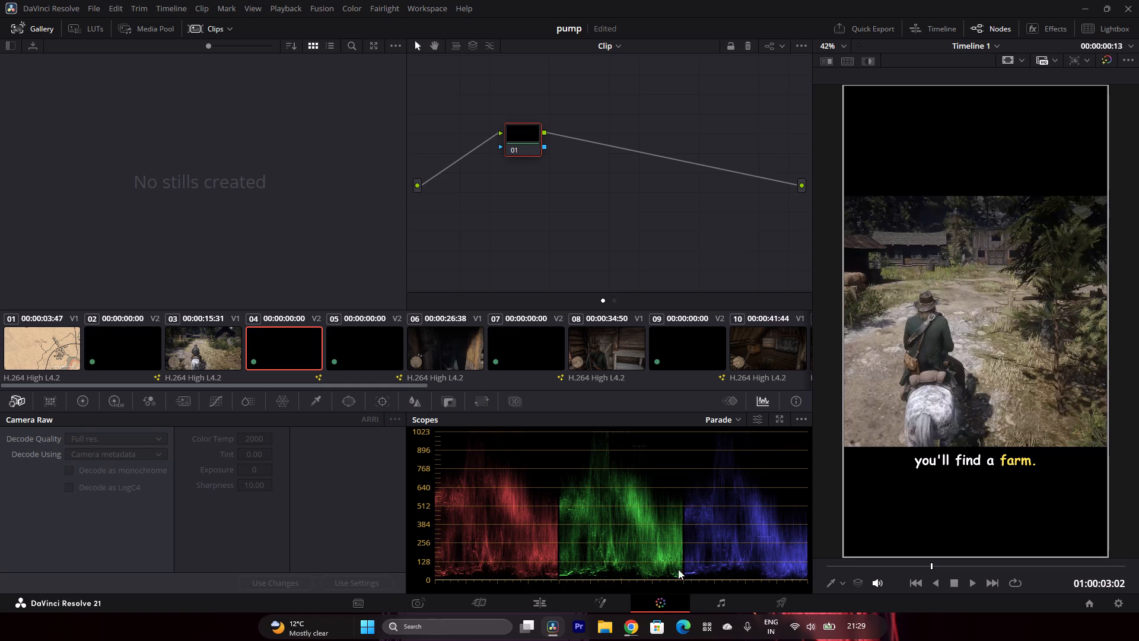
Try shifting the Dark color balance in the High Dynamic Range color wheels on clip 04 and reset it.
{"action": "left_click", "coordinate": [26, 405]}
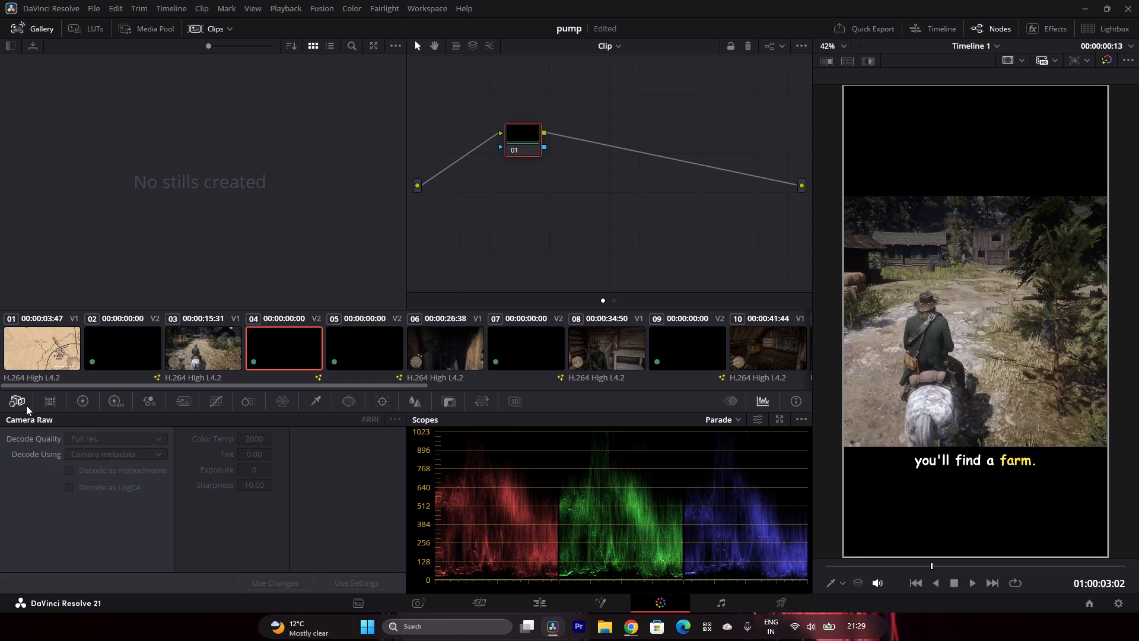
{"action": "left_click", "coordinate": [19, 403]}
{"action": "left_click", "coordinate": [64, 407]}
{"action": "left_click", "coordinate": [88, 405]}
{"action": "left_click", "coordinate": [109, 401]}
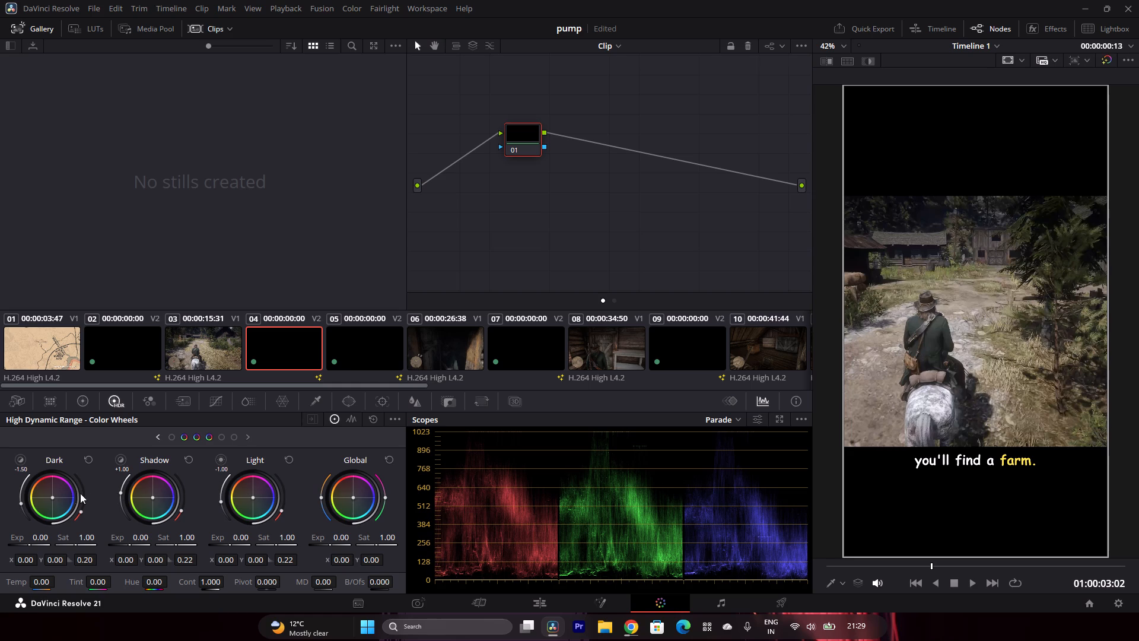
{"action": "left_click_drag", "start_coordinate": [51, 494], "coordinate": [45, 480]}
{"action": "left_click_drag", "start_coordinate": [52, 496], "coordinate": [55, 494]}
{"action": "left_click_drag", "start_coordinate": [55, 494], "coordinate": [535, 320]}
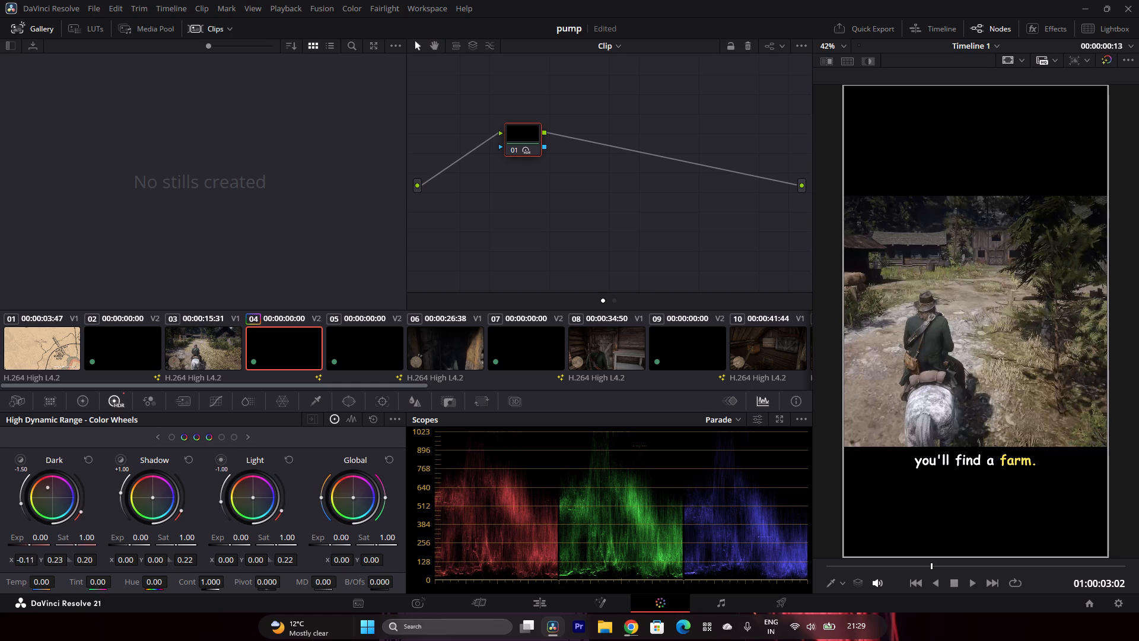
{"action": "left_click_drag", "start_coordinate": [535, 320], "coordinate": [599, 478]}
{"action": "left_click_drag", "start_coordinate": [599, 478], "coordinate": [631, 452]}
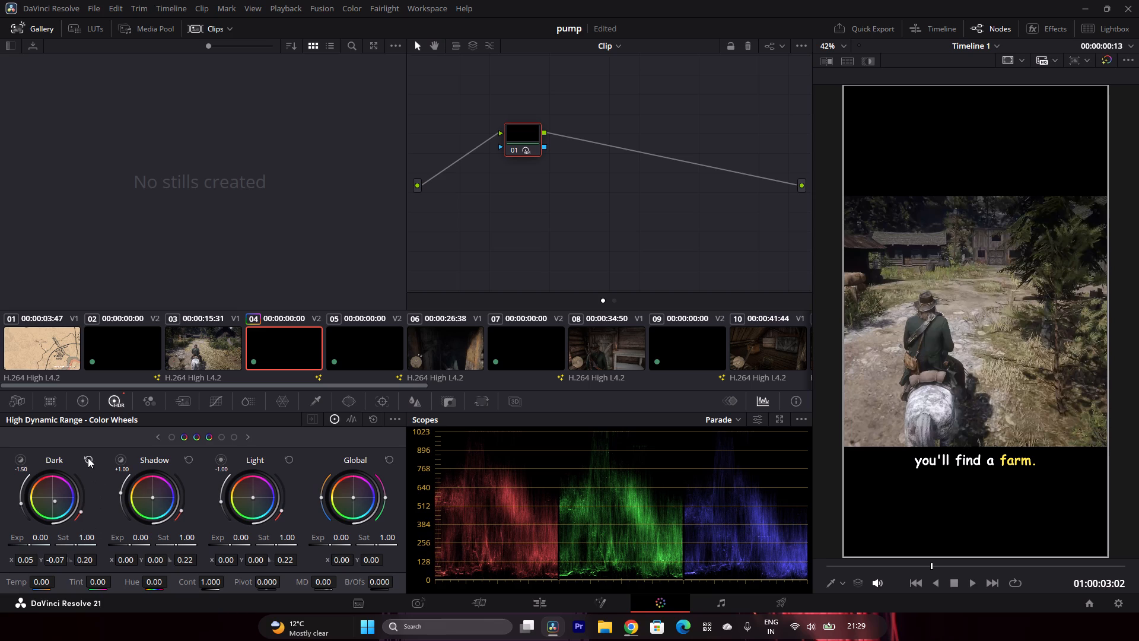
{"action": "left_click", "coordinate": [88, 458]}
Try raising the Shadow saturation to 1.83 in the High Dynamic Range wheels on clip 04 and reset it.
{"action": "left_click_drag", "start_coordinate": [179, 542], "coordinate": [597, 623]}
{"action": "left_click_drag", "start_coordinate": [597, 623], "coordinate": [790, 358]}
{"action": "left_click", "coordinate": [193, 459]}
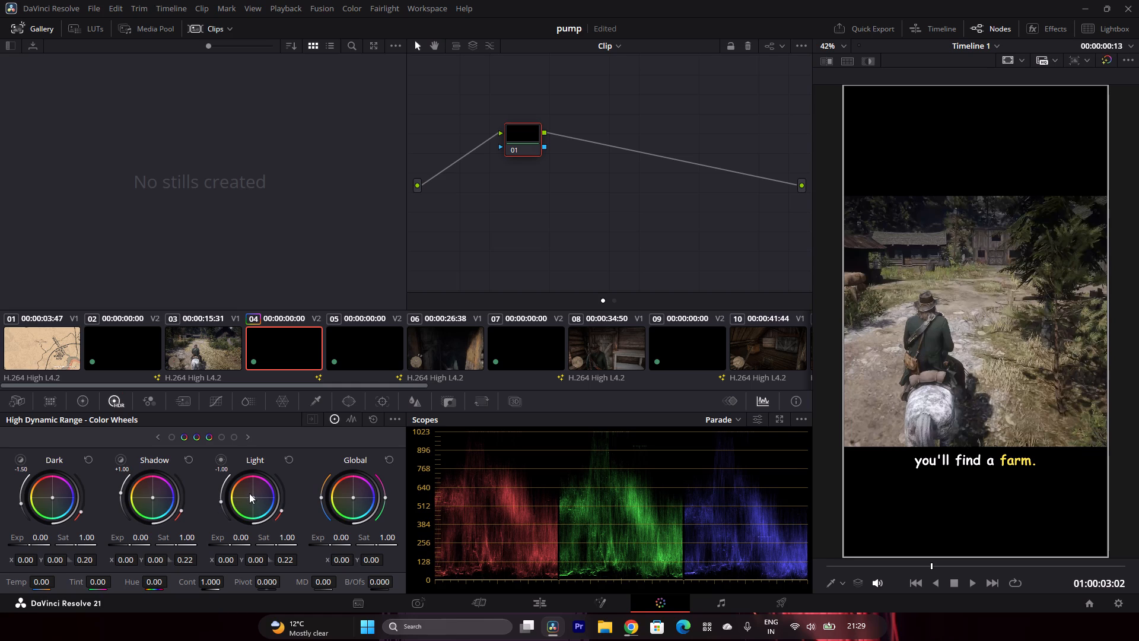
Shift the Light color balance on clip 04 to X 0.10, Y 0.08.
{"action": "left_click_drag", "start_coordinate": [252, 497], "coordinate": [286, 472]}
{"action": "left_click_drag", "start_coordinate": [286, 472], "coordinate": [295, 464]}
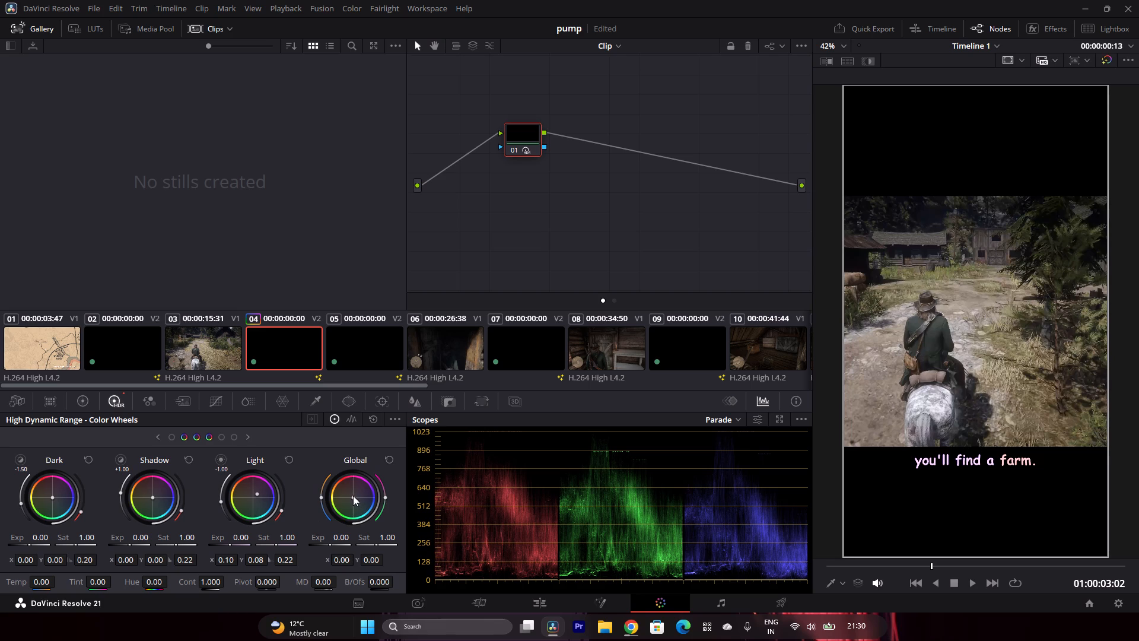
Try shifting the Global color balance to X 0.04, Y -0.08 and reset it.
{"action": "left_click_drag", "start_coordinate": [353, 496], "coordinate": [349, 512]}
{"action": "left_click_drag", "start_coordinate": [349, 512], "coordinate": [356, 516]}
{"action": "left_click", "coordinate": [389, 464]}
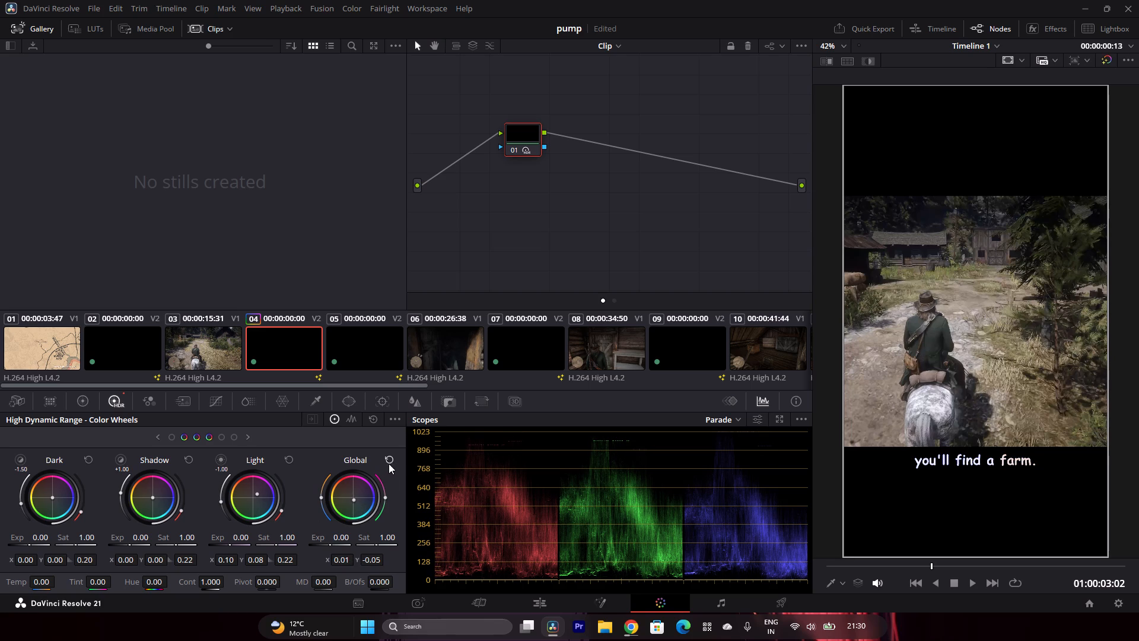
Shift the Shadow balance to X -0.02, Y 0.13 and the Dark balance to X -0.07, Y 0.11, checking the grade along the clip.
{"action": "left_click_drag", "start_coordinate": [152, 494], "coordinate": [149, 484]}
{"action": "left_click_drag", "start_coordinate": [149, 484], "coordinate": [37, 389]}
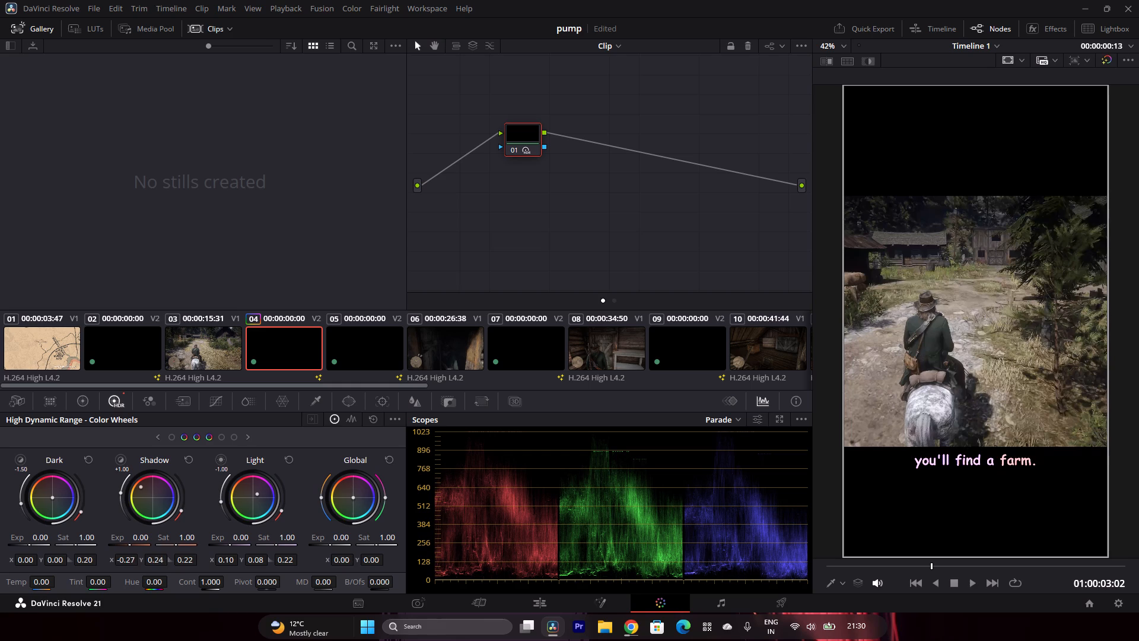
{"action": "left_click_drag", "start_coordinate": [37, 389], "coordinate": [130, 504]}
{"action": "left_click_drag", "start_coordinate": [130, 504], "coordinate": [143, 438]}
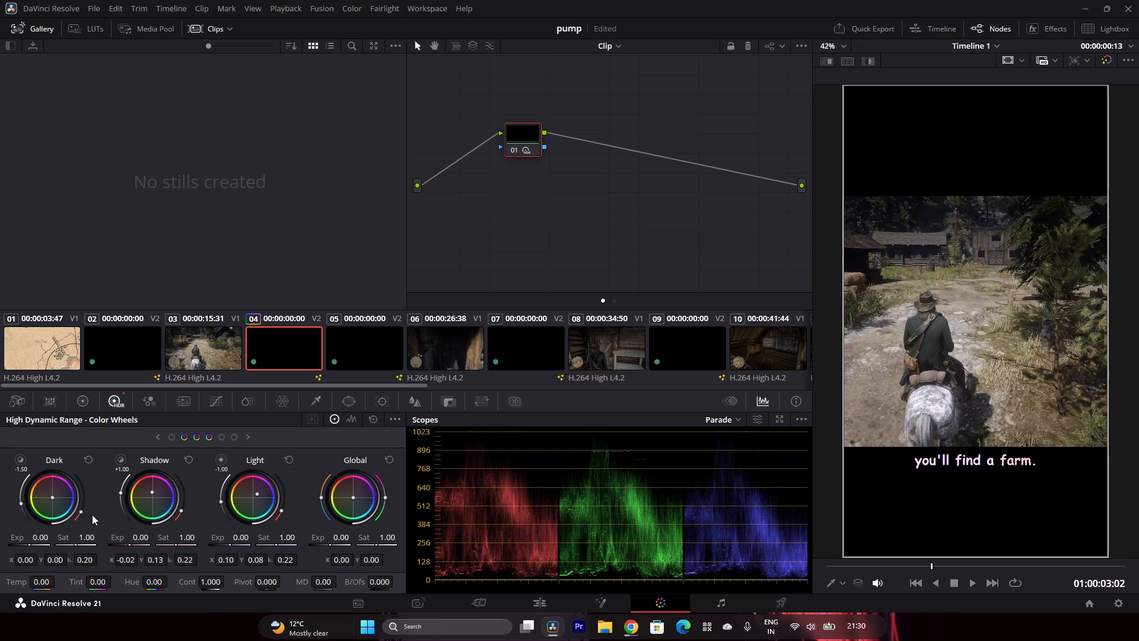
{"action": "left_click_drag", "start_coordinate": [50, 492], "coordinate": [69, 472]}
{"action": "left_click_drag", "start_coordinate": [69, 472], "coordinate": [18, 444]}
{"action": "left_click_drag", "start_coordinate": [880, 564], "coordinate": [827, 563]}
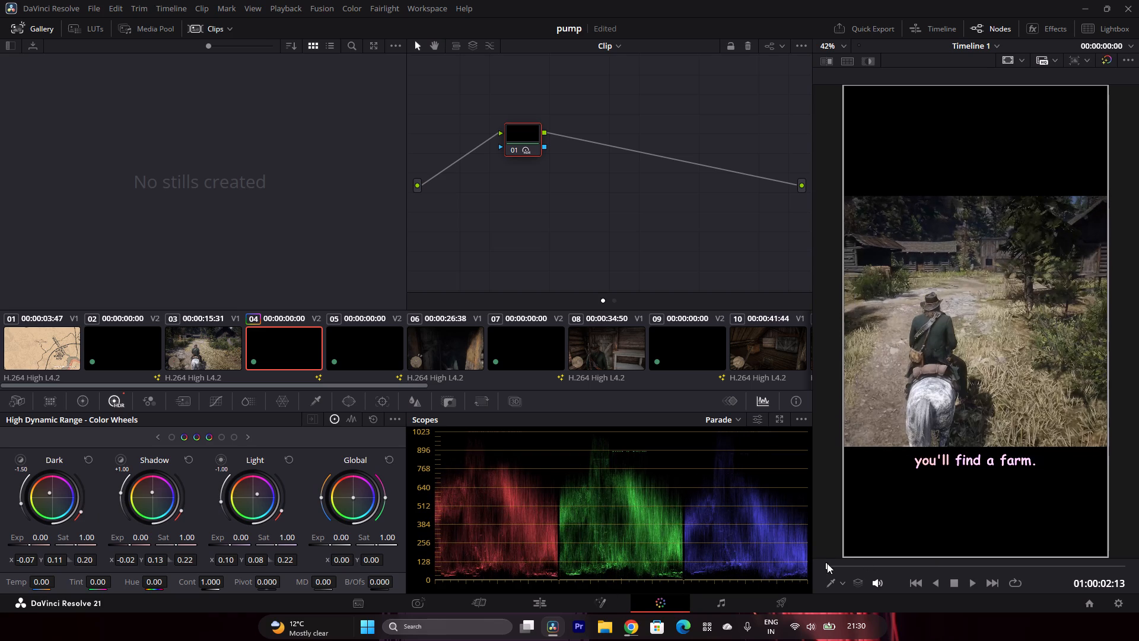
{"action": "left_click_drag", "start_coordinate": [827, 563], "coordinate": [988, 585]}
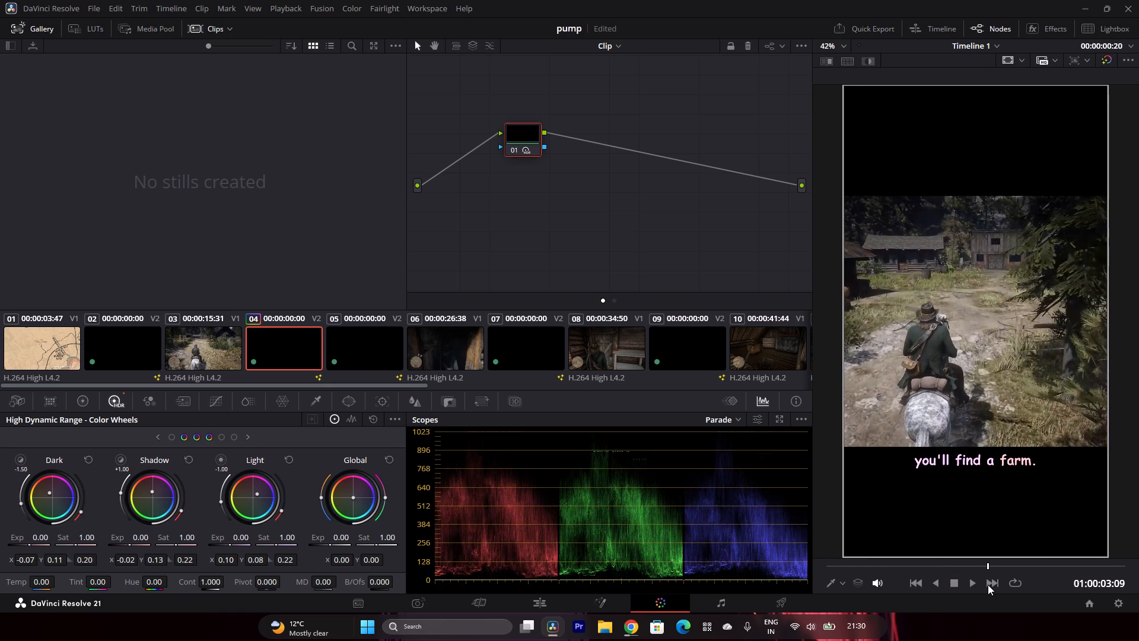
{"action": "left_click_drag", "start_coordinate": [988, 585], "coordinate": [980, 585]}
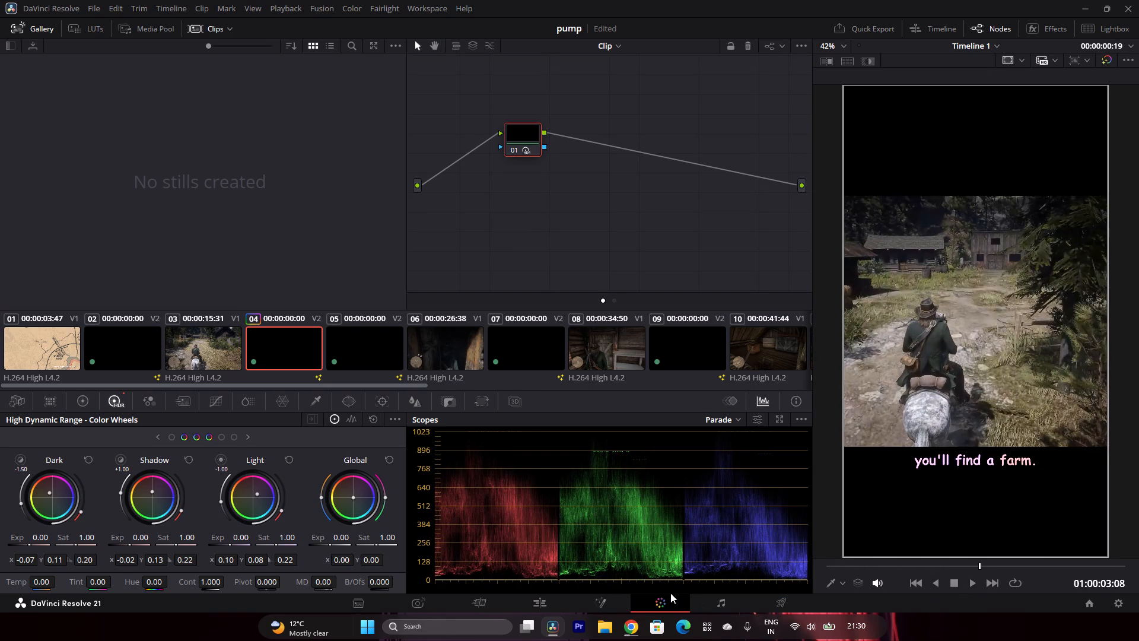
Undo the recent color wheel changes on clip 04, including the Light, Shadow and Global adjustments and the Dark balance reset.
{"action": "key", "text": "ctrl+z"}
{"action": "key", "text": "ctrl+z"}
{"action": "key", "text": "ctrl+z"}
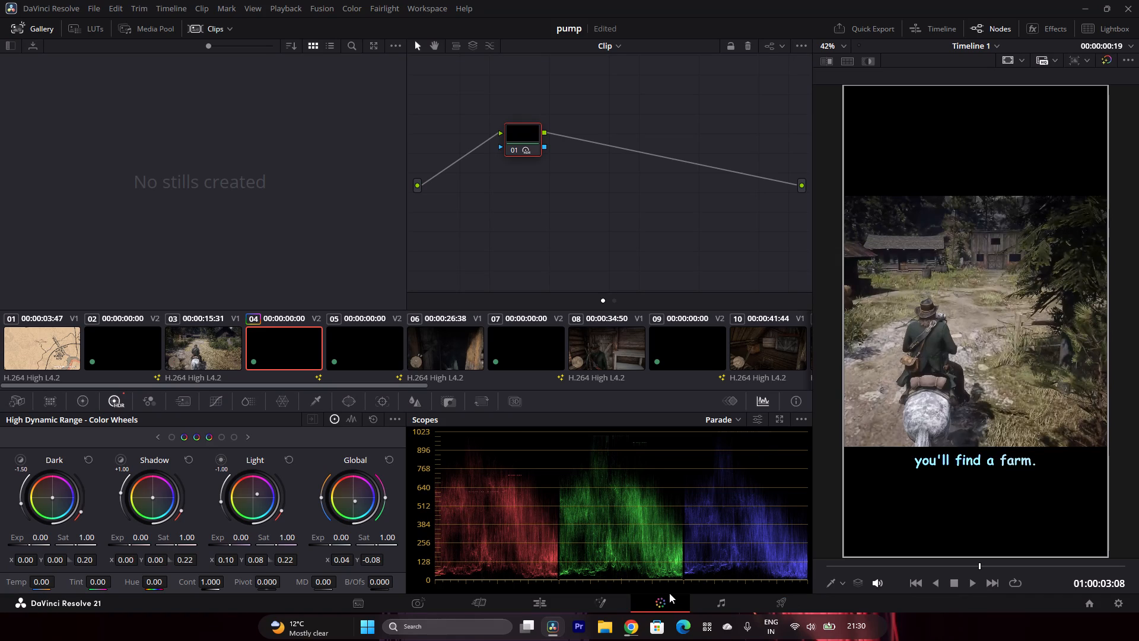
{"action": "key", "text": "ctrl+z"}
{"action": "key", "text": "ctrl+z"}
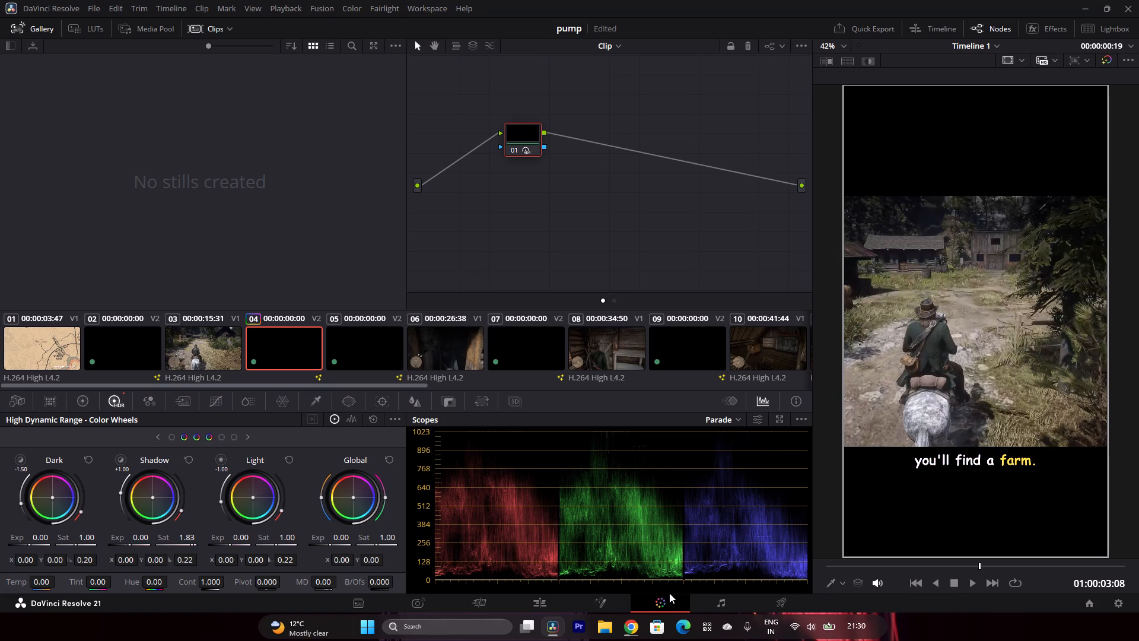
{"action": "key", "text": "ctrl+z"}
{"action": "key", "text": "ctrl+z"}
Play the whole timeline from its start to its end in full screen on the Cut page to review the video.
{"action": "left_click", "coordinate": [531, 603]}
{"action": "left_click_drag", "start_coordinate": [287, 417], "coordinate": [141, 437]}
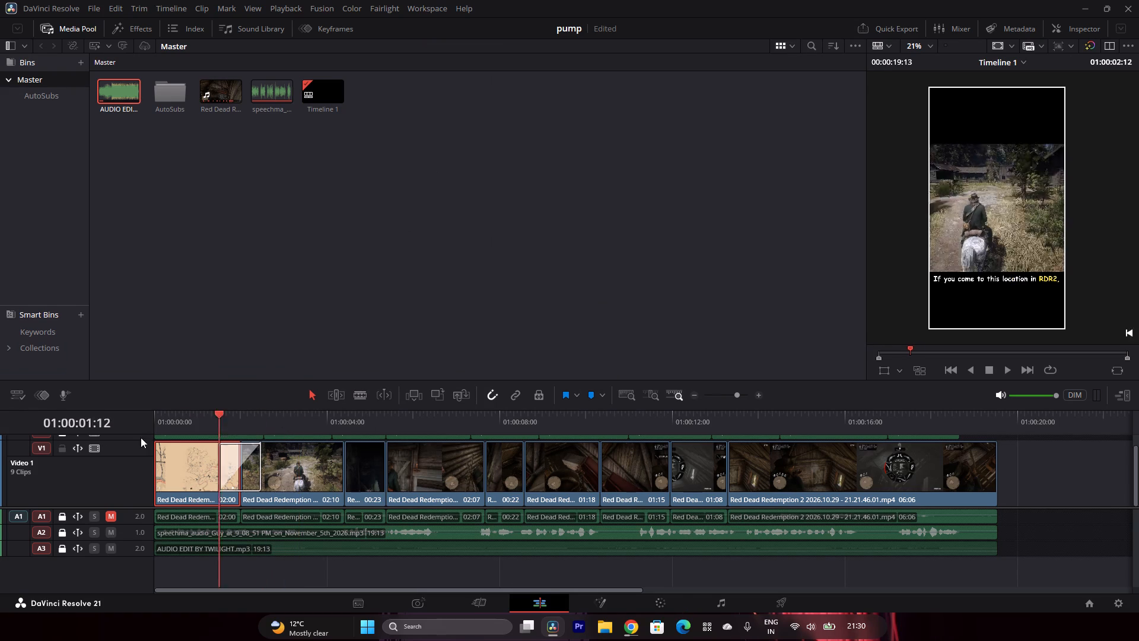
{"action": "left_click_drag", "start_coordinate": [141, 437], "coordinate": [101, 445]}
{"action": "left_click", "coordinate": [486, 603]}
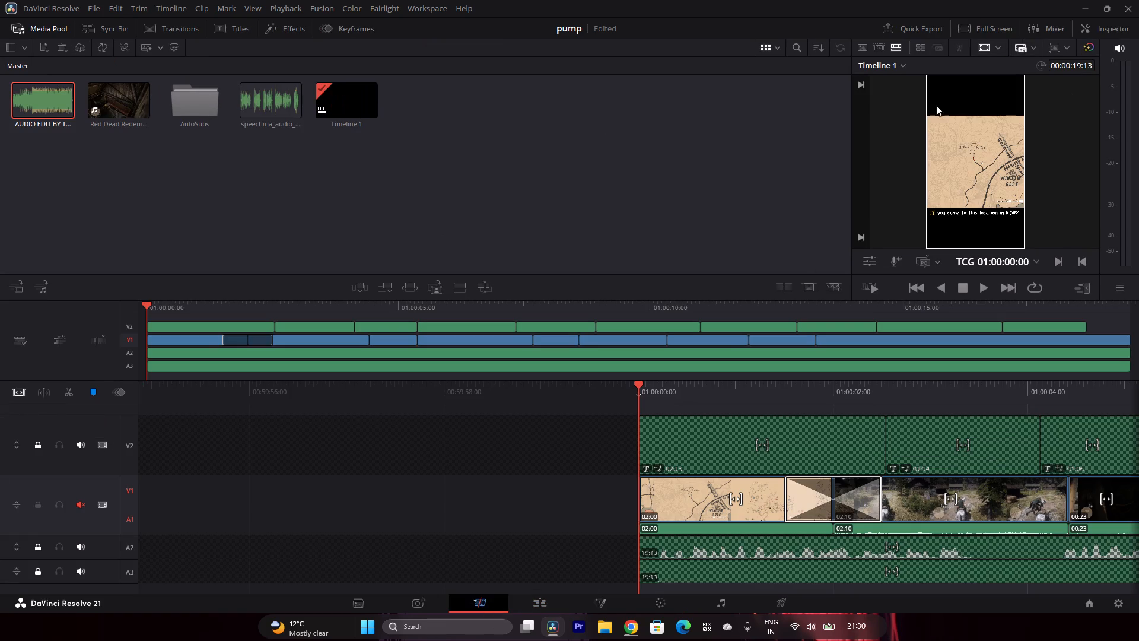
{"action": "left_click", "coordinate": [979, 21]}
{"action": "key", "text": "space"}
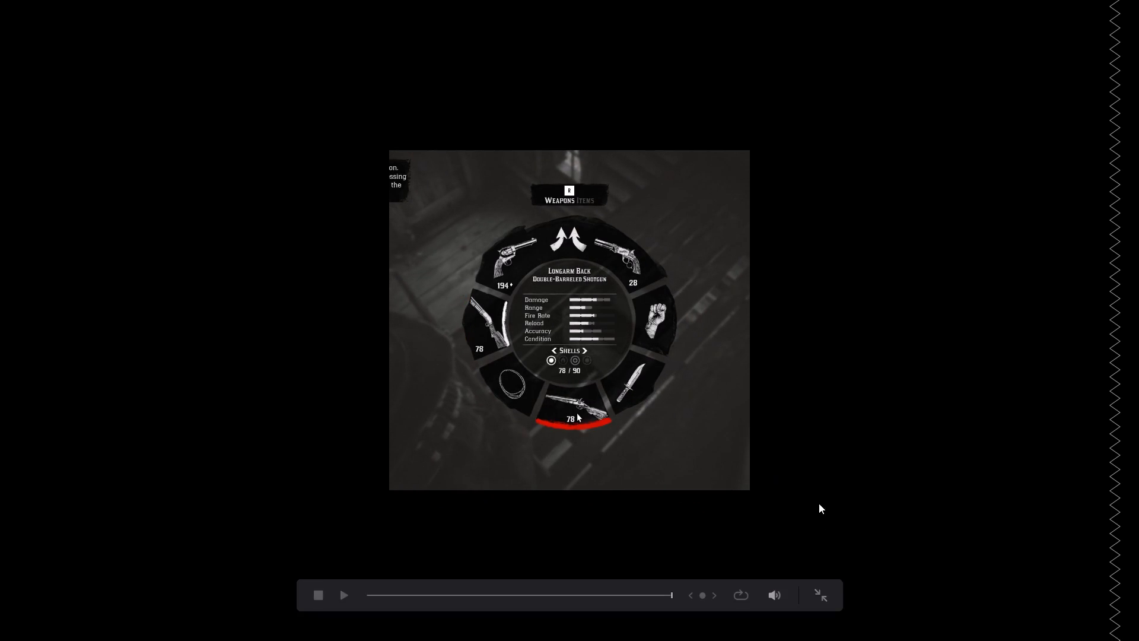
{"action": "left_click", "coordinate": [828, 595]}
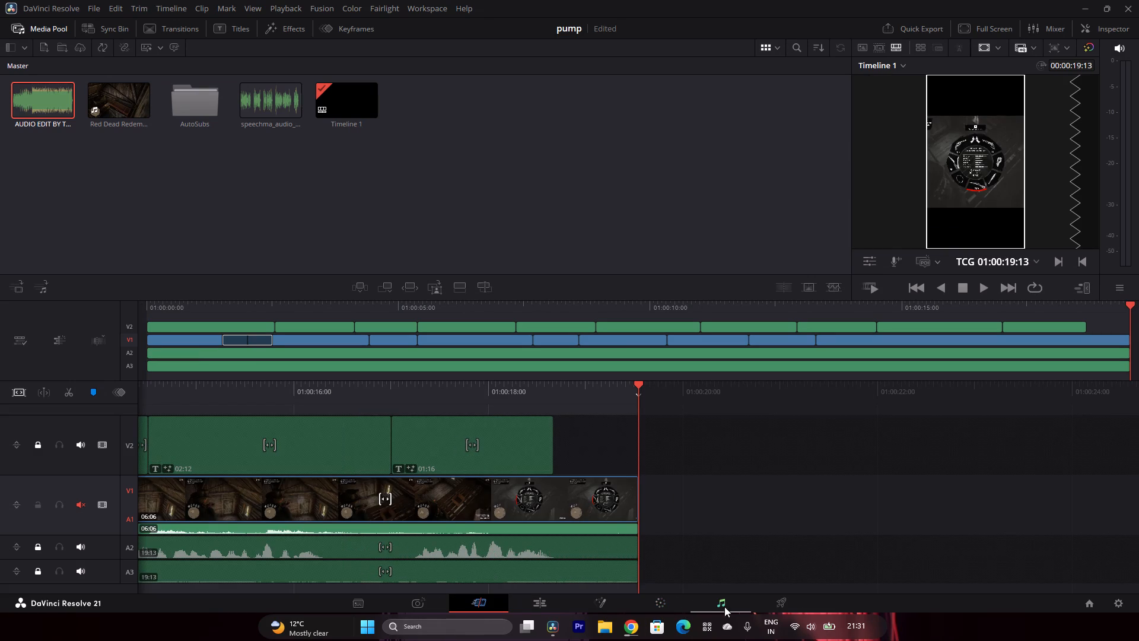
Show the Deliver page and enable Export Video in the render settings.
{"action": "left_click", "coordinate": [777, 601]}
{"action": "left_click", "coordinate": [45, 201]}
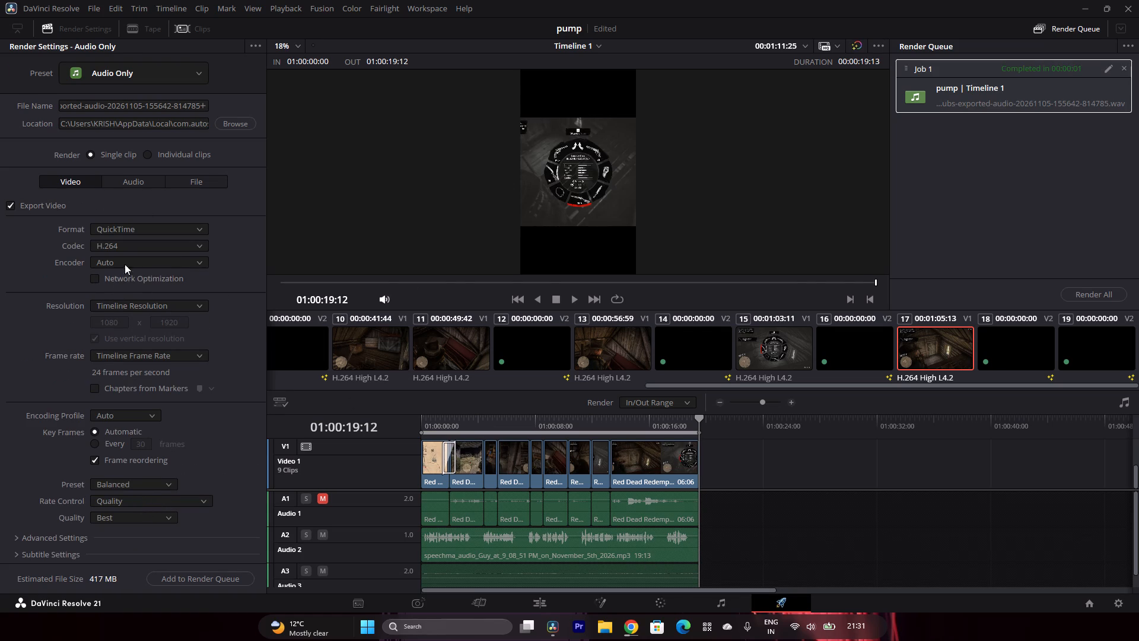
Browse for the render's file destination and choose the existing name Timeline 1 in the AutoSubs Audio folder.
{"action": "left_click", "coordinate": [232, 123]}
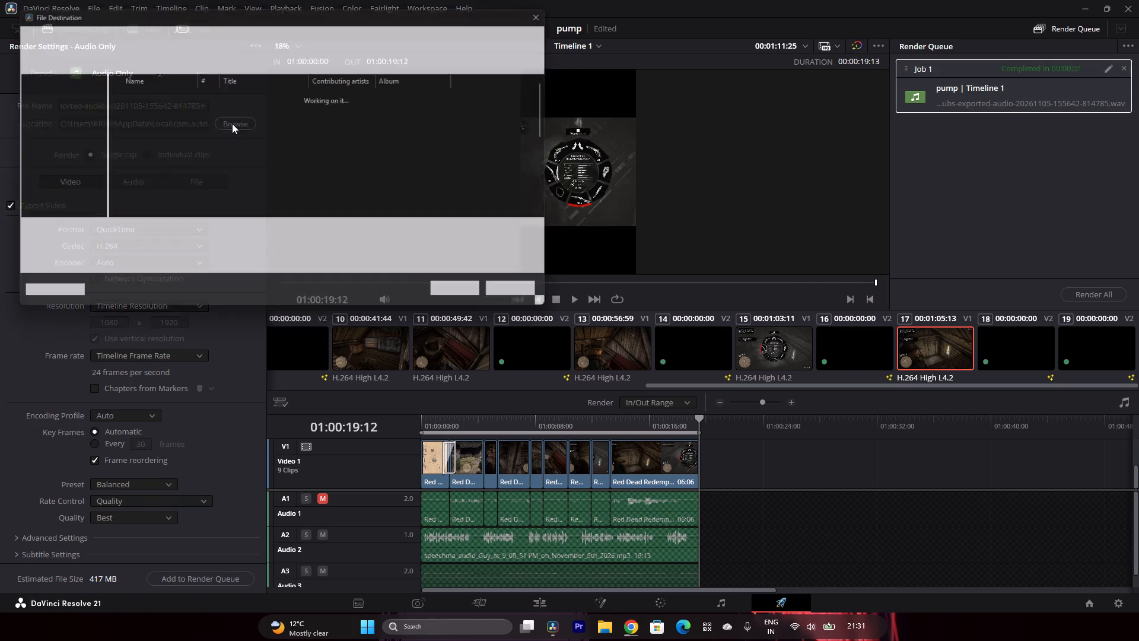
{"action": "scroll", "coordinate": [220, 135], "scroll_direction": "down", "scroll_amount": 8}
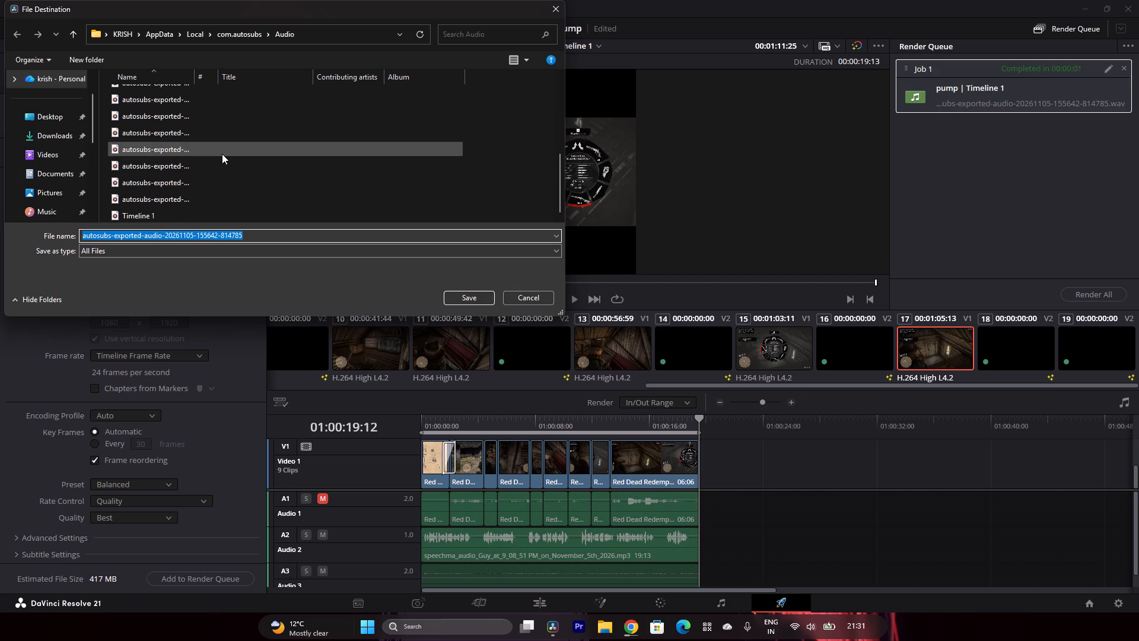
{"action": "left_click_drag", "start_coordinate": [184, 218], "coordinate": [193, 156]}
{"action": "scroll", "coordinate": [215, 183], "scroll_direction": "up", "scroll_amount": 8}
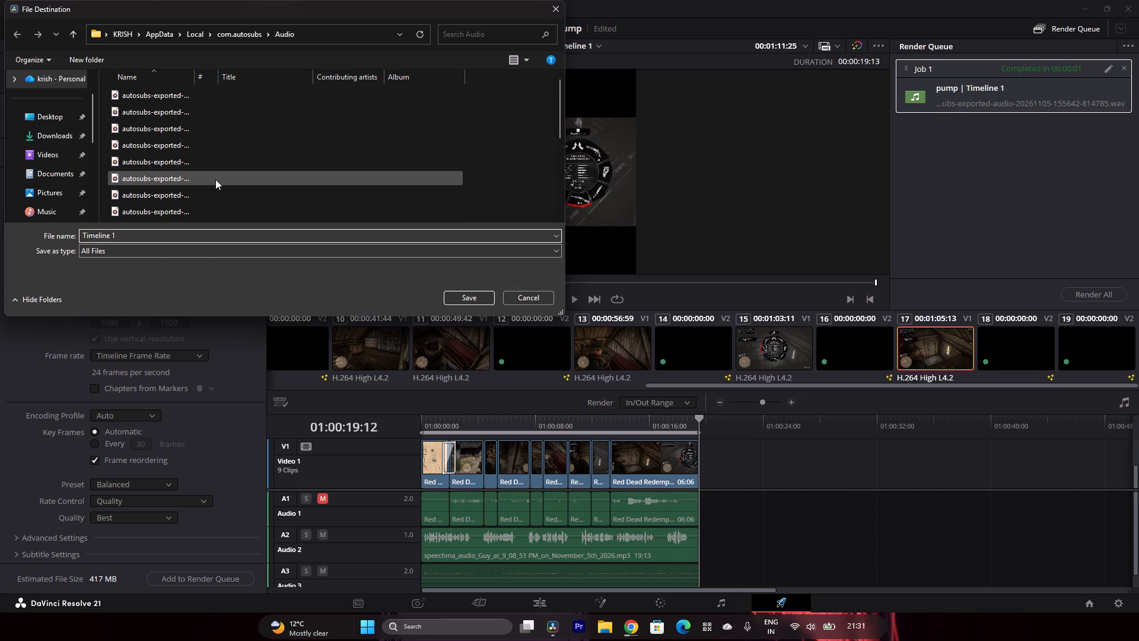
{"action": "scroll", "coordinate": [173, 177], "scroll_direction": "down", "scroll_amount": 6}
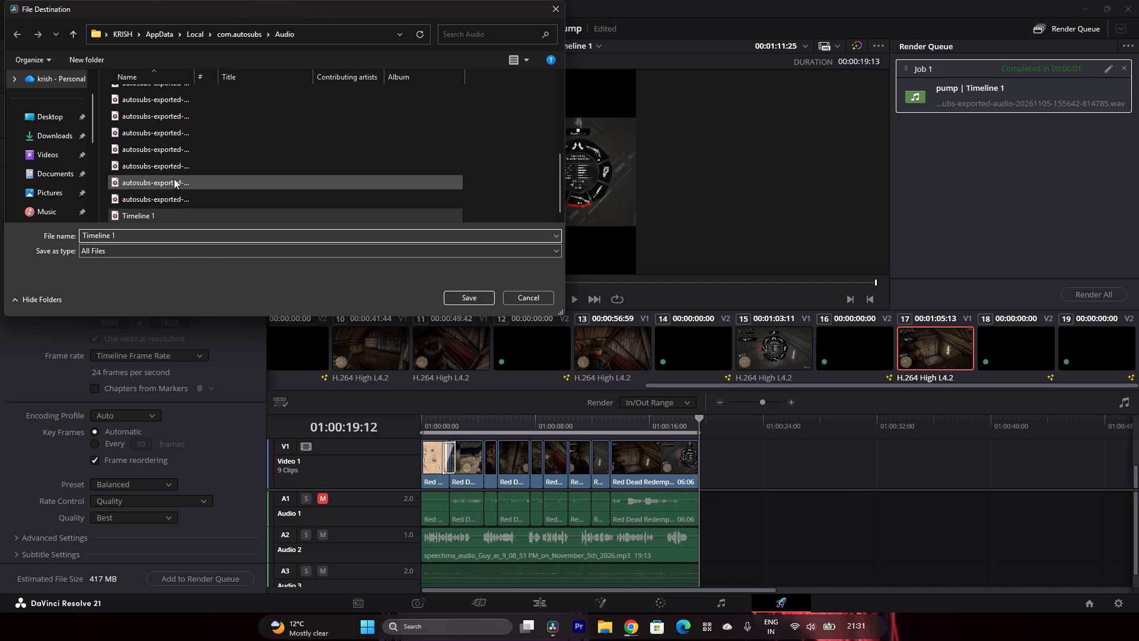
Look through the user folder's subfolders in the File Destination dialog for a place to save the render.
{"action": "left_click", "coordinate": [102, 28]}
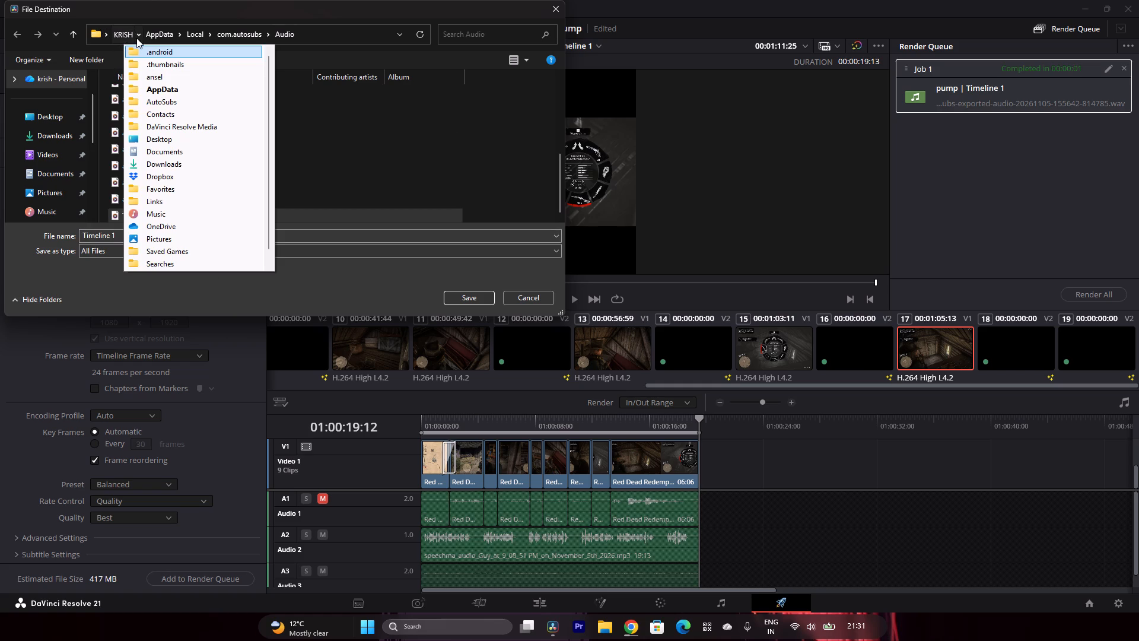
{"action": "left_click", "coordinate": [138, 30]}
{"action": "left_click", "coordinate": [138, 30]}
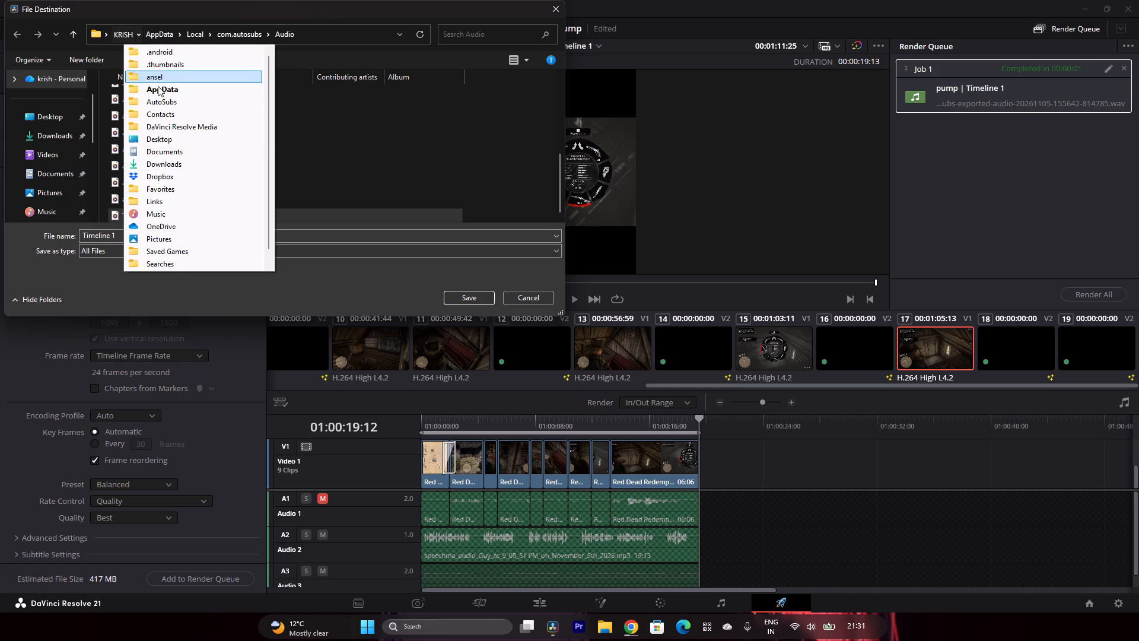
{"action": "scroll", "coordinate": [158, 89], "scroll_direction": "down", "scroll_amount": 10}
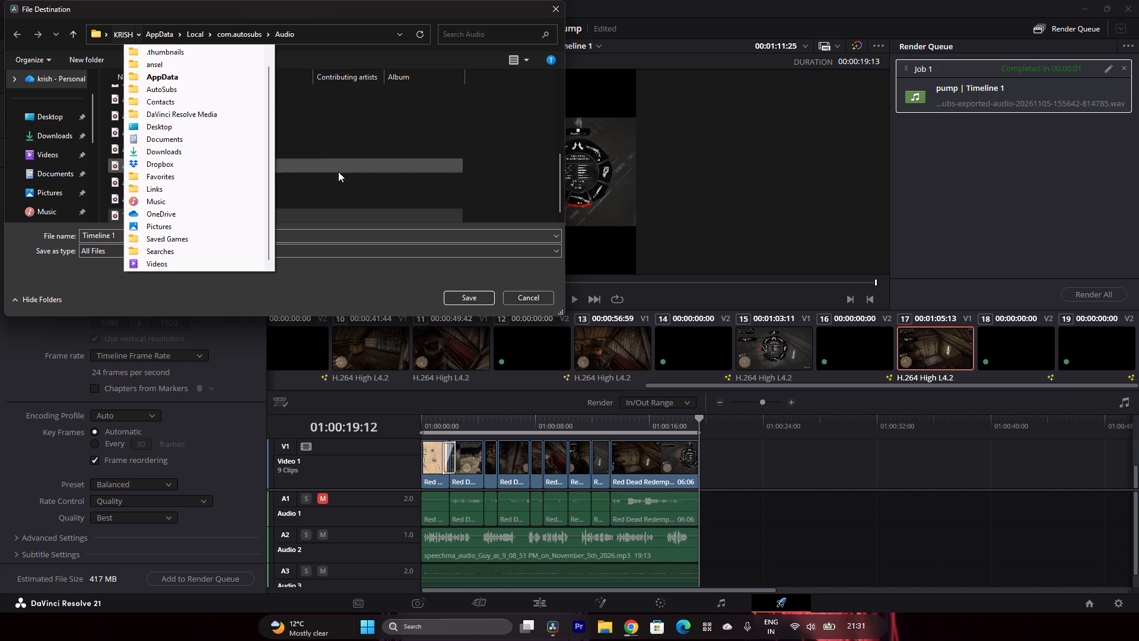
{"action": "scroll", "coordinate": [163, 174], "scroll_direction": "up", "scroll_amount": 8}
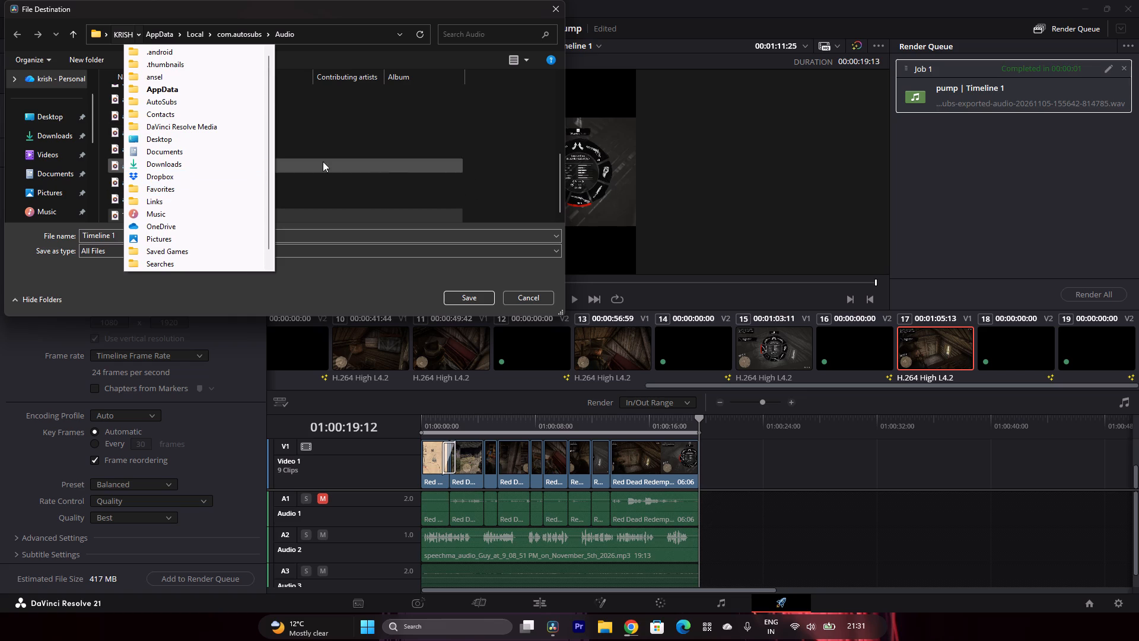
{"action": "left_click", "coordinate": [518, 165]}
{"action": "left_click", "coordinate": [207, 31]}
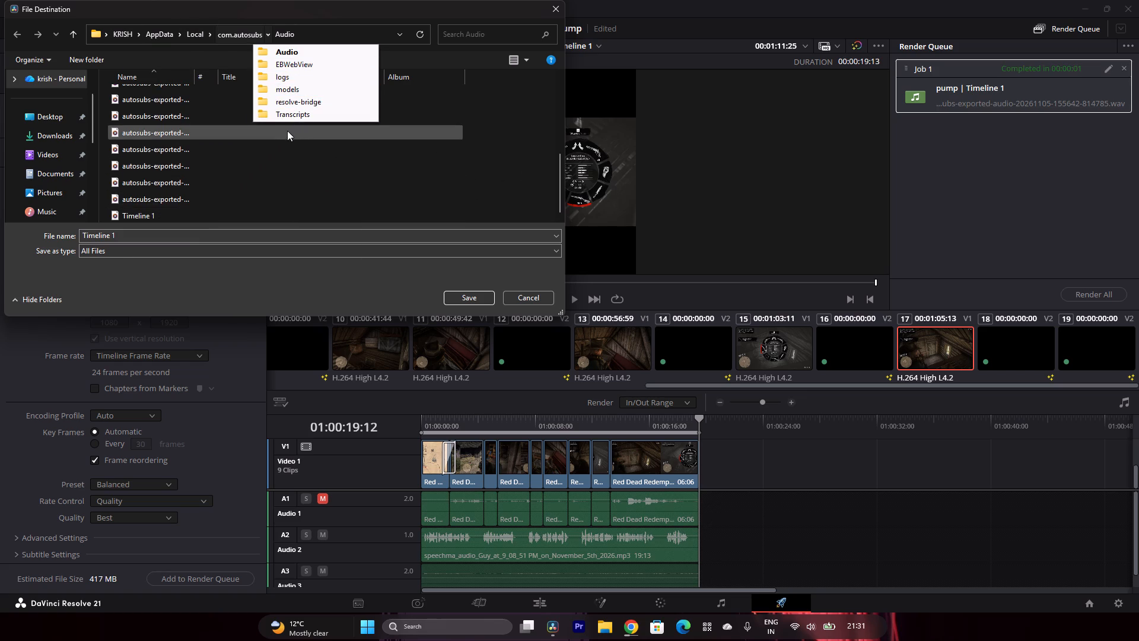
Set the render's file destination to the Videos folder, keeping the file name Timeline 1.
{"action": "left_click", "coordinate": [280, 48]}
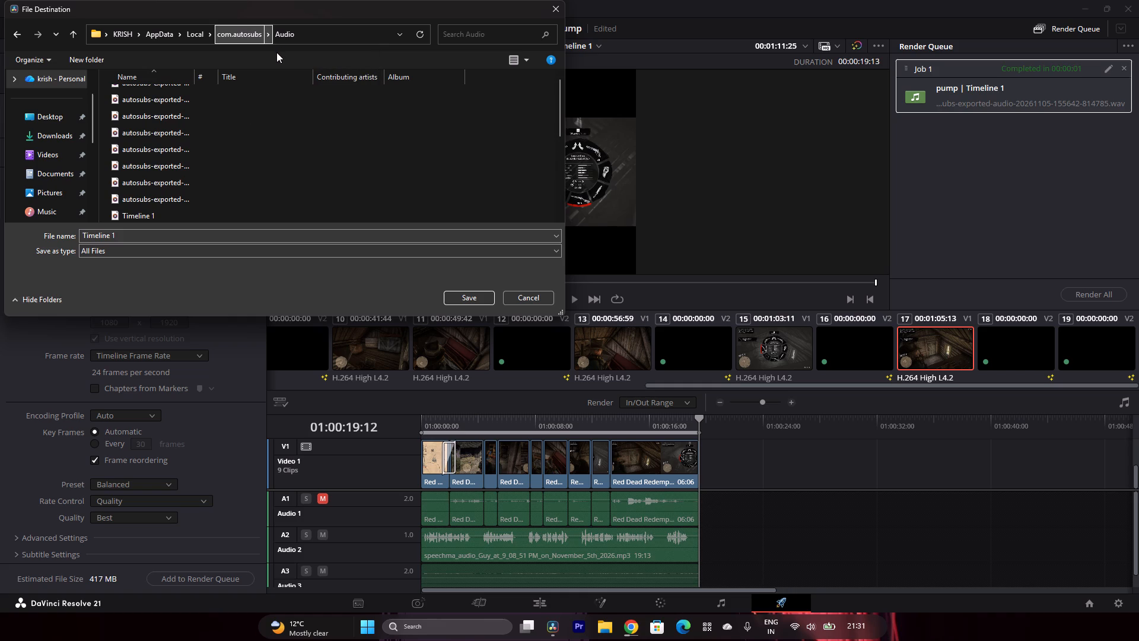
{"action": "left_click", "coordinate": [270, 35]}
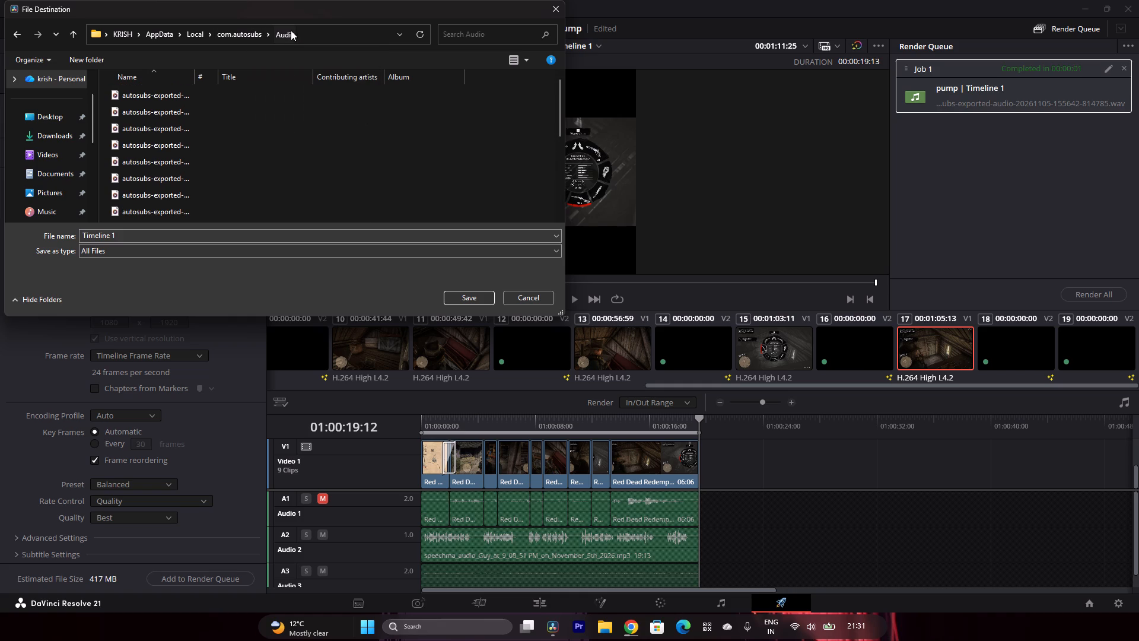
{"action": "left_click", "coordinate": [287, 32]}
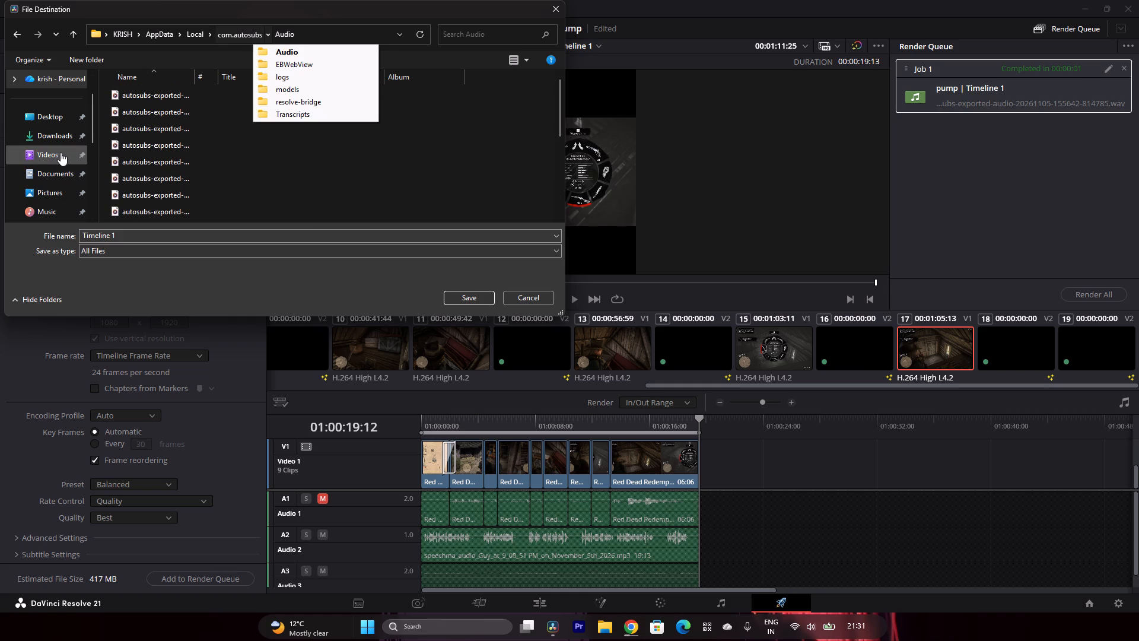
{"action": "left_click", "coordinate": [61, 153]}
{"action": "left_click", "coordinate": [470, 291]}
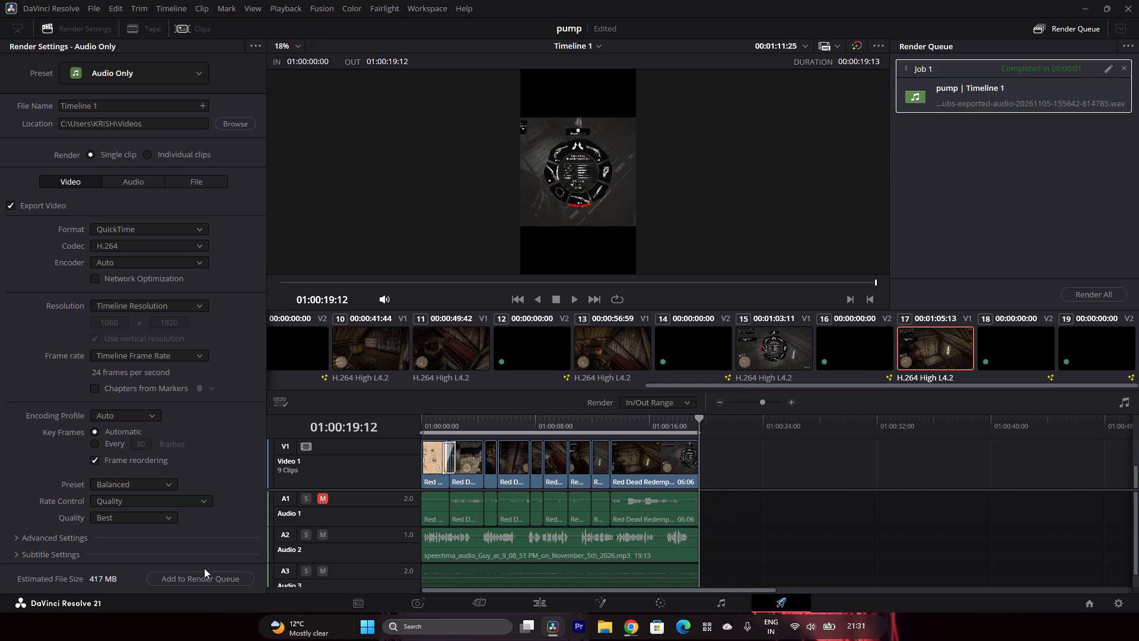
Add Timeline 1 to the render queue as an H.264 QuickTime video and render the new job.
{"action": "left_click", "coordinate": [204, 568]}
{"action": "left_click", "coordinate": [205, 574]}
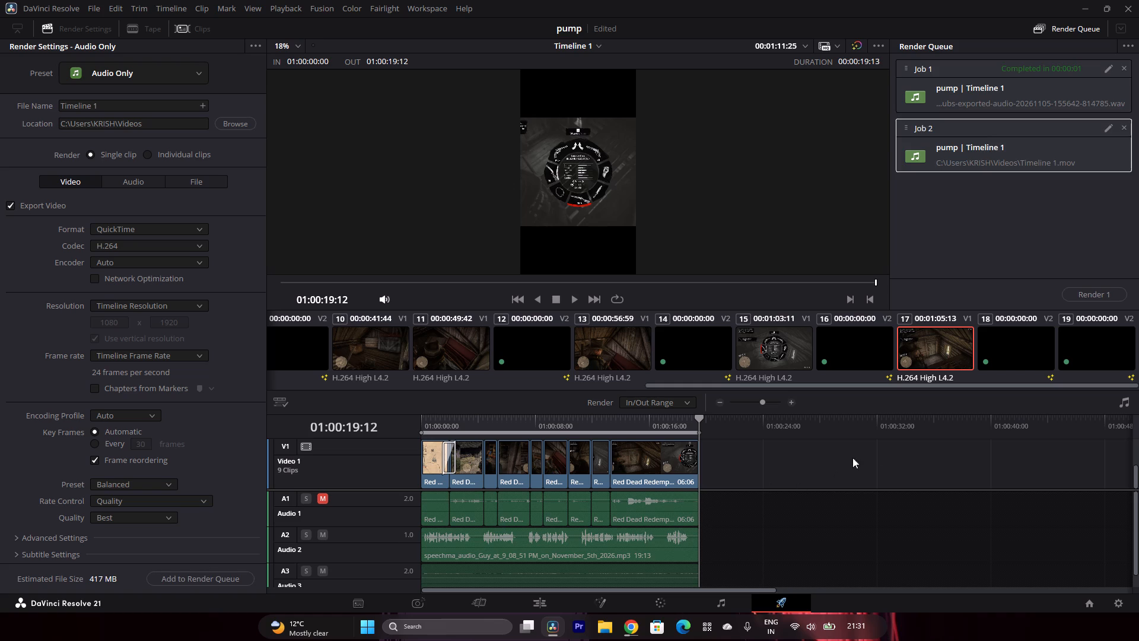
{"action": "left_click", "coordinate": [1097, 295]}
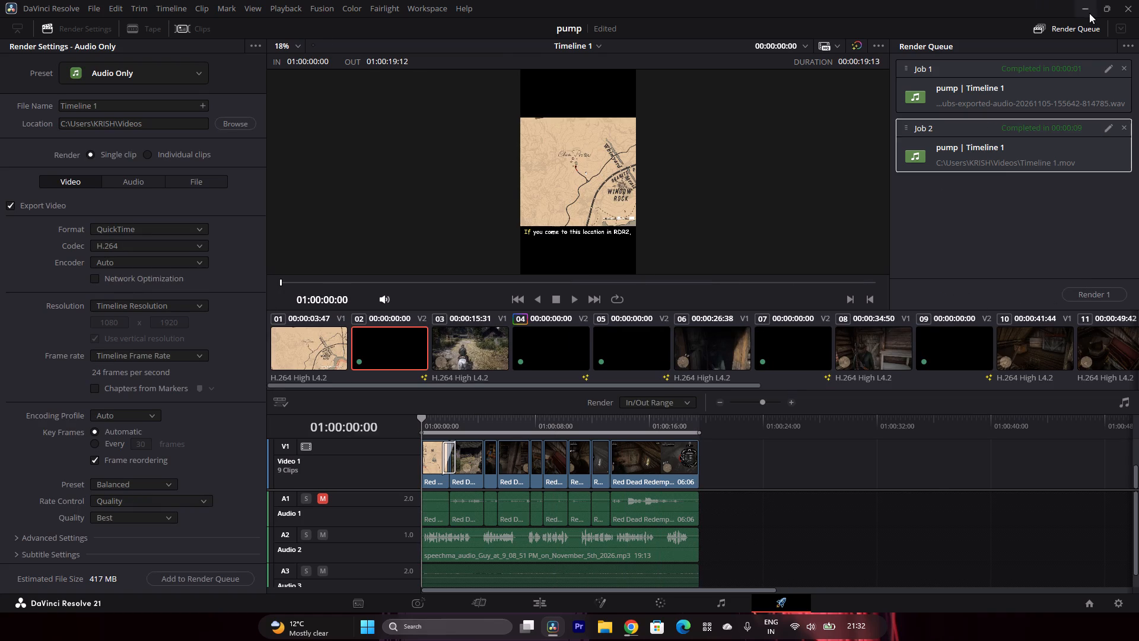
Close DaVinci Resolve and return to the desktop.
{"action": "left_click", "coordinate": [1119, 7]}
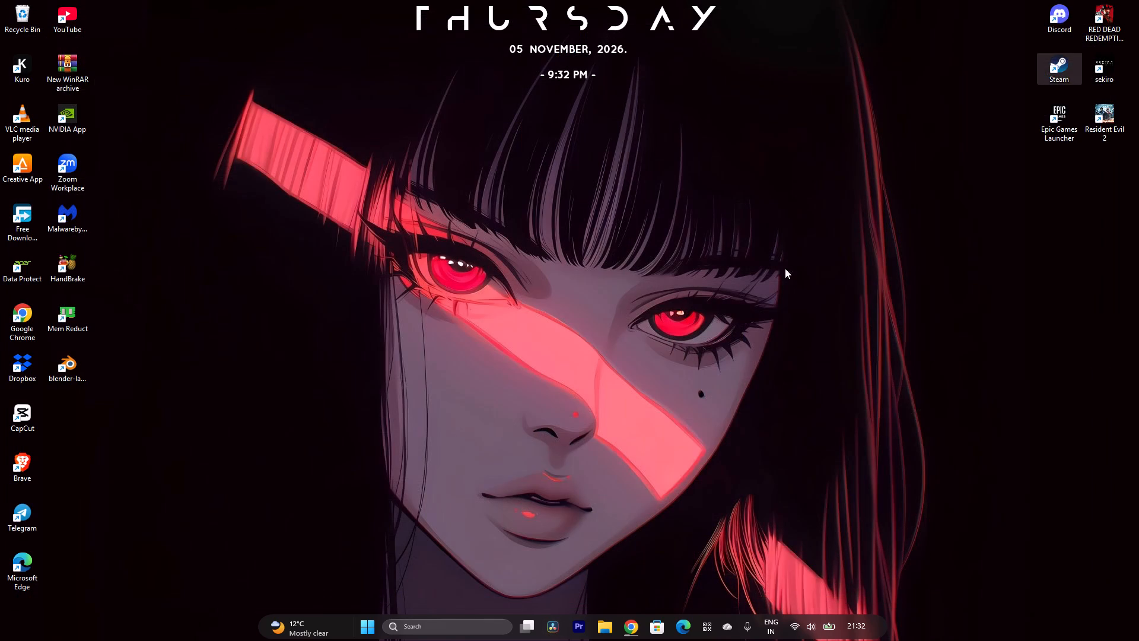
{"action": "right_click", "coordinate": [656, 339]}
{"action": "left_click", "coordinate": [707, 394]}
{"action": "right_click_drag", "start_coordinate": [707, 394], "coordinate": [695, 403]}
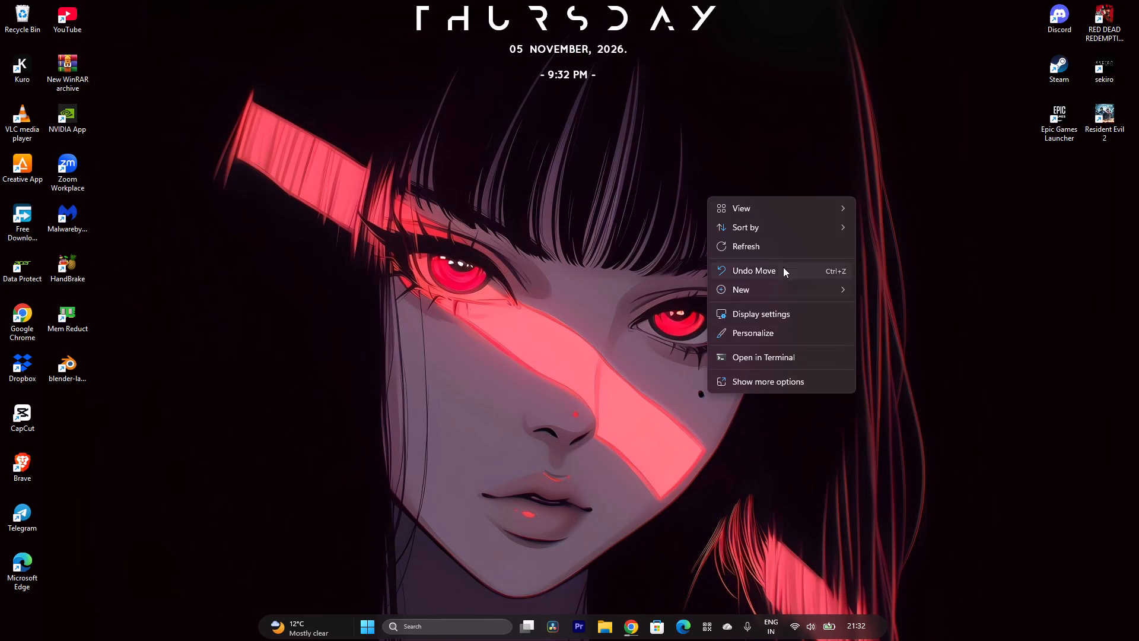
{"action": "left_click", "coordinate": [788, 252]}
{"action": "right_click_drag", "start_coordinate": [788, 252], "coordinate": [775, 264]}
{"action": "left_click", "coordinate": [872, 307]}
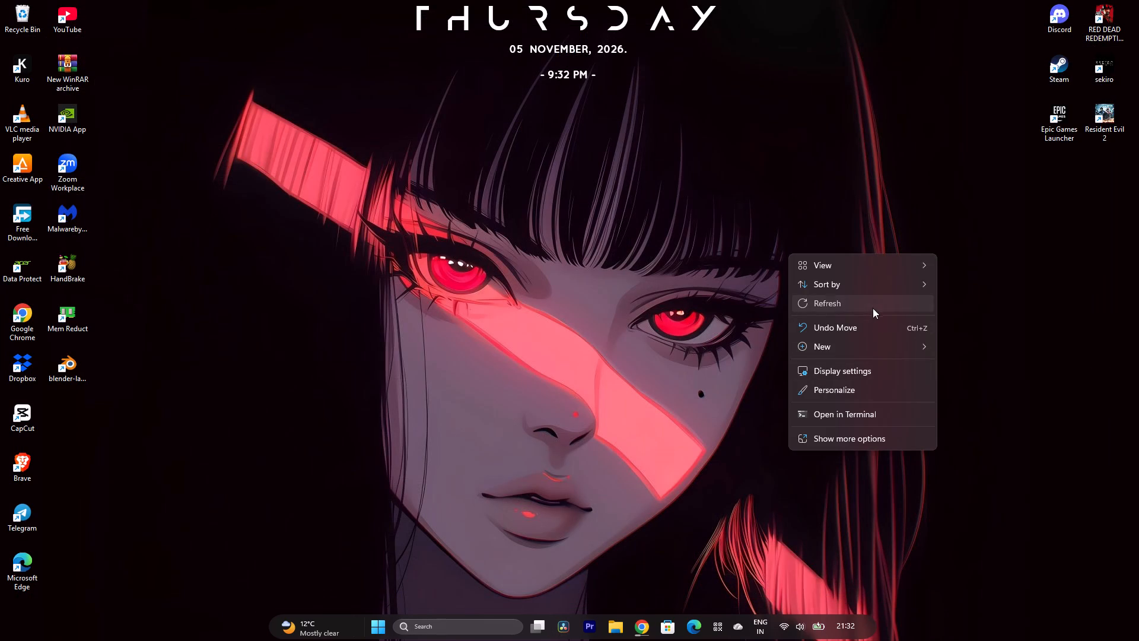
Switch to Chrome and view the download history.
{"action": "left_click", "coordinate": [641, 633]}
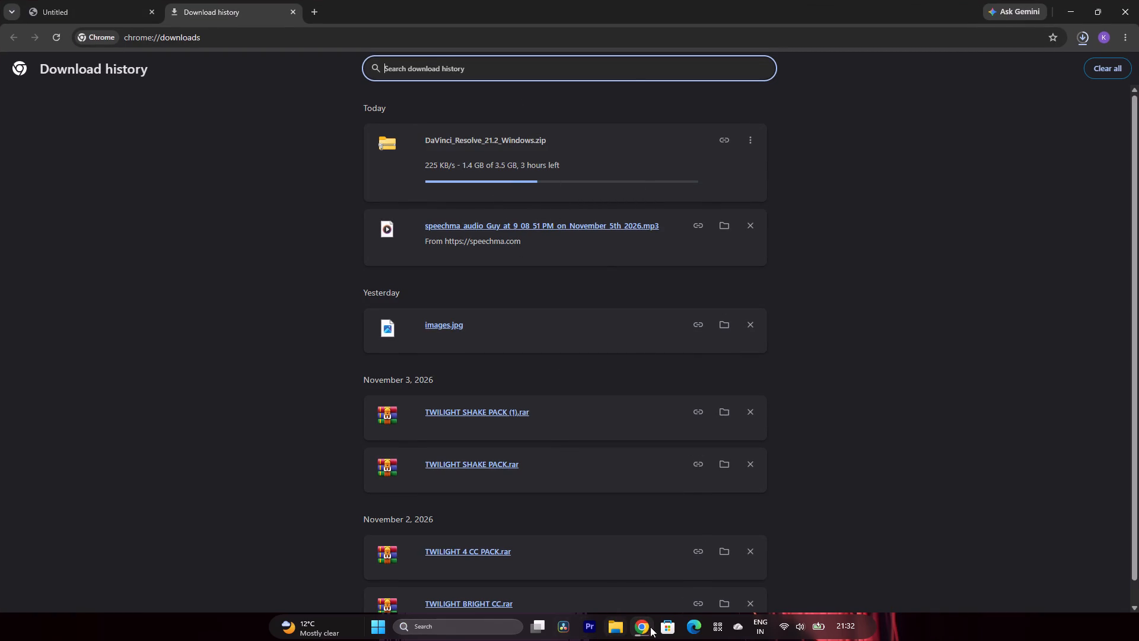
Play the rendered Timeline 1 video from the Videos folder in File Explorer, and close the player and the folder window.
{"action": "left_click", "coordinate": [619, 628]}
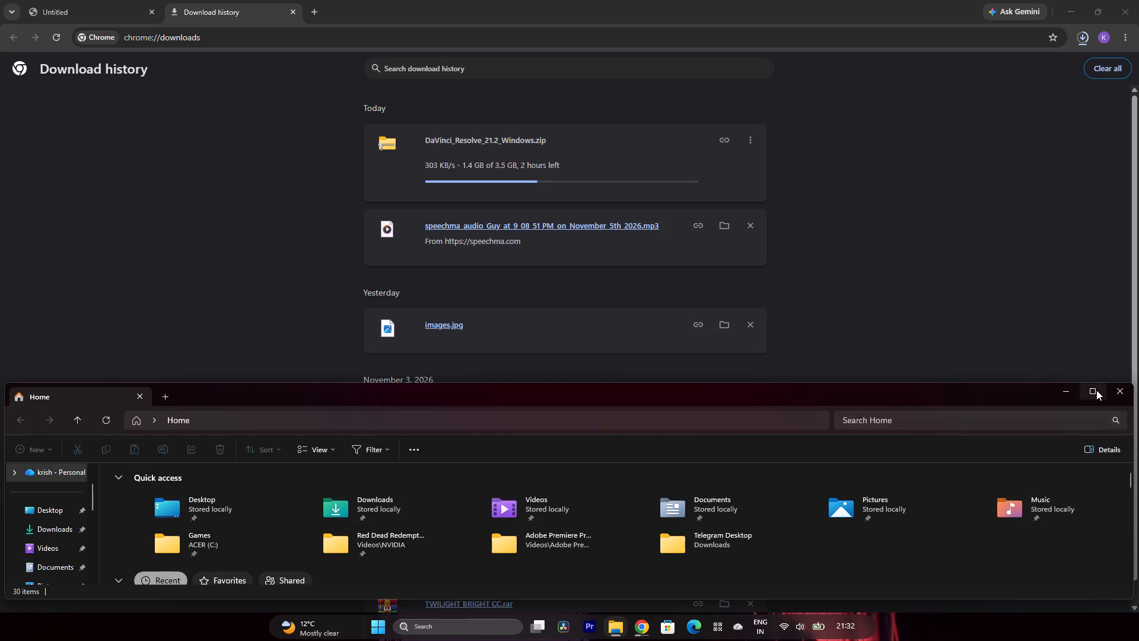
{"action": "left_click", "coordinate": [1096, 390]}
{"action": "left_click", "coordinate": [49, 206]}
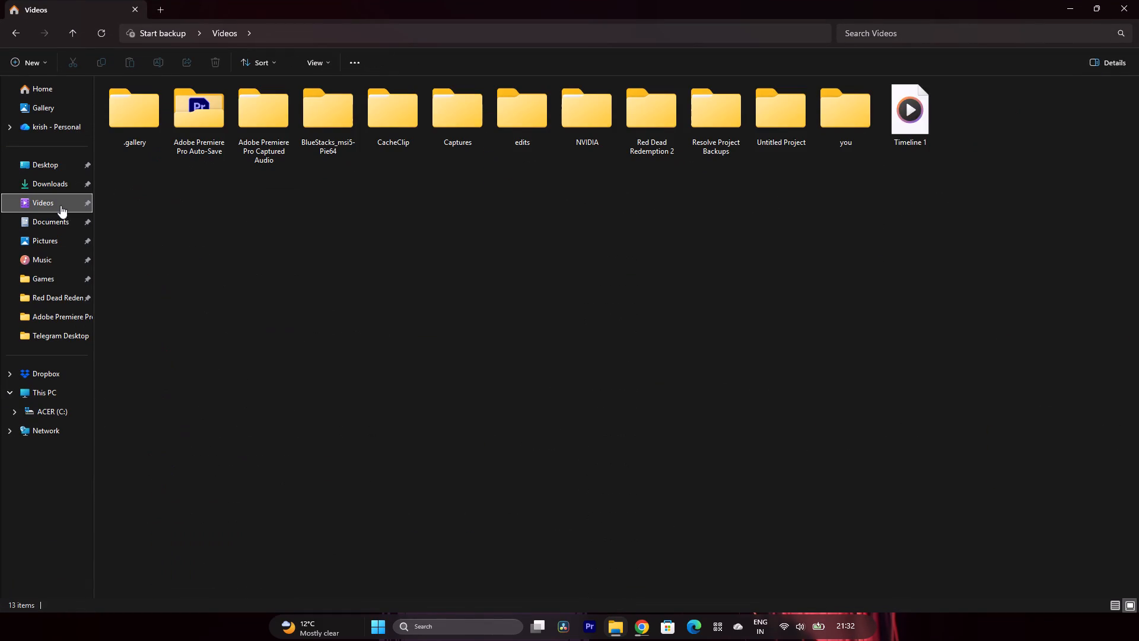
{"action": "double_click", "coordinate": [905, 109]}
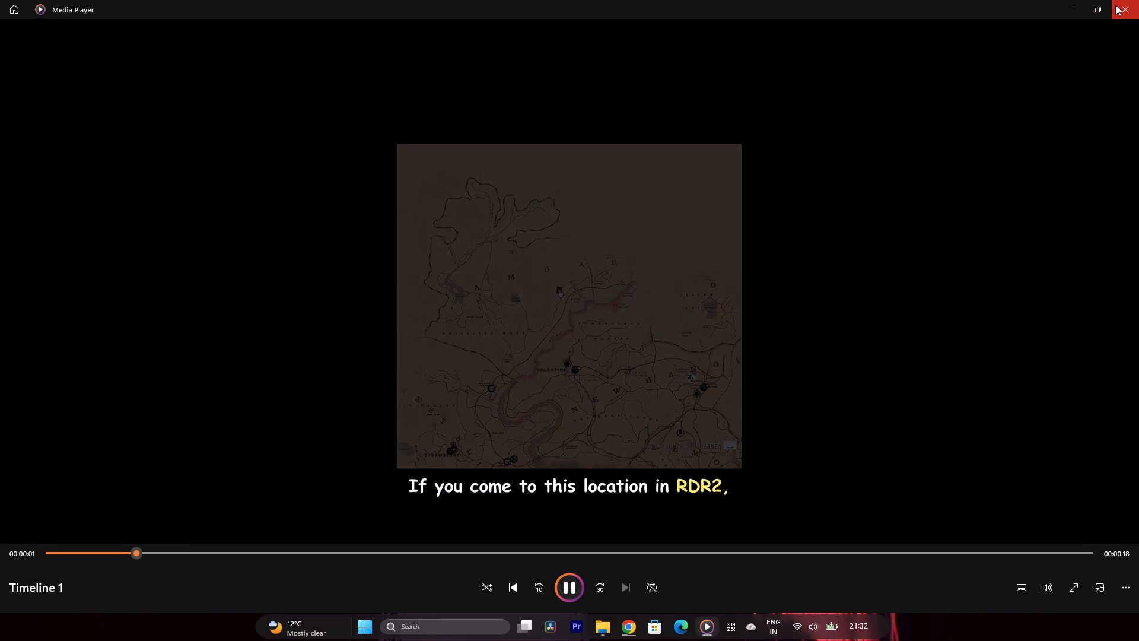
{"action": "left_click", "coordinate": [1115, 5]}
{"action": "left_click_drag", "start_coordinate": [1067, 142], "coordinate": [1078, 129]}
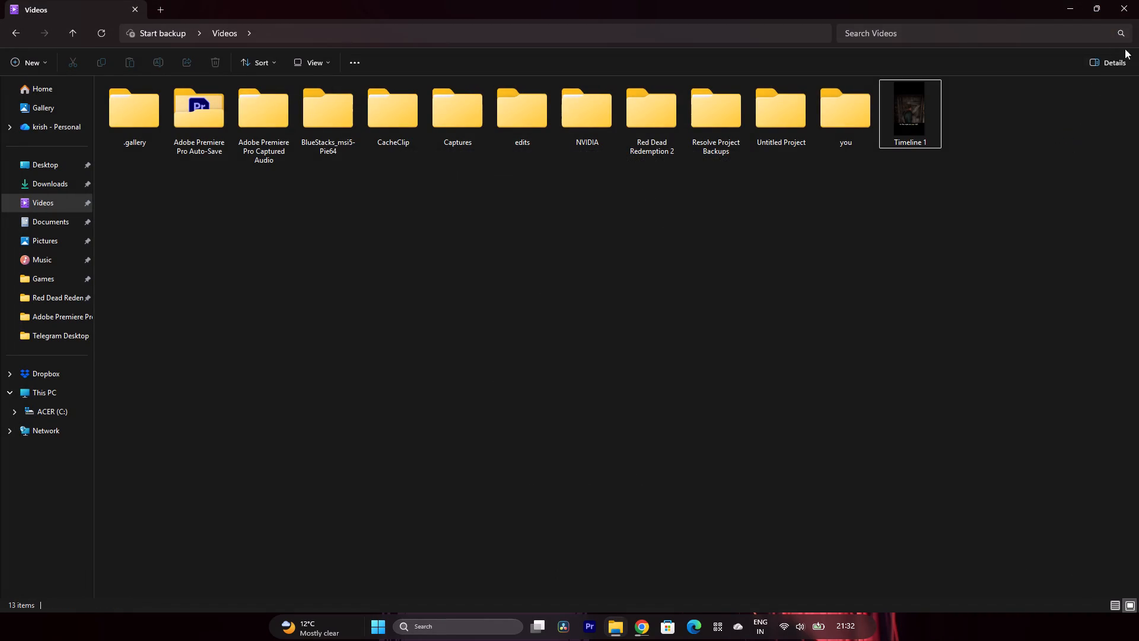
{"action": "left_click", "coordinate": [1129, 12]}
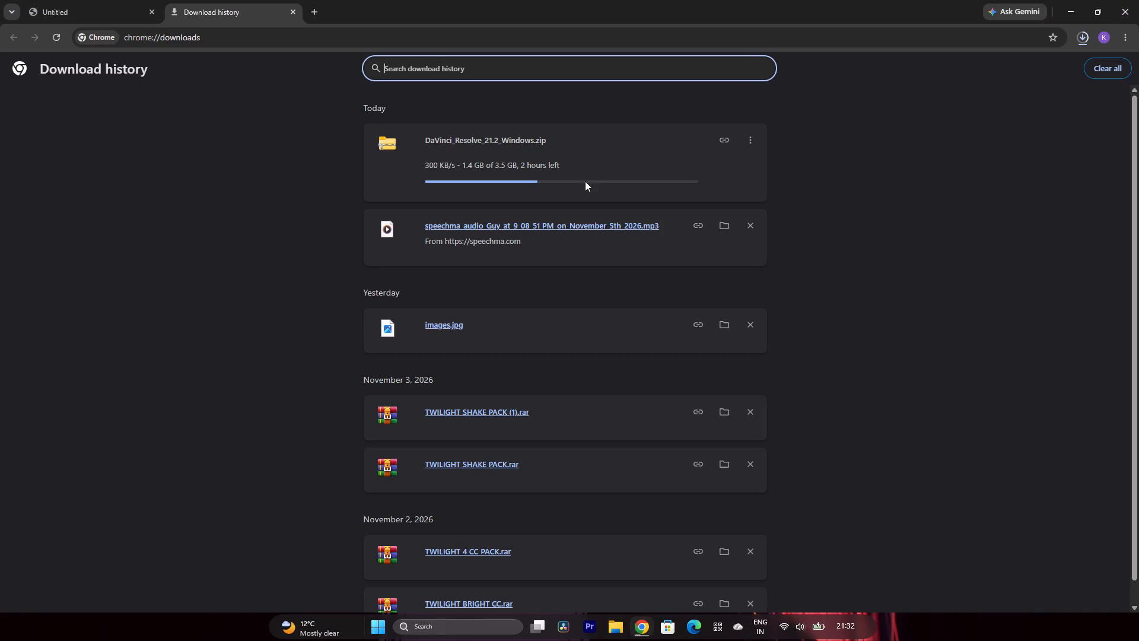
Close the blank Untitled tab in Chrome, keeping the Download history tab.
{"action": "left_click", "coordinate": [126, 14]}
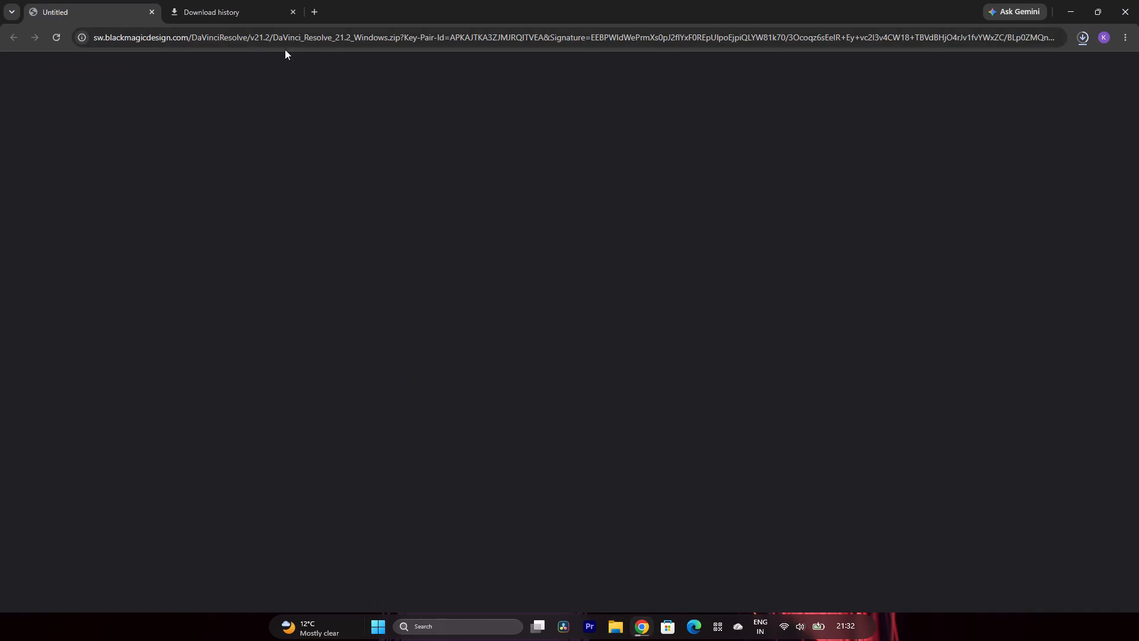
{"action": "left_click", "coordinate": [151, 10]}
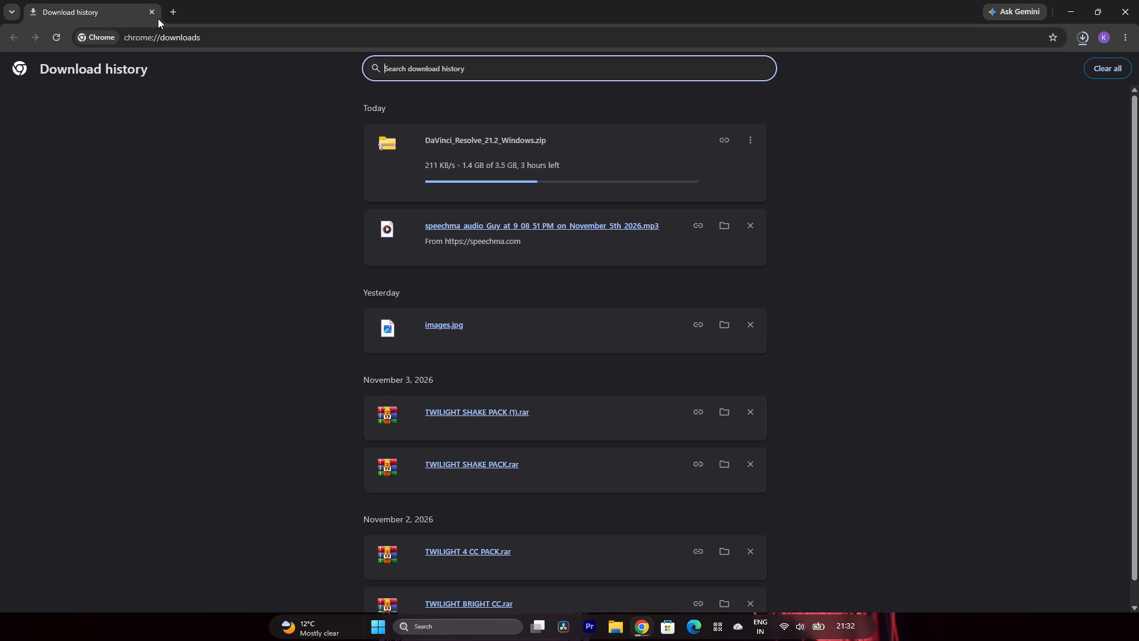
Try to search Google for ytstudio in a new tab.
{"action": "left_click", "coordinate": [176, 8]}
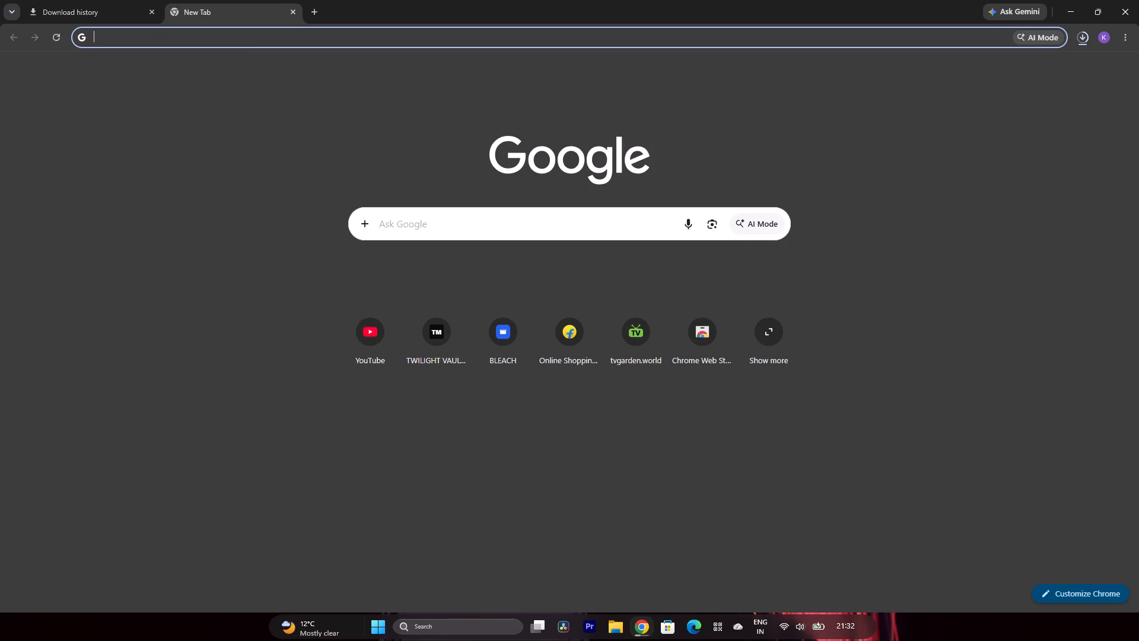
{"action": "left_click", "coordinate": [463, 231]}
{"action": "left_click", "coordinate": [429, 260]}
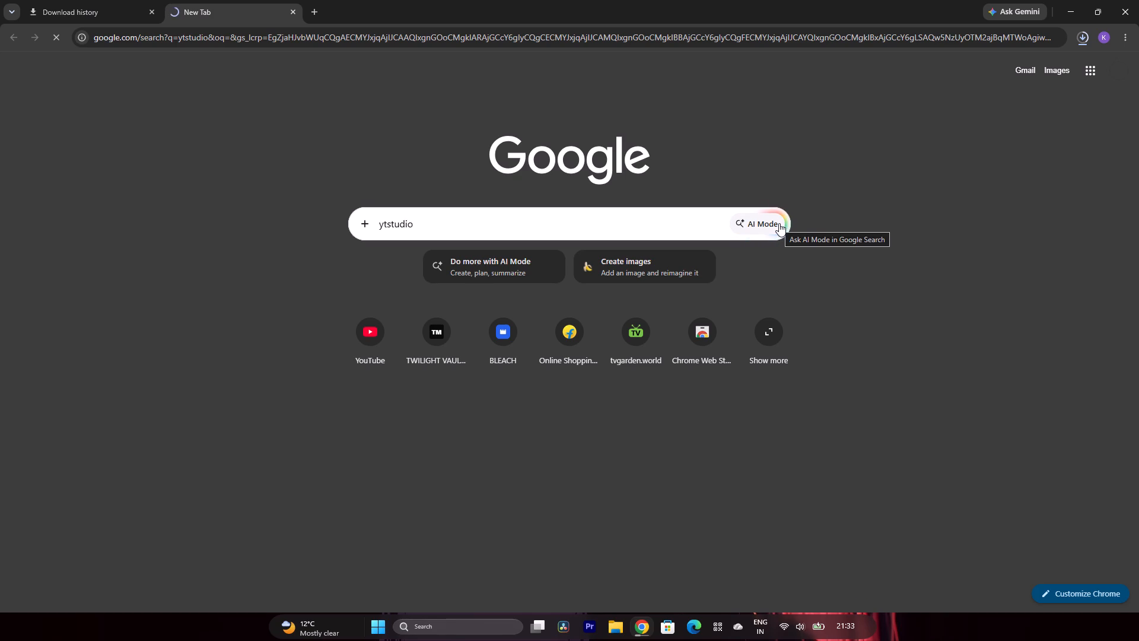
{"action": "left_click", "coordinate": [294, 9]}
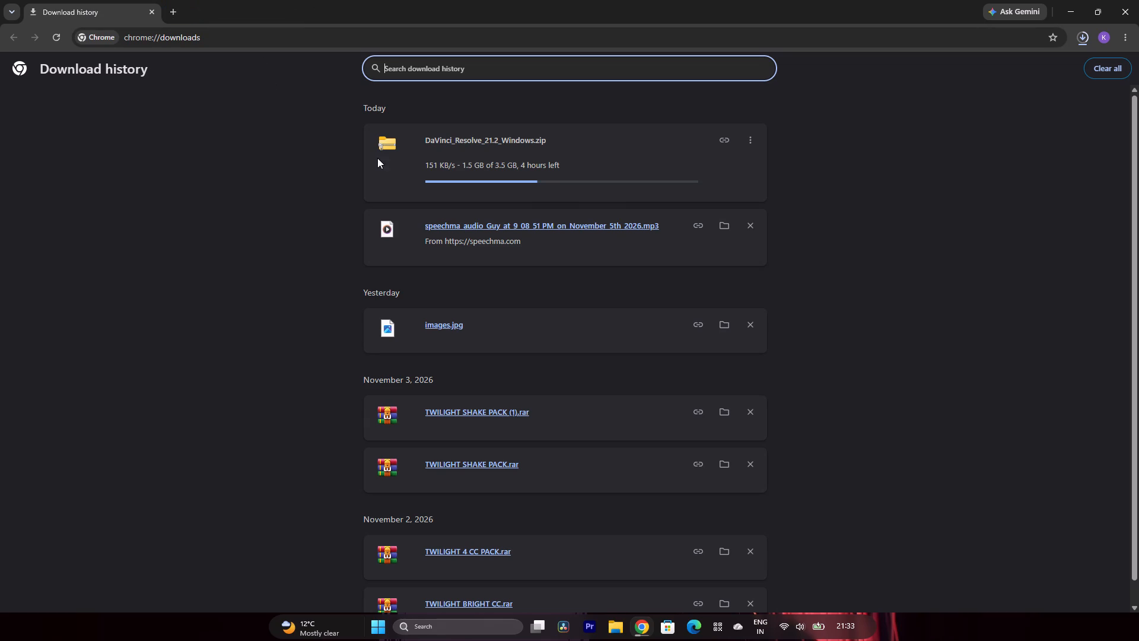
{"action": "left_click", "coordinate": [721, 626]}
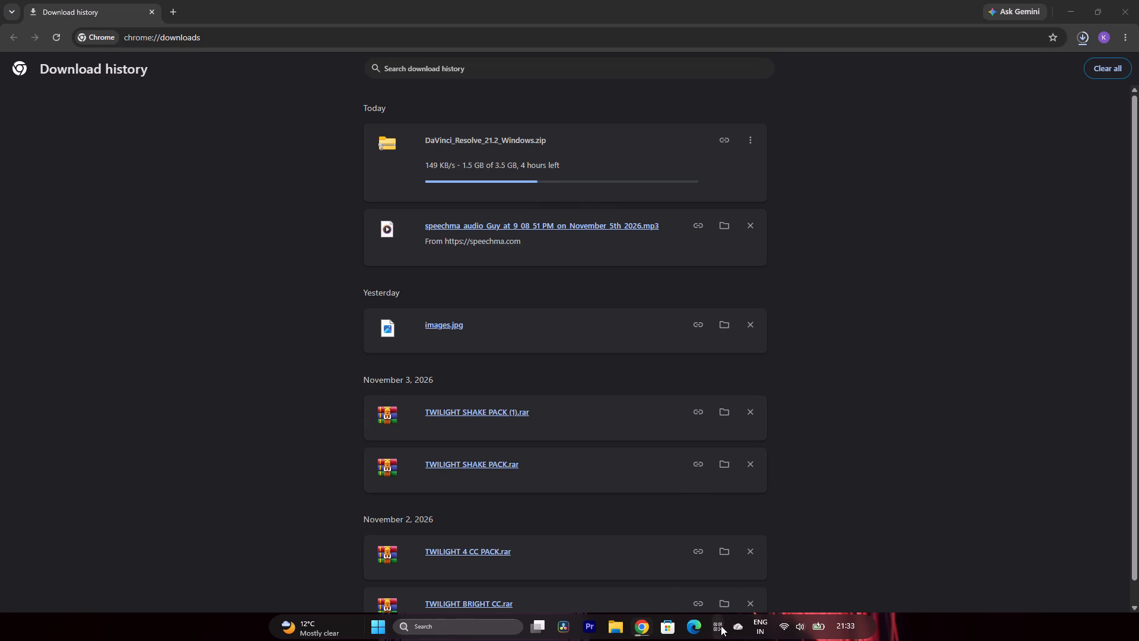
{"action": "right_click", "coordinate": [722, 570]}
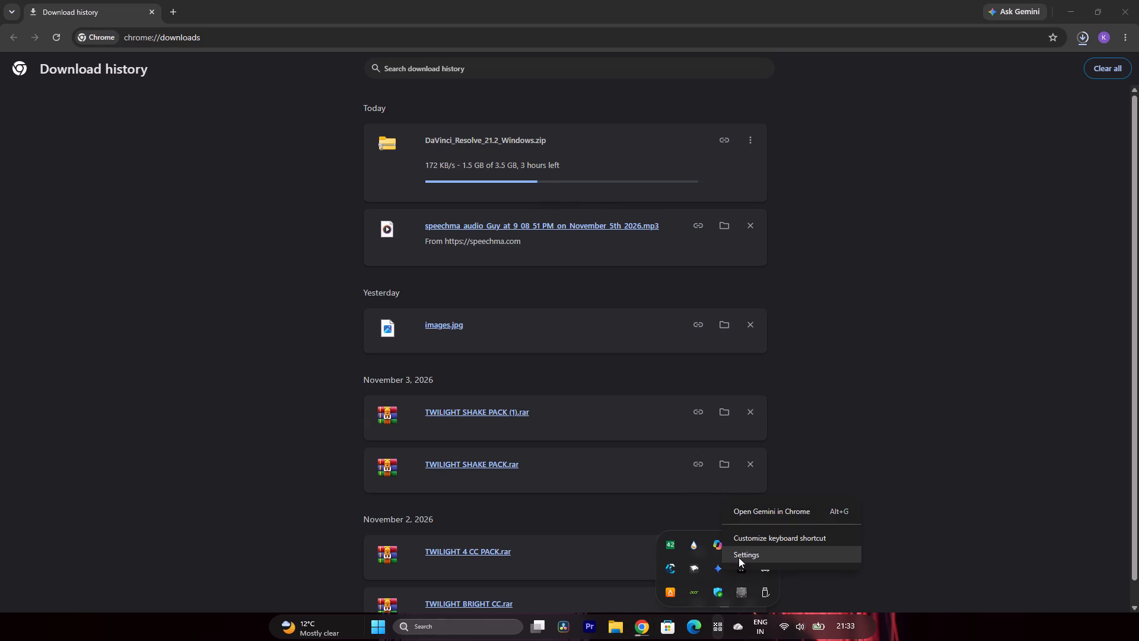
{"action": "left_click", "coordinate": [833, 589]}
Quit the background app with the green lettering icon beside Sound Blaster Studio in the system tray.
{"action": "left_click", "coordinate": [715, 624]}
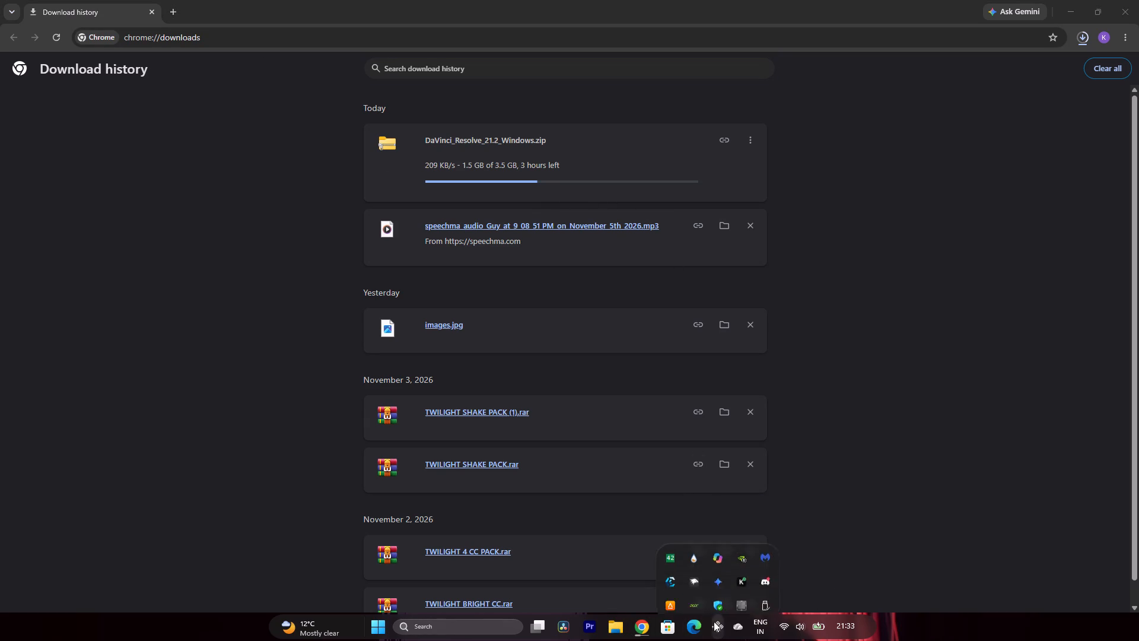
{"action": "right_click", "coordinate": [685, 598]}
{"action": "left_click", "coordinate": [717, 589]}
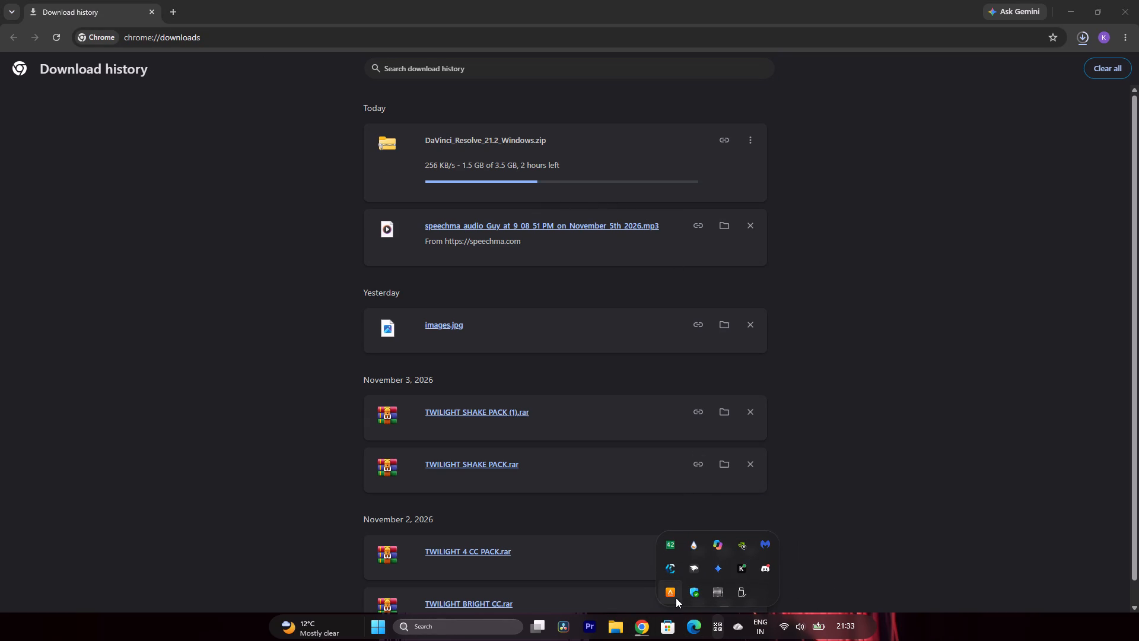
Exit Sound Blaster Studio running in the system tray.
{"action": "right_click", "coordinate": [676, 598]}
{"action": "right_click", "coordinate": [672, 592]}
{"action": "right_click", "coordinate": [667, 590]}
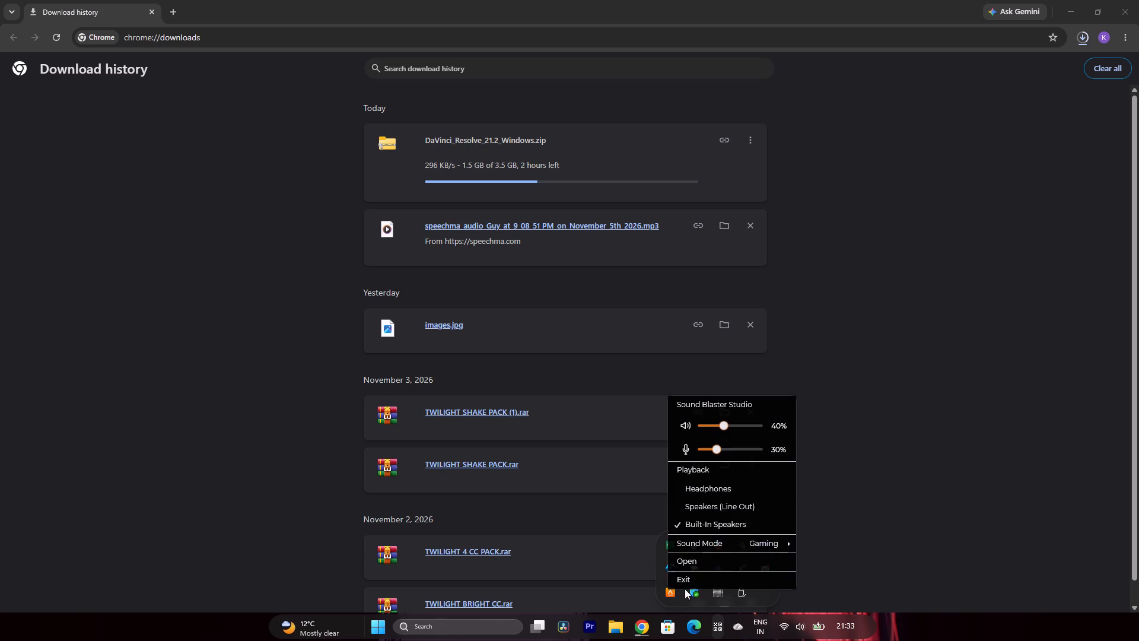
{"action": "left_click", "coordinate": [694, 584]}
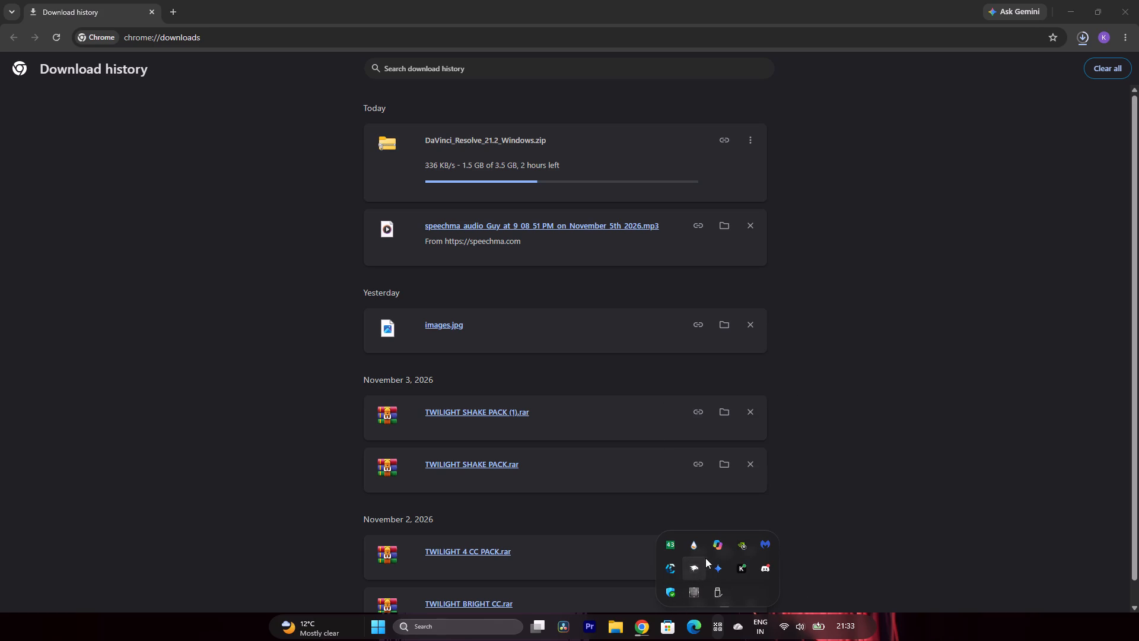
Close the Copilot app running in the system tray.
{"action": "right_click", "coordinate": [726, 548]}
{"action": "left_click", "coordinate": [771, 539]}
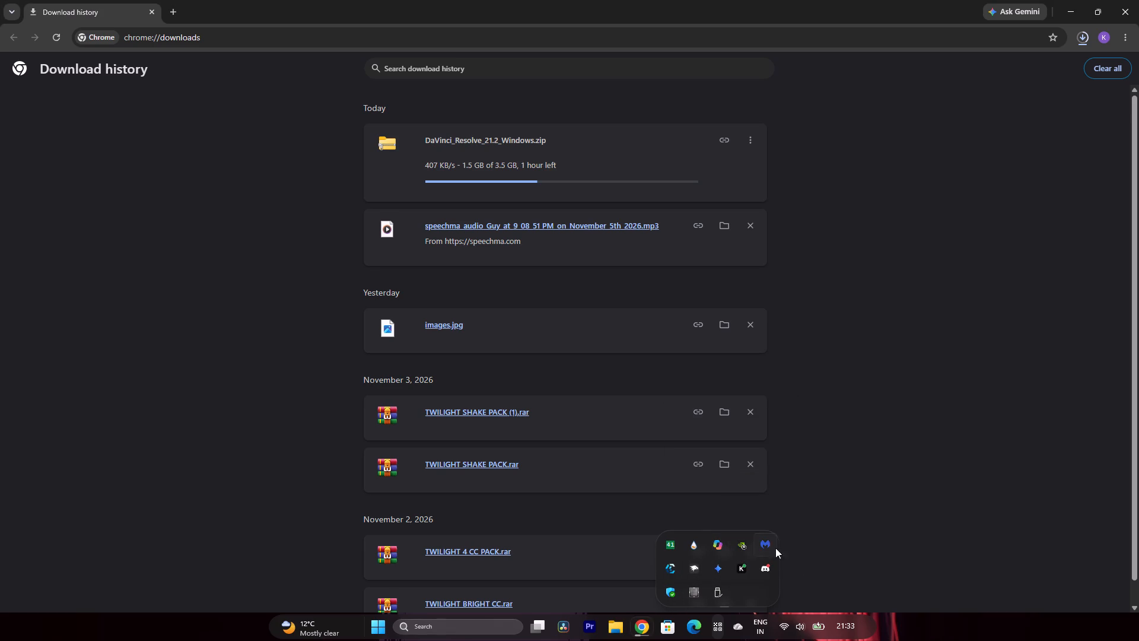